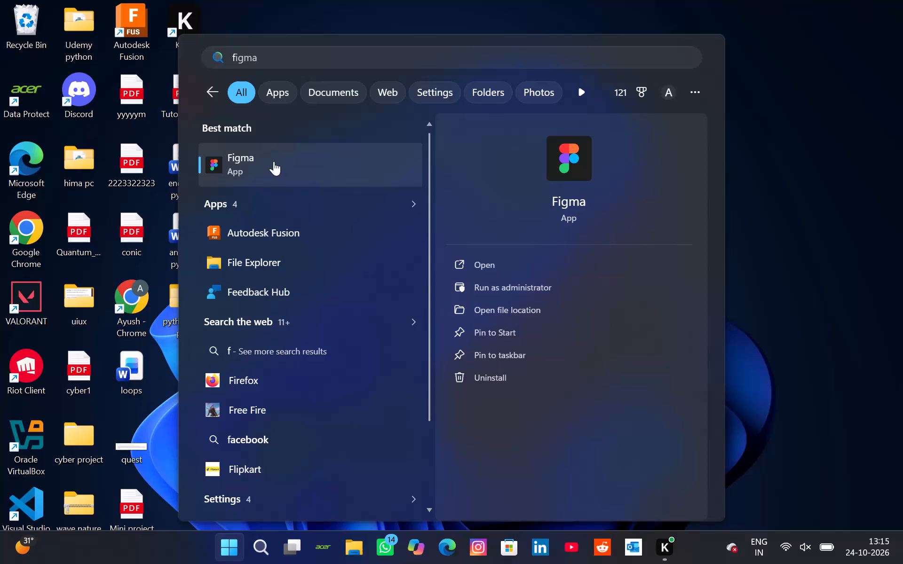
Open Figma from the search results.
left_click(264, 165)
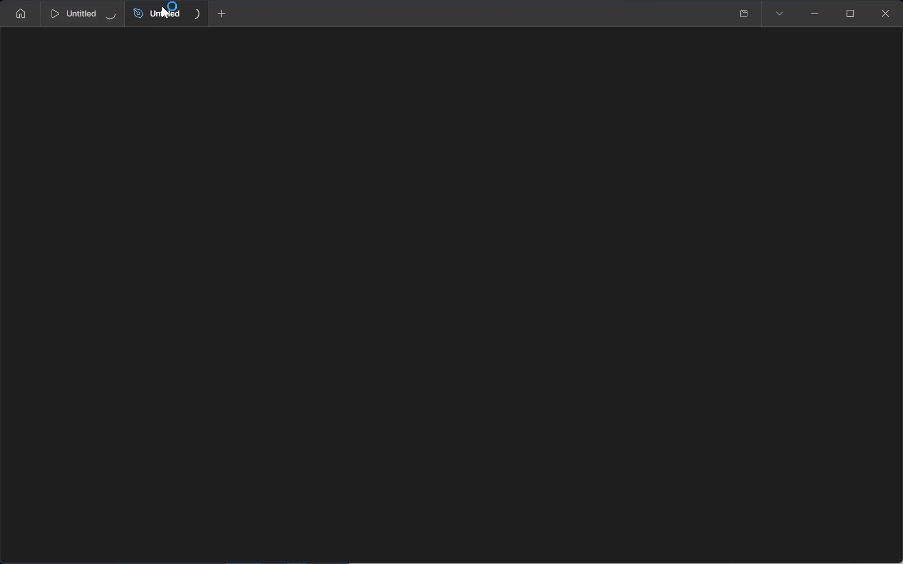
Look over the chocolate and strawberry milkshake designs in the MacBook Air frames.
scroll(176, 74, "down", 3)
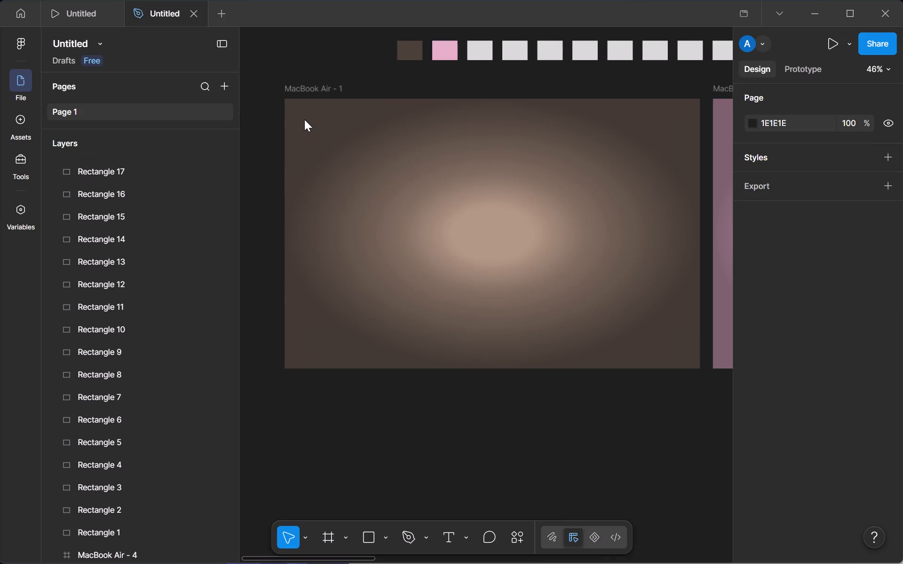
scroll(579, 200, "down", 3)
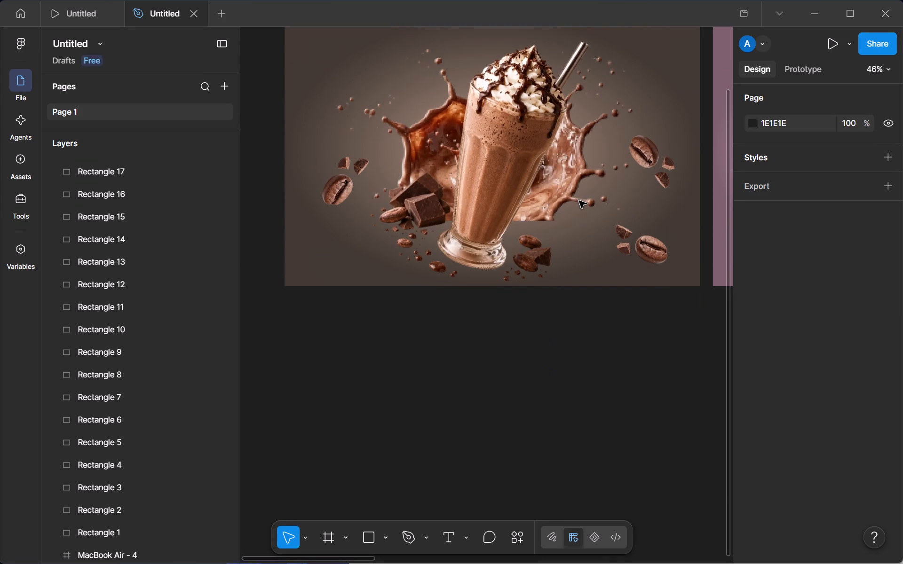
scroll(579, 201, "up", 3)
left_click_drag(644, 380, 484, 394)
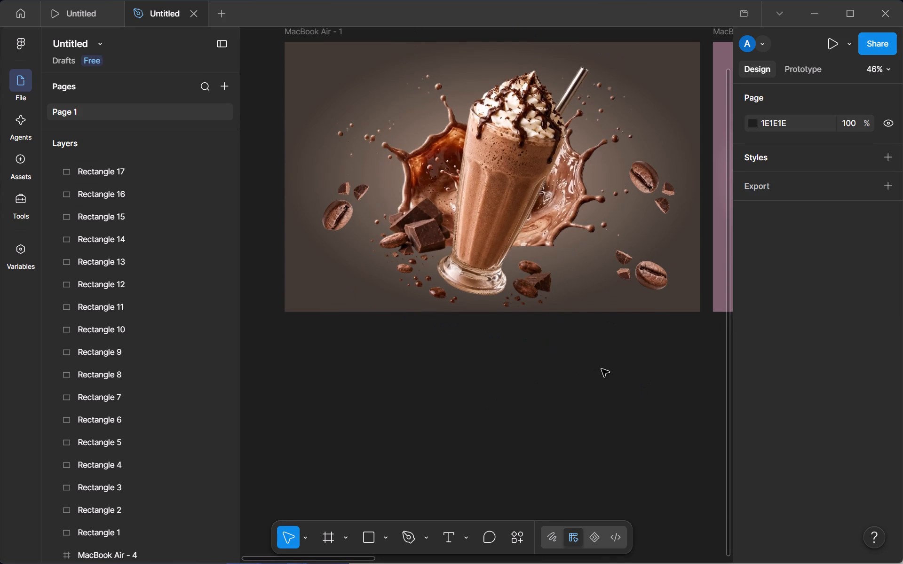
scroll(603, 368, "up", 1)
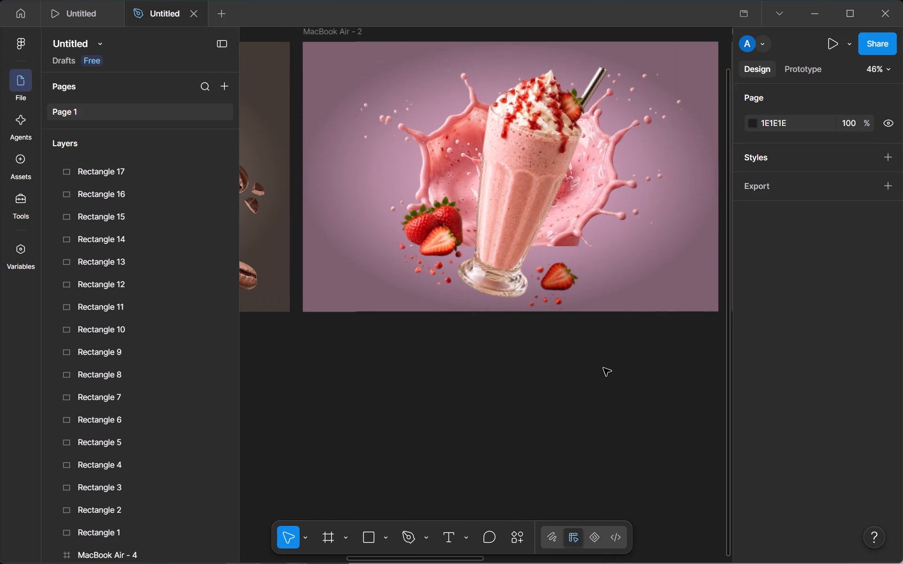
scroll(603, 368, "up", 1)
scroll(603, 368, "right", 1)
scroll(603, 368, "up", 1)
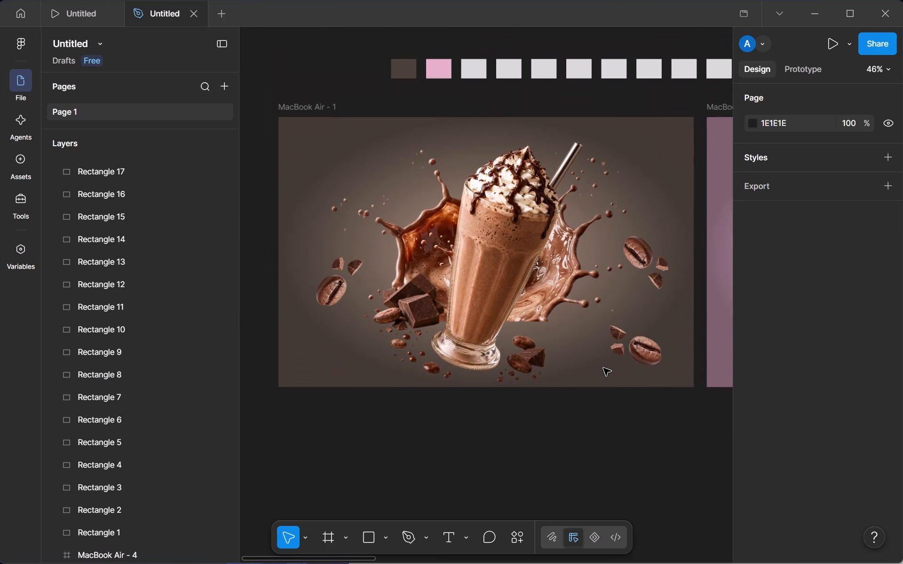
scroll(603, 368, "up", 1)
scroll(603, 368, "down", 2)
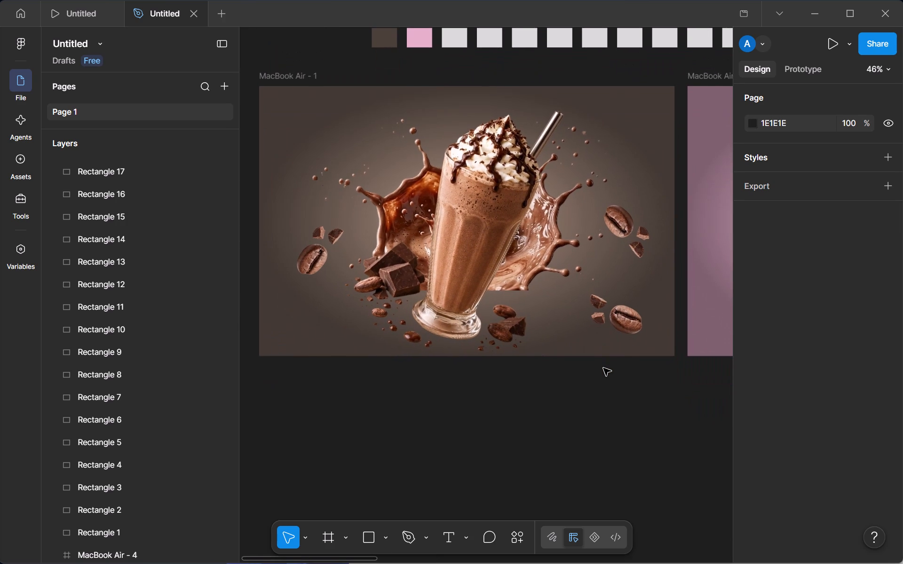
scroll(603, 368, "down", 1)
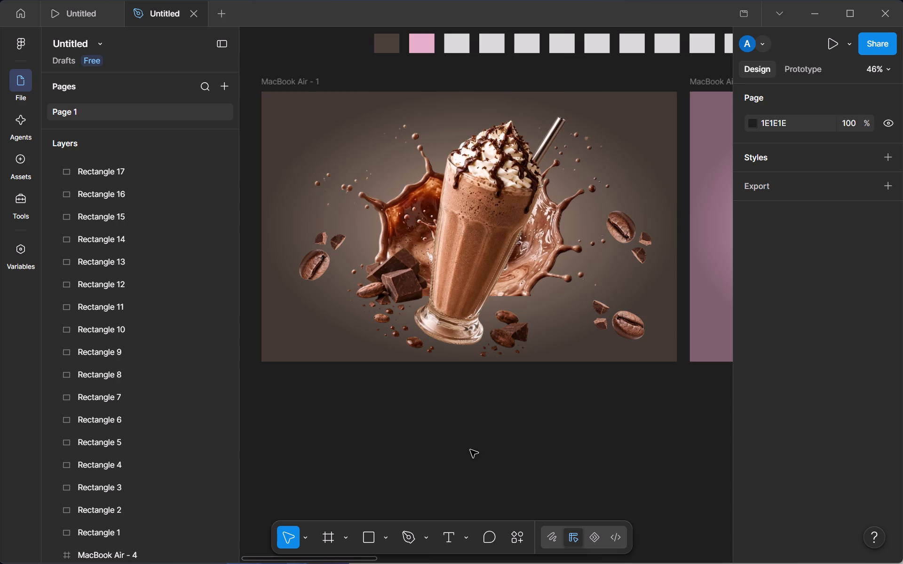
scroll(470, 450, "left", 4)
scroll(470, 450, "right", 1)
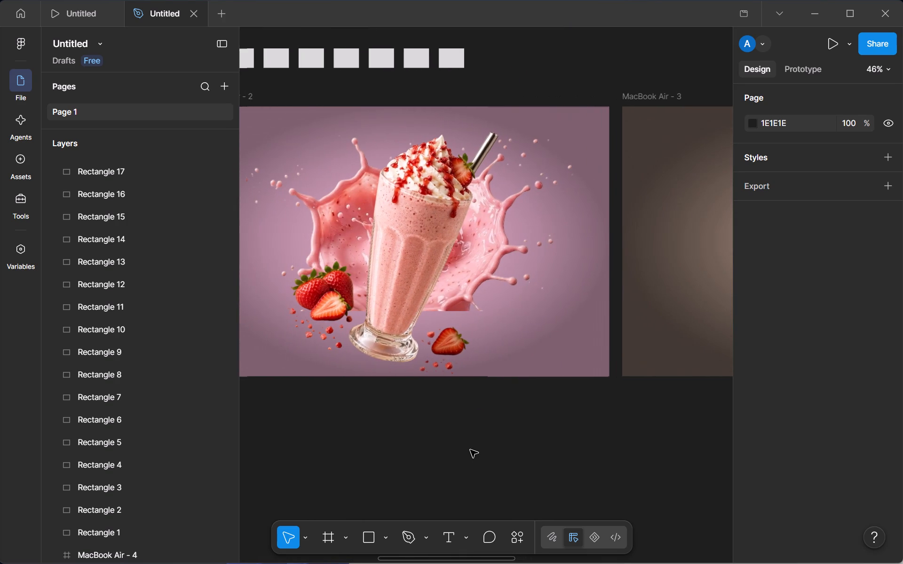
scroll(470, 450, "right", 1)
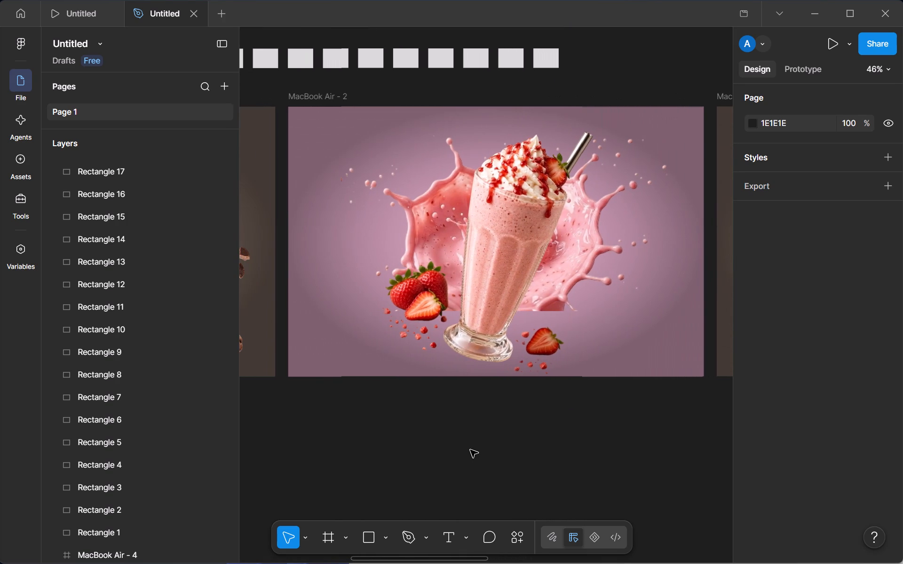
scroll(470, 450, "right", 2)
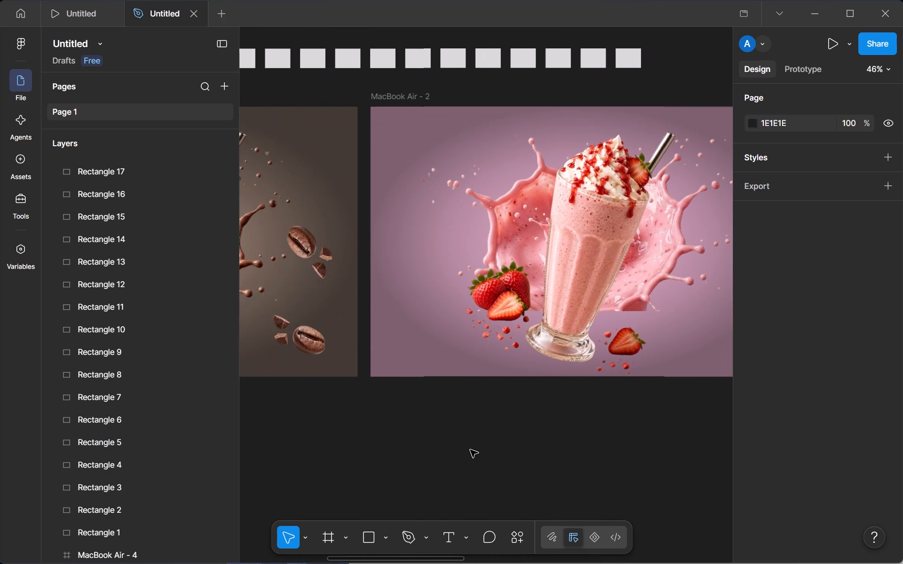
scroll(470, 450, "right", 3)
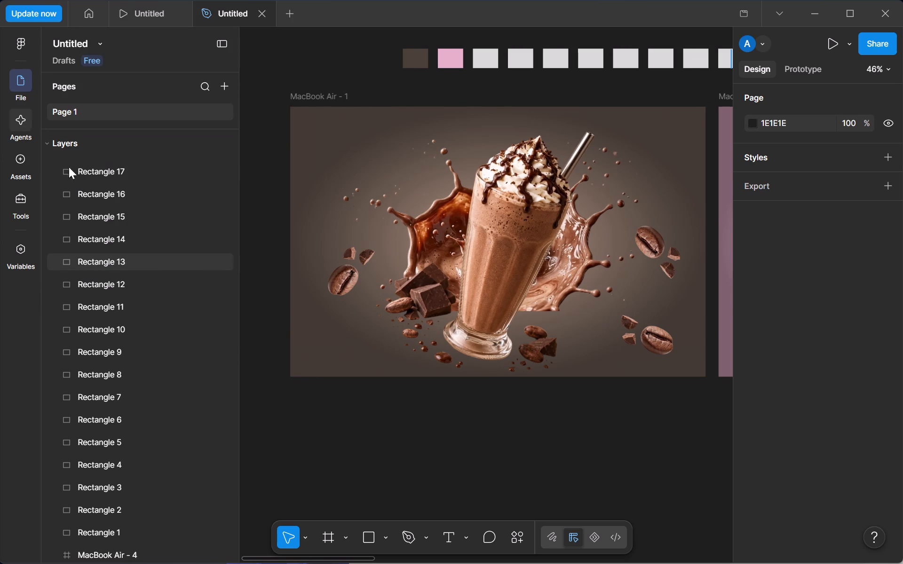
Add a text layer reading CHOCOLATE on the empty canvas below the MacBook Air - 1 frame.
left_click(446, 539)
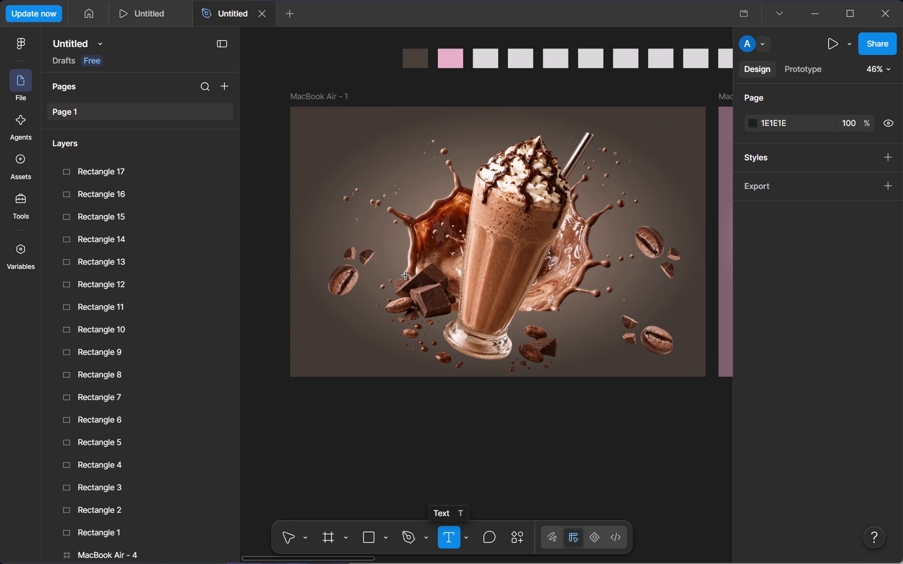
left_click(425, 422)
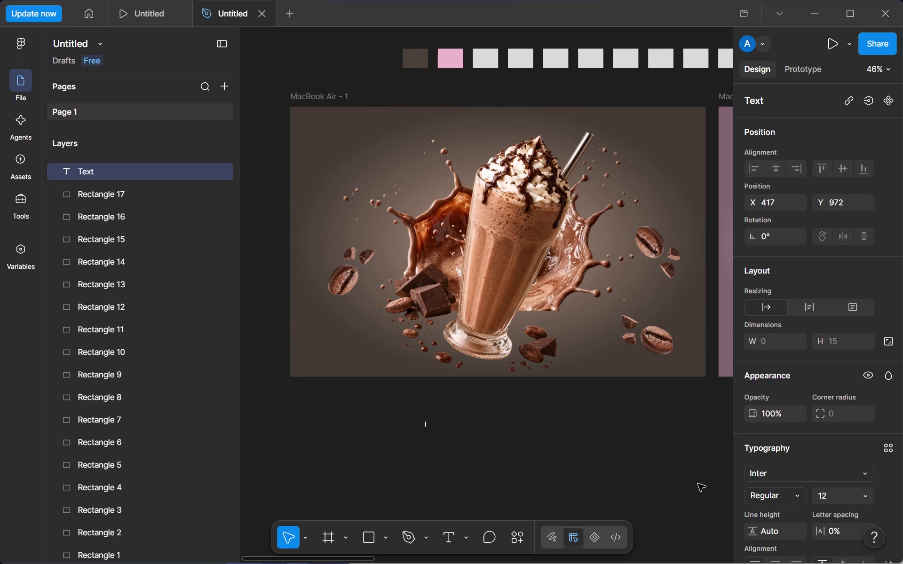
type("CHI")
key("shift+bar")
key("shift+BackSpace")
key("shift+BackSpace")
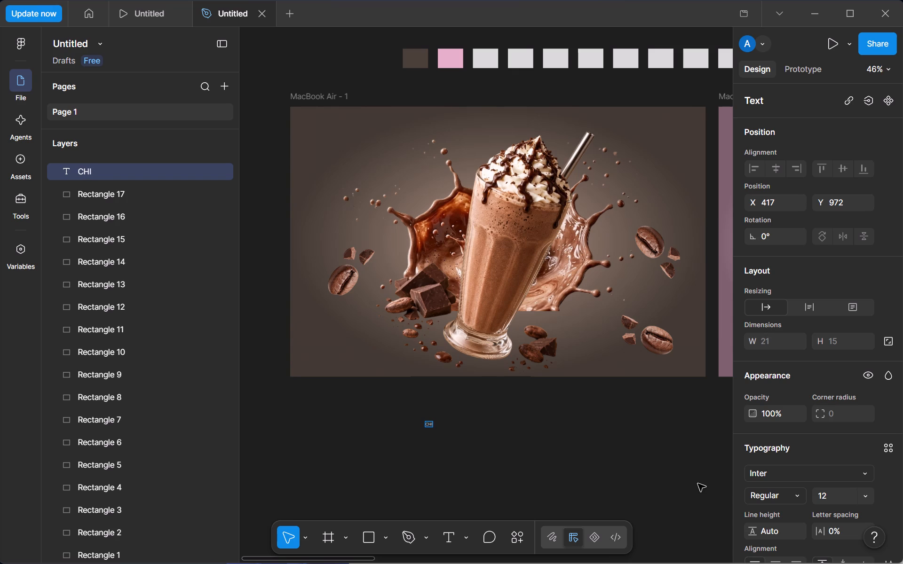
key("o")
type("co")
key("BackSpace")
key("BackSpace")
key("BackSpace")
key("BackSpace")
key("BackSpace")
key("BackSpace")
type("CHOCOLATE")
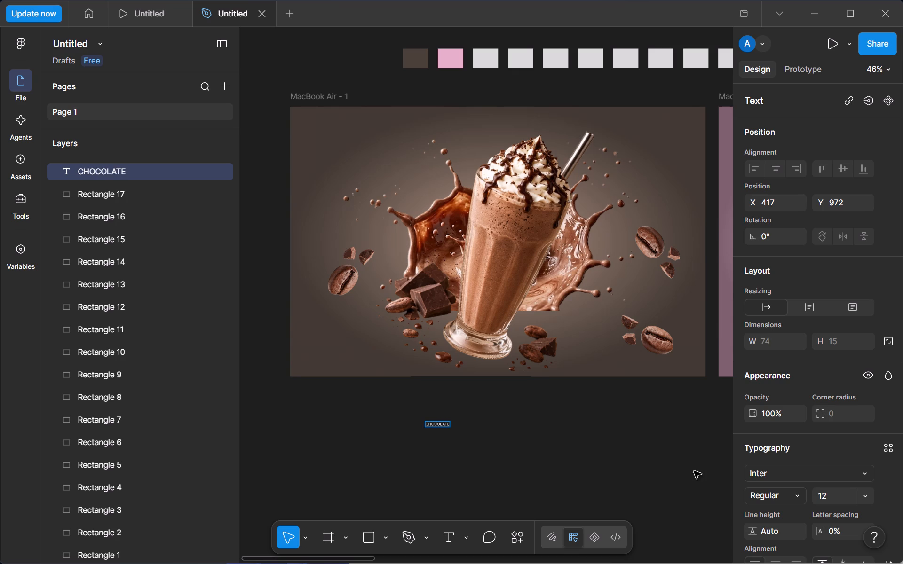
left_click(640, 481)
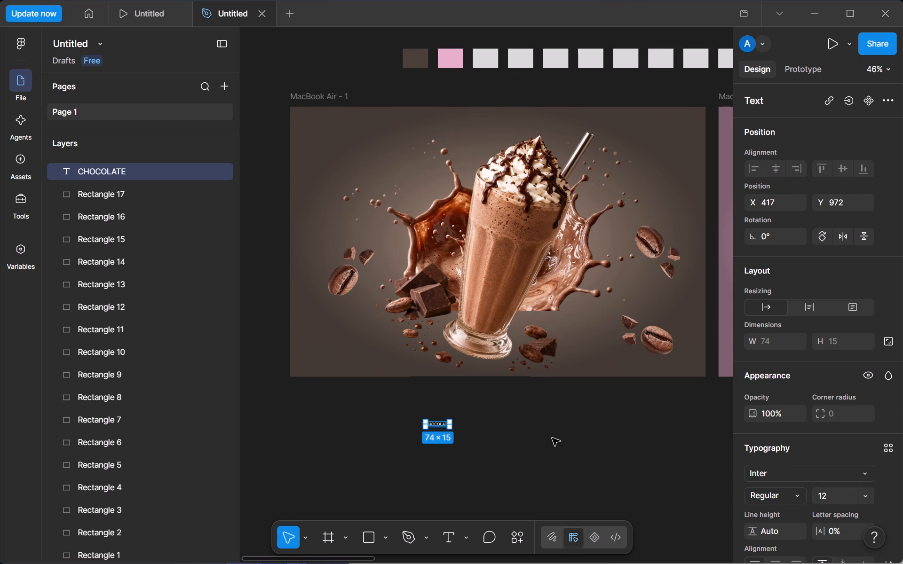
Increase the CHOCOLATE text's font size to 49.
left_click(841, 489)
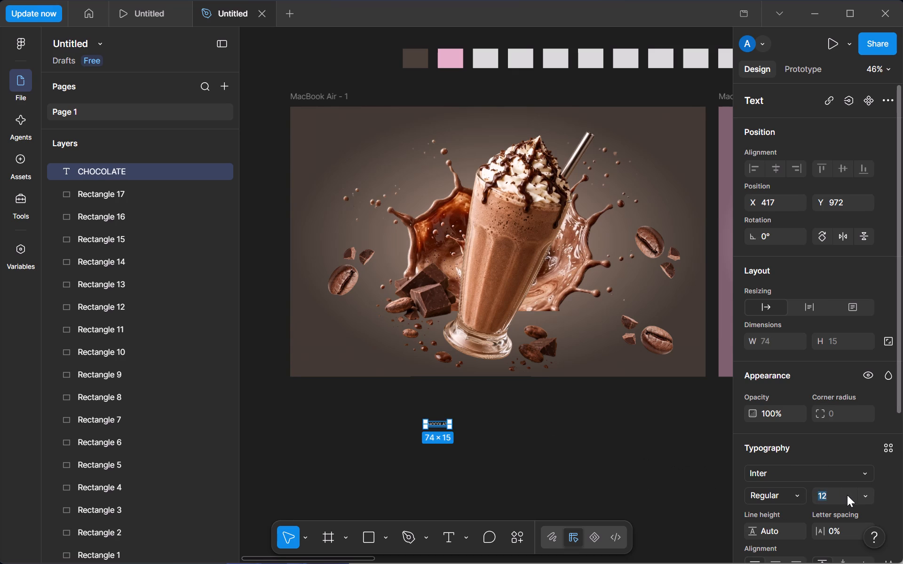
scroll(847, 495, "down", 3)
key("Up")
key("Up")
key("Up")
key("Up")
key("Up")
key("Up")
key("Up")
key("Up")
key("Up")
key("Up")
key("Up")
key("Up")
key("Up")
key("Up")
key("Up")
key("Up")
key("Up")
key("Up")
key("Up")
key("Up")
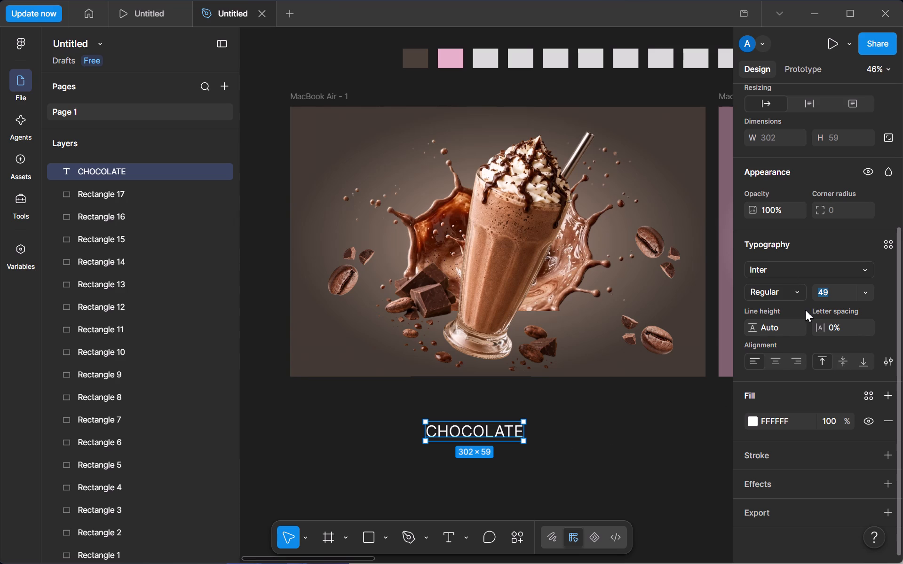
Change the CHOCOLATE text's font to Iosevka Charon.
left_click(803, 270)
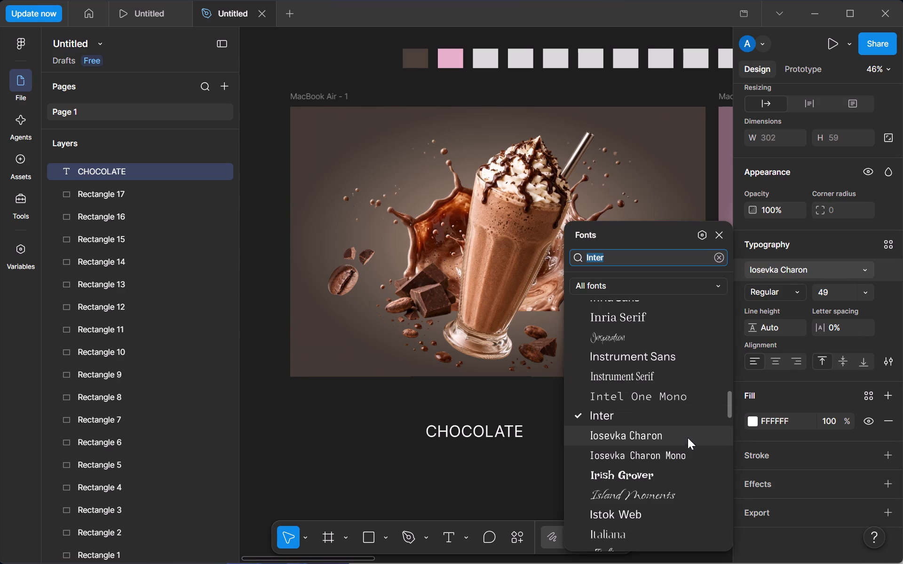
left_click(689, 443)
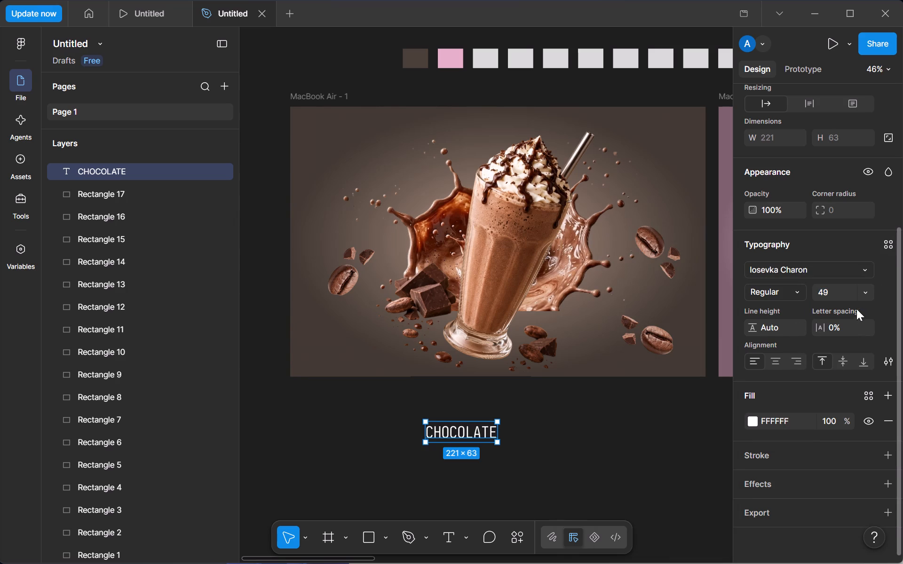
Widen the CHOCOLATE text's letter spacing to 52%.
left_click(849, 326)
key("Up")
key("Up")
key("Up")
key("Up")
key("Up")
key("Up")
key("Up")
key("Up")
key("Up")
key("Up")
key("Up")
key("Up")
key("Up")
key("Up")
key("Up")
key("Up")
key("Up")
key("Up")
key("Up")
key("Up")
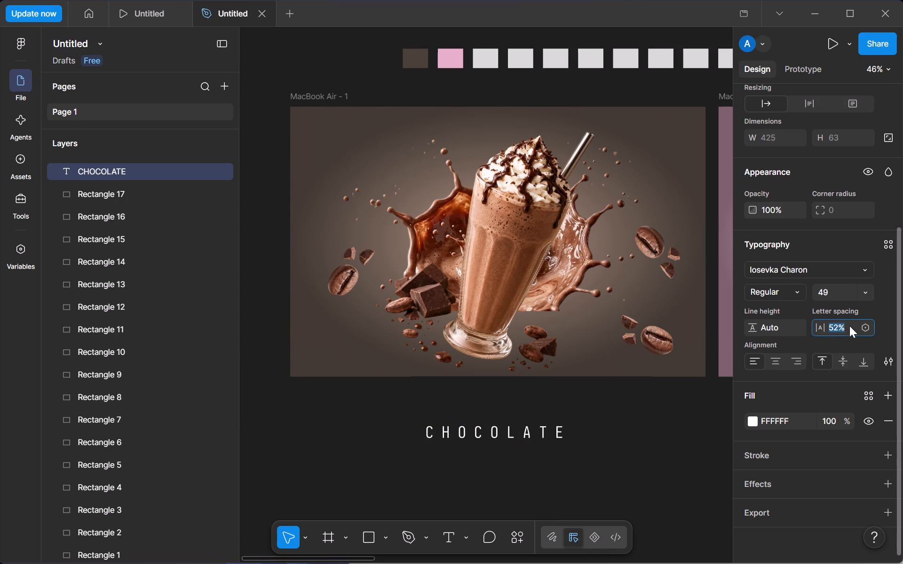
Enlarge the CHOCOLATE text to font size 102.
left_click(842, 291)
key("shift+Up")
key("shift+Up")
key("shift+Up")
key("shift+Up")
key("shift+Up")
key("shift+Up")
key("shift+Up")
key("shift+Up")
key("shift+Up")
key("shift+Up")
key("shift+Up")
key("shift+Up")
key("shift+Up")
key("shift+Up")
key("shift+Up")
key("shift+Up")
key("shift+Up")
key("shift+Up")
key("shift+Up")
key("shift+Up")
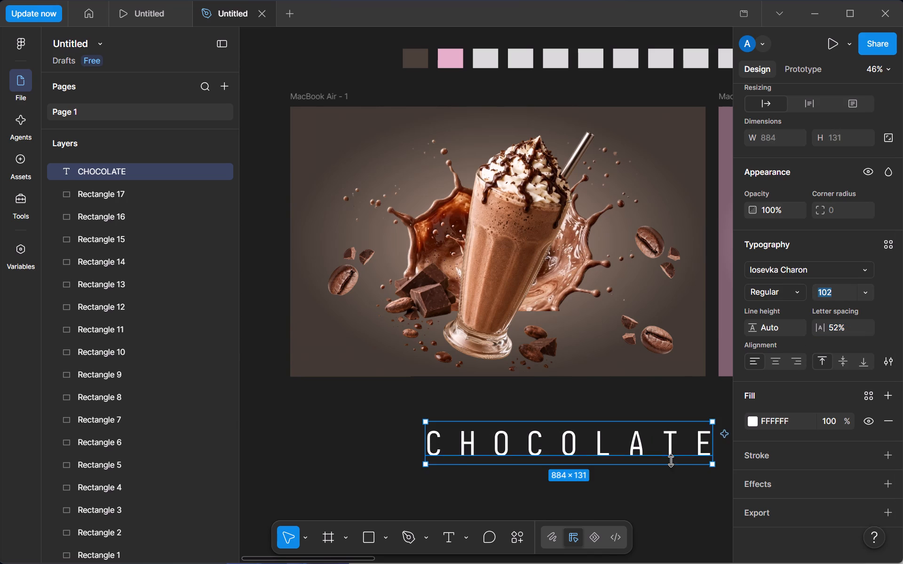
Move the CHOCOLATE text into the MacBook Air - 1 frame, across the milkshake glass at about X 204, Y 362.
left_click_drag(671, 461, 595, 443)
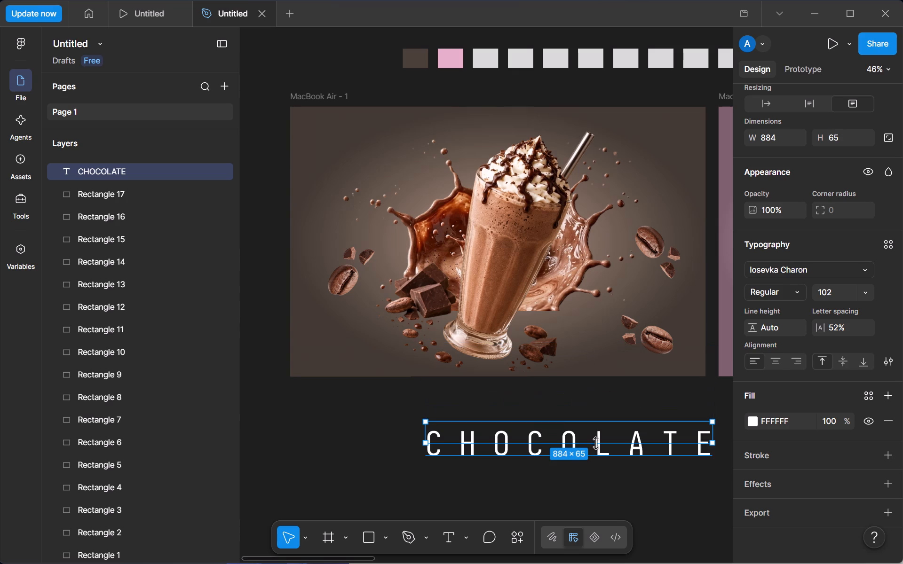
left_click(616, 489)
left_click(599, 450)
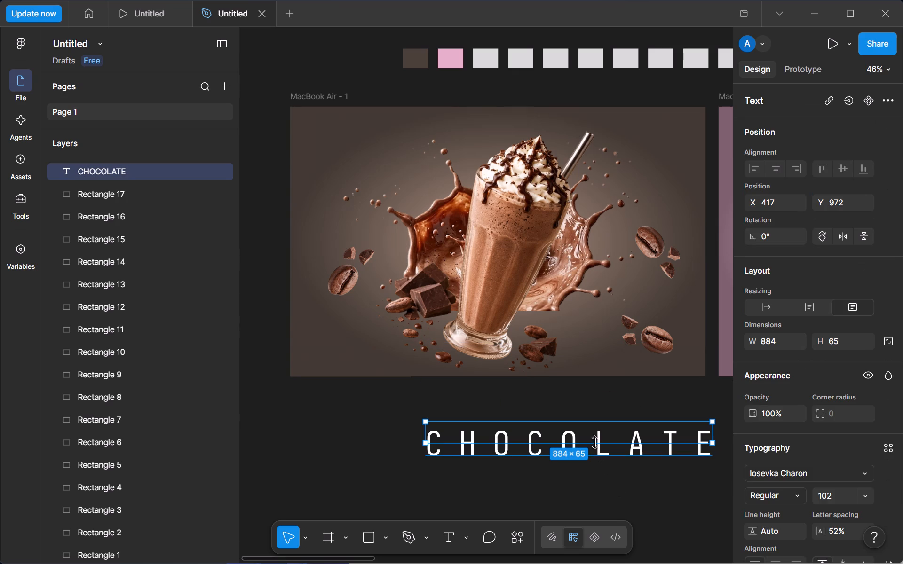
left_click_drag(593, 441, 525, 255)
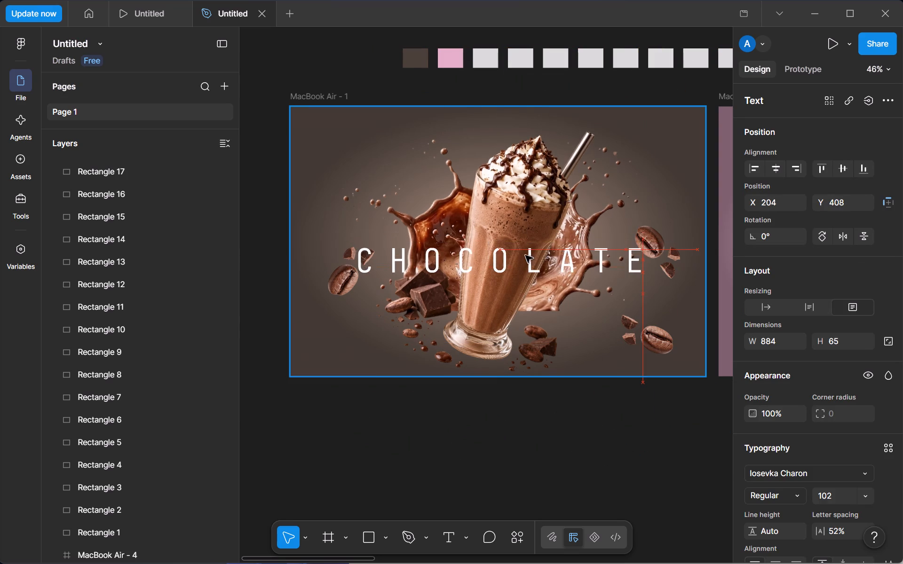
left_click_drag(525, 255, 524, 243)
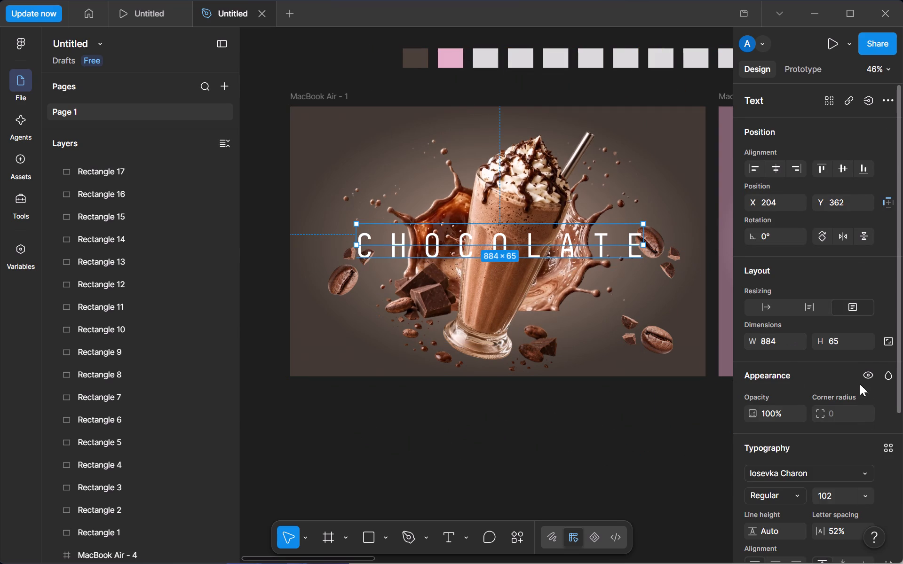
Increase the CHOCOLATE text box's height to 90.
left_click(849, 348)
key("Up")
key("Up")
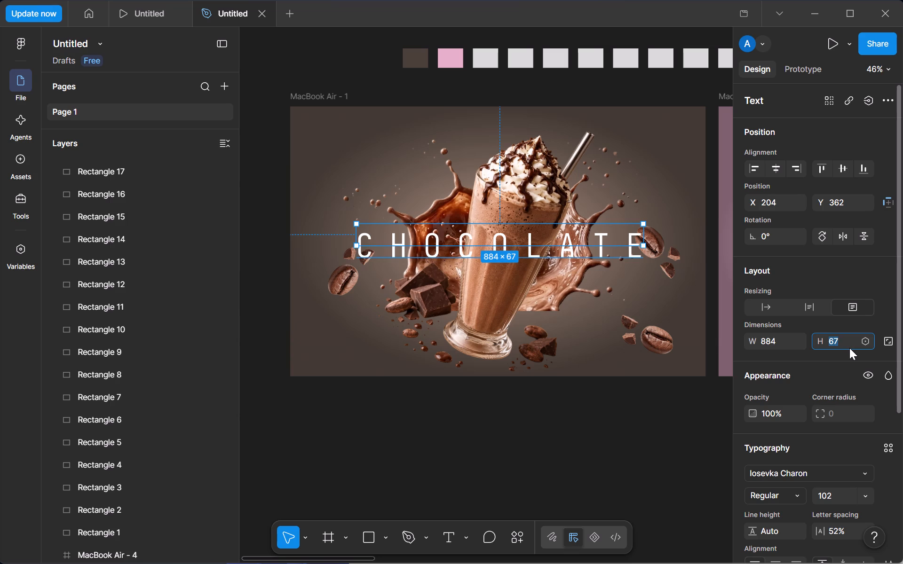
key("Up")
key("Up")
key("Up")
key("Up")
key("Up")
key("Up")
key("Up")
key("Up")
key("Up")
key("Up")
key("Up")
key("Up")
key("Up")
key("Up")
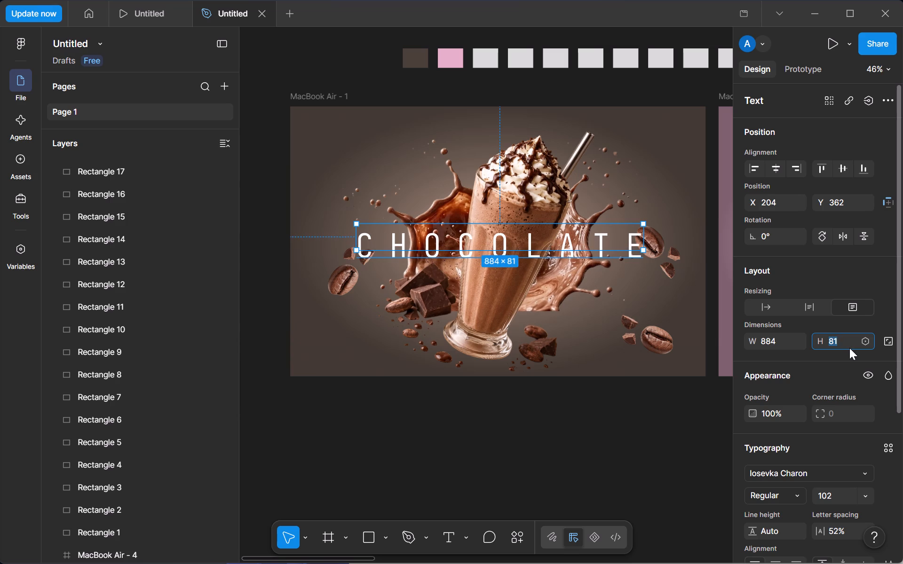
key("Up")
key("Up")
key("Up")
key("Up")
key("Up")
key("Up")
key("Up")
key("Up")
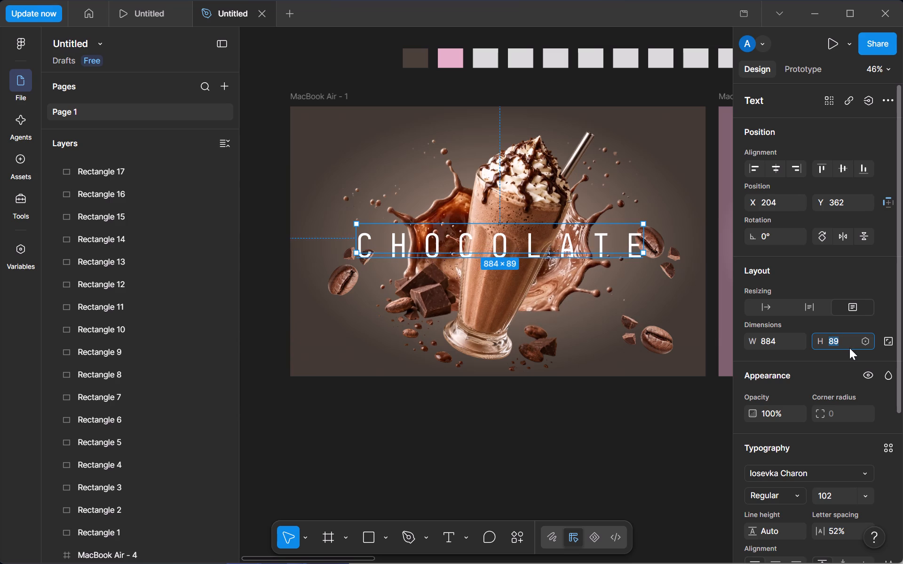
key("Up")
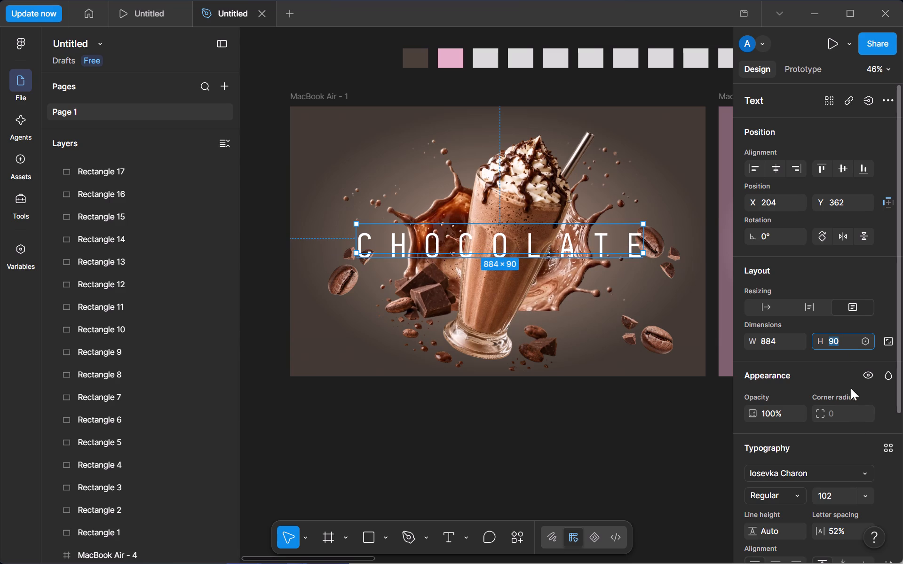
left_click(616, 433)
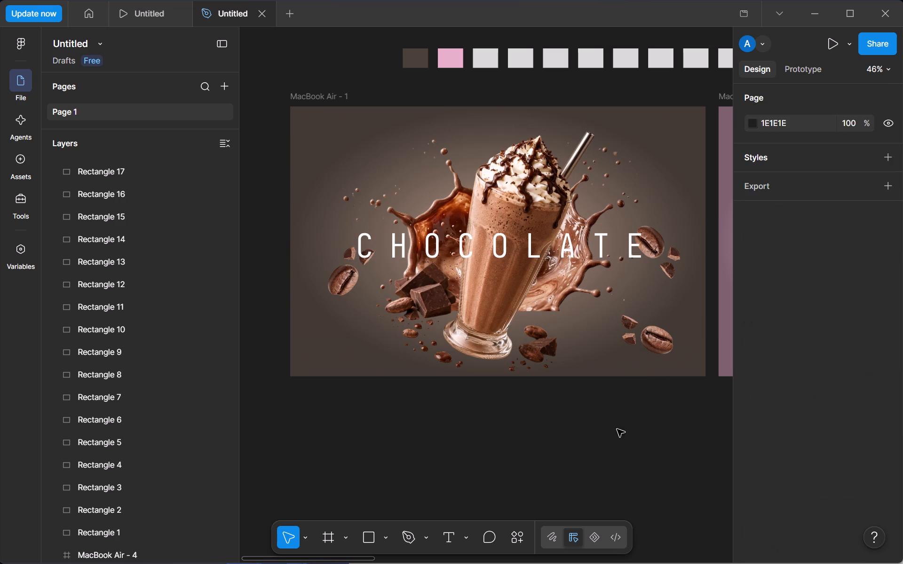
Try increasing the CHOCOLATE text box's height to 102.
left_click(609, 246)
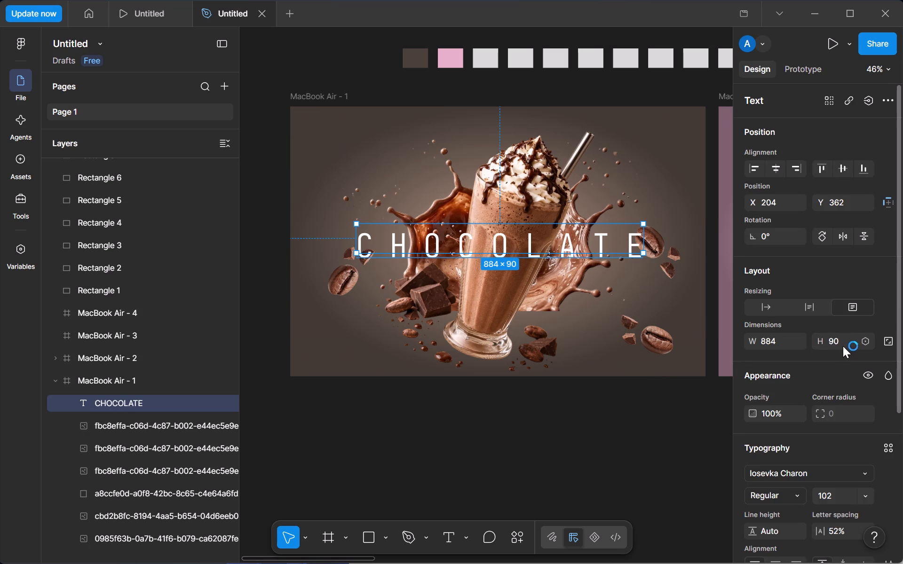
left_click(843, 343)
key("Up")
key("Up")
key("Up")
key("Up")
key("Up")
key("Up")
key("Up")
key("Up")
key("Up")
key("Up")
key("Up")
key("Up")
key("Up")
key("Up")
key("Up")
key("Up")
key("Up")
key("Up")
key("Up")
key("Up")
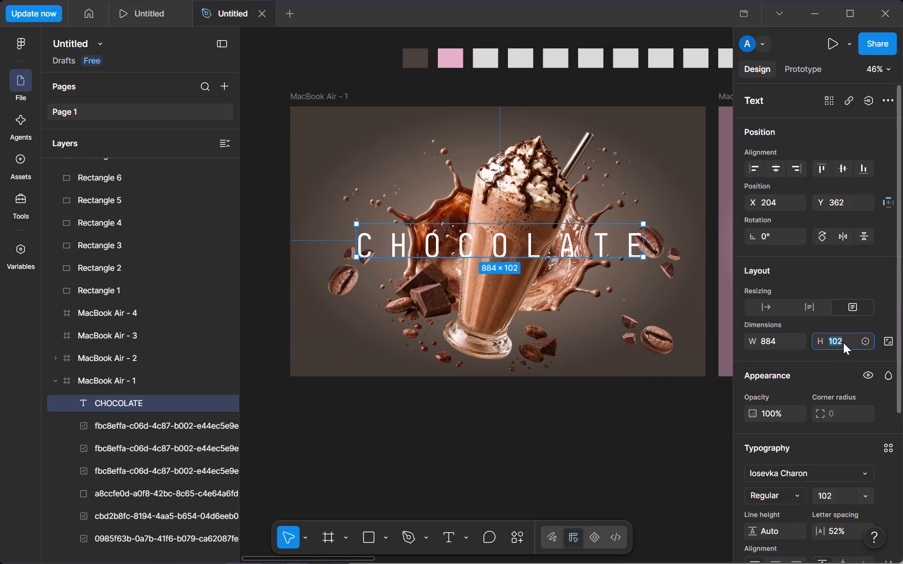
Undo the box height changes, the move into the frame and the enlargement, back to the size 49 CHOCOLATE text below the frame.
key("ctrl+z")
key("ctrl+z")
key("ctrl+z")
key("ctrl+z")
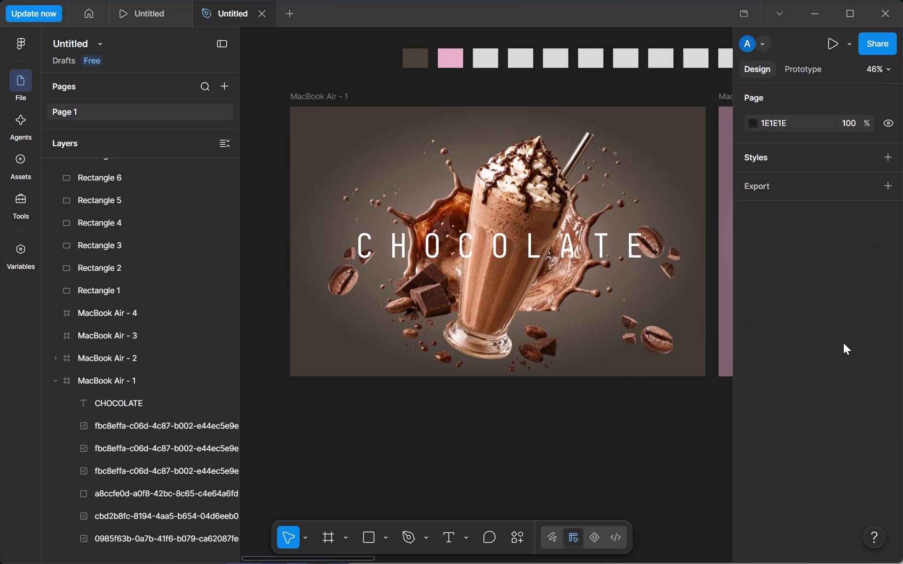
key("ctrl+z")
key("ctrl+z")
key("ctrl+z")
key("ctrl+z")
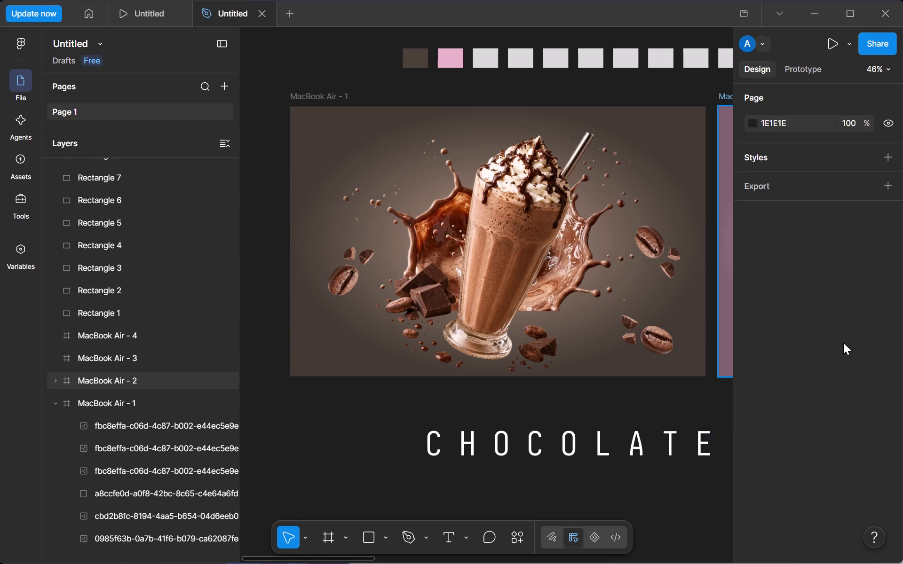
key("ctrl+z")
key("ctrl+z")
key("ctrl+z")
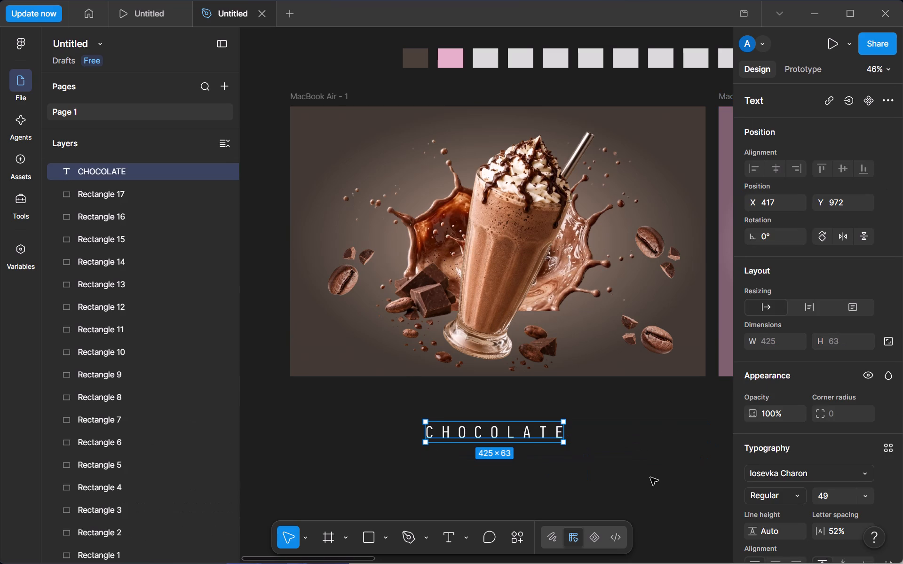
left_click(630, 449)
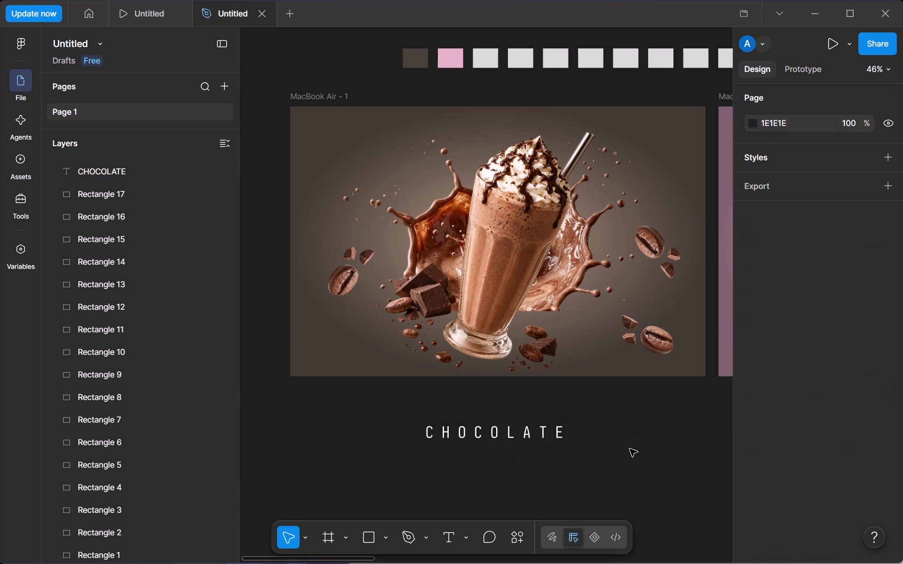
Enlarge the CHOCOLATE text below the frame to font size 101.
left_click(548, 428)
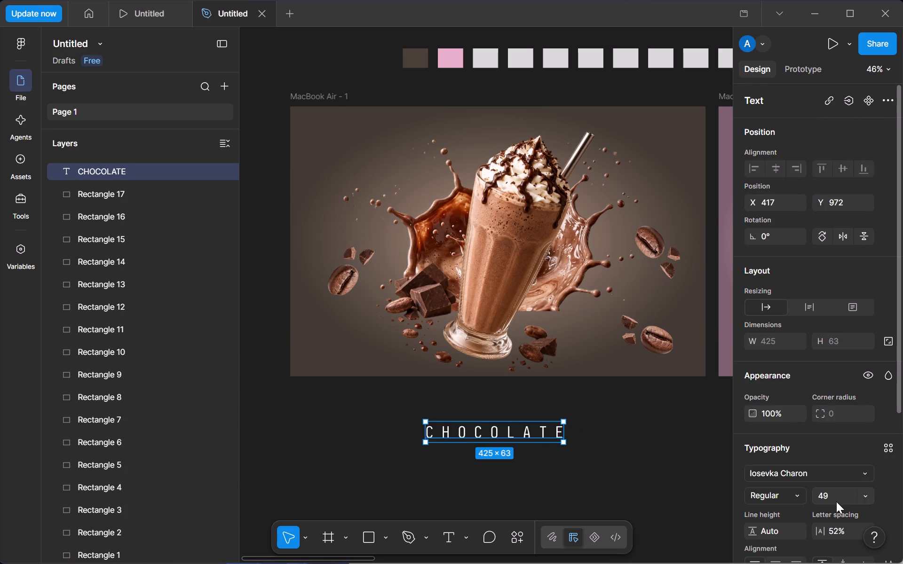
left_click(836, 501)
key("Up")
key("Up")
key("Up")
key("Up")
key("Up")
key("Up")
key("Up")
key("Up")
key("Up")
key("Up")
key("Up")
key("Up")
key("Up")
key("Up")
key("Up")
key("Up")
key("Up")
key("Up")
key("Up")
key("Up")
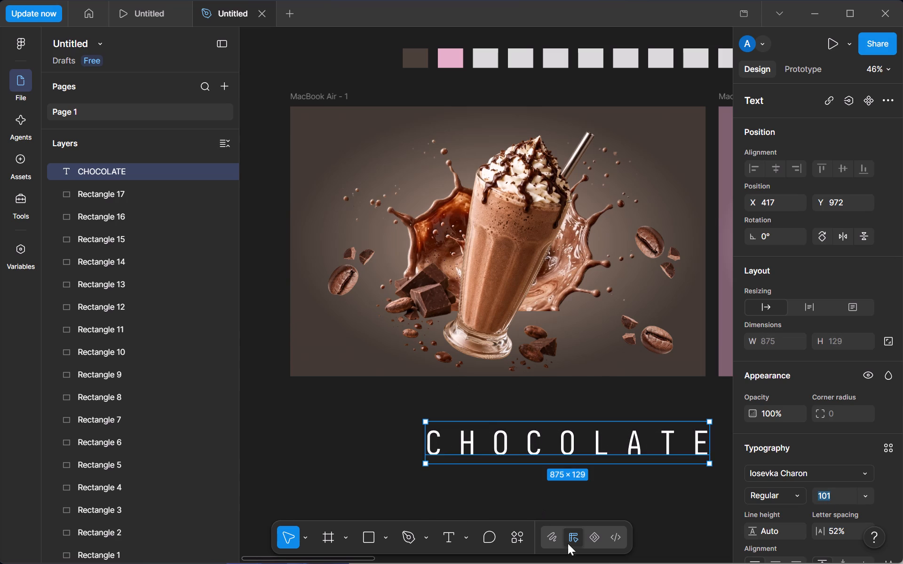
Move the CHOCOLATE text into the MacBook Air - 1 frame, across the milkshake glass at about X 212, Y 361.
left_click_drag(565, 437, 500, 239)
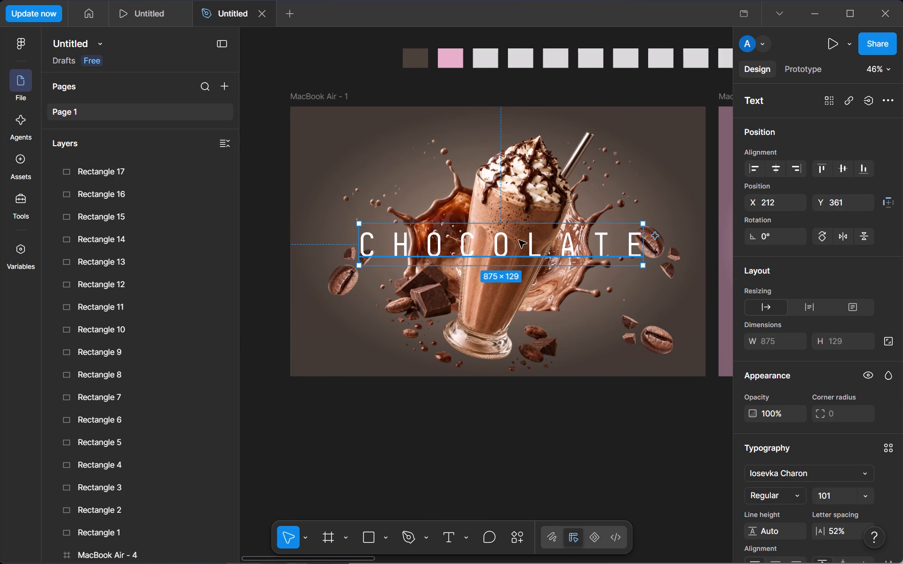
Widen the CHOCOLATE text's letter spacing to 64%.
left_click(843, 532)
key("Up")
key("Up")
key("Up")
key("Up")
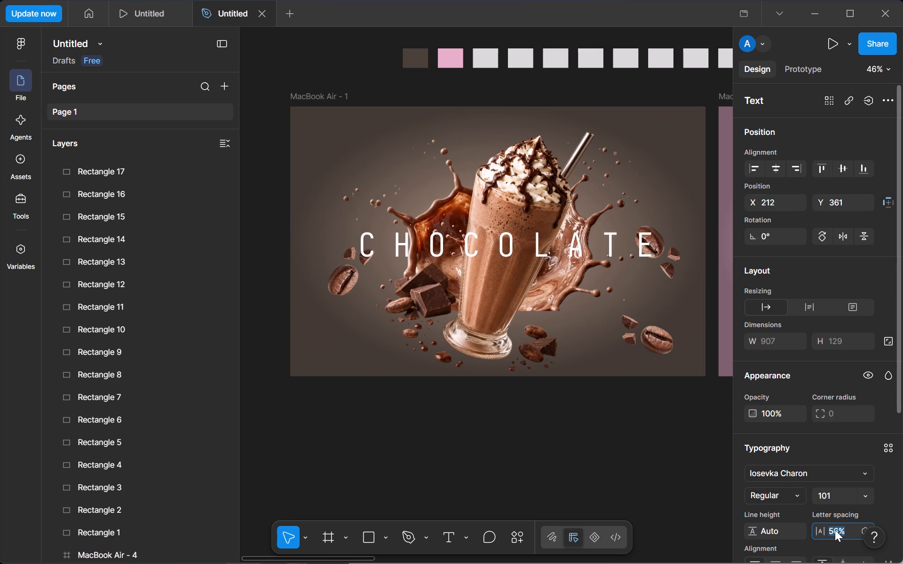
key("Up")
key("Up")
key("Up")
key("Up")
key("Up")
key("Up")
key("Up")
key("Up")
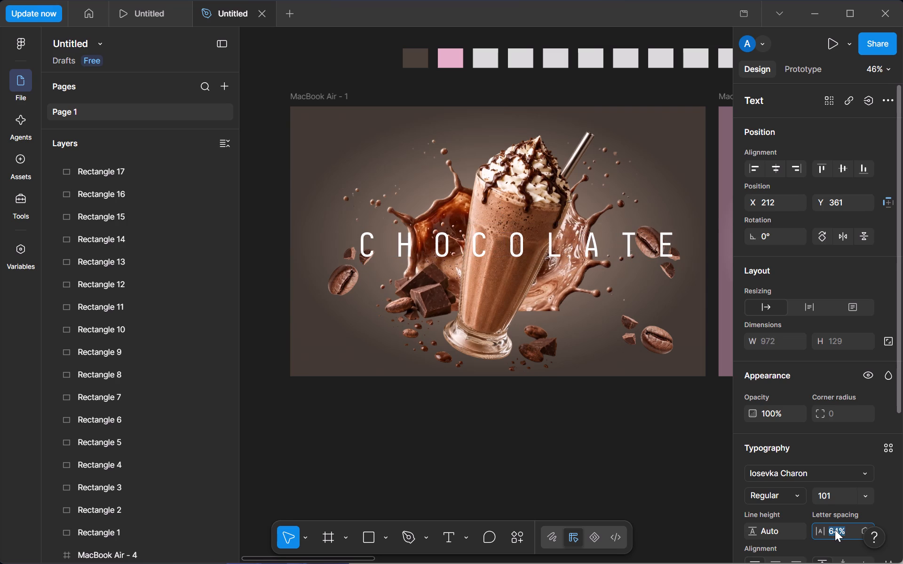
Reposition the CHOCOLATE text over the milkshake to about X 137, Y 376.
left_click_drag(592, 244, 570, 248)
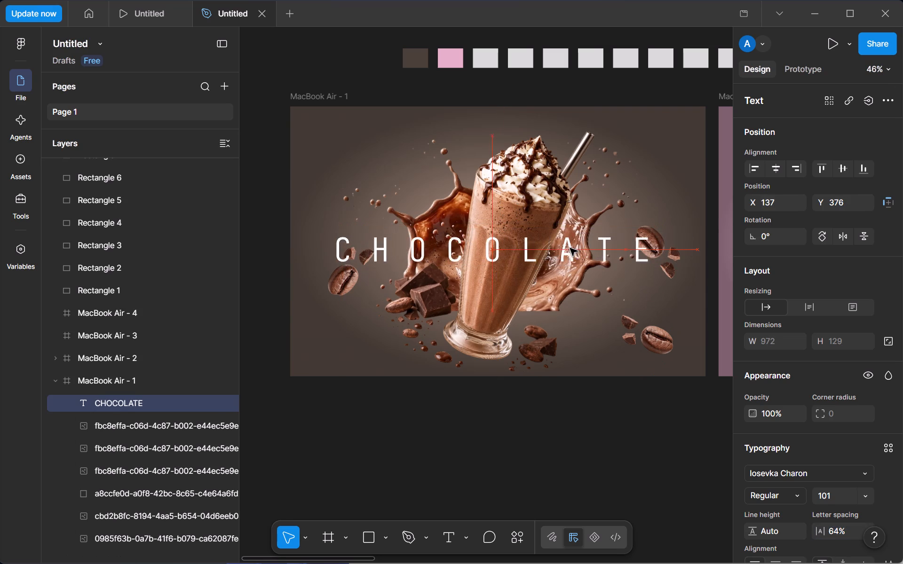
left_click_drag(570, 248, 569, 250)
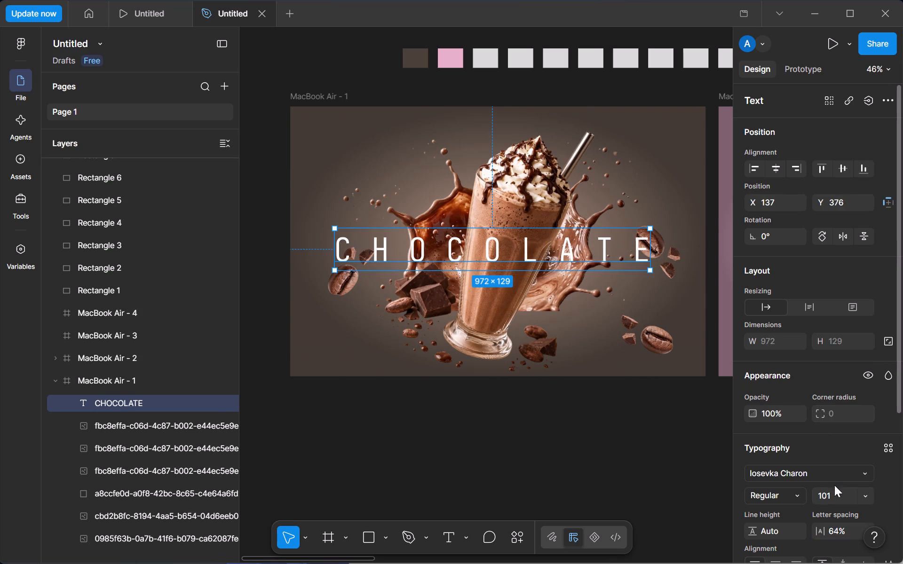
Enlarge the CHOCOLATE text to font size 117.
left_click(837, 494)
key("Up")
key("Up")
key("Up")
key("Up")
key("Up")
key("Up")
key("Up")
key("Up")
key("Up")
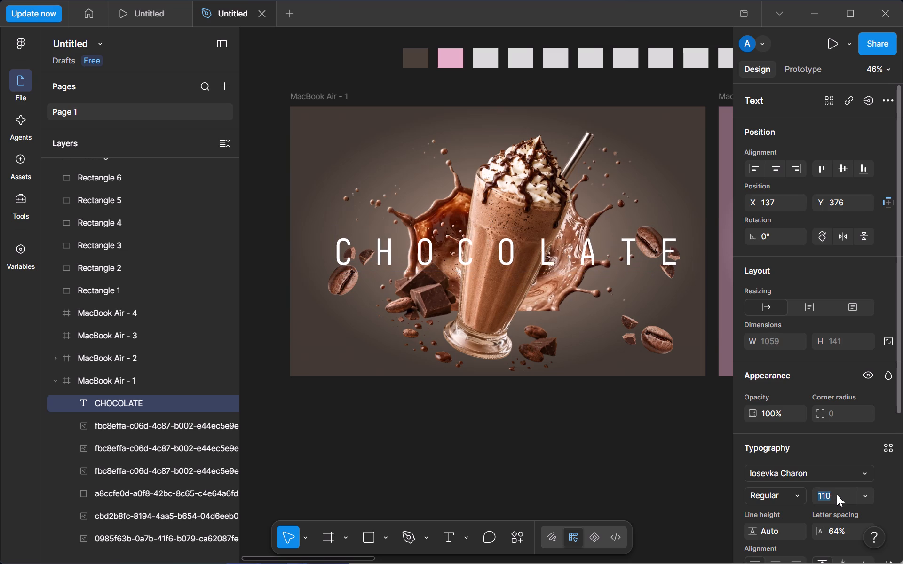
key("Up")
key("Up")
key("Up")
key("Up")
key("Up")
key("Up")
key("Up")
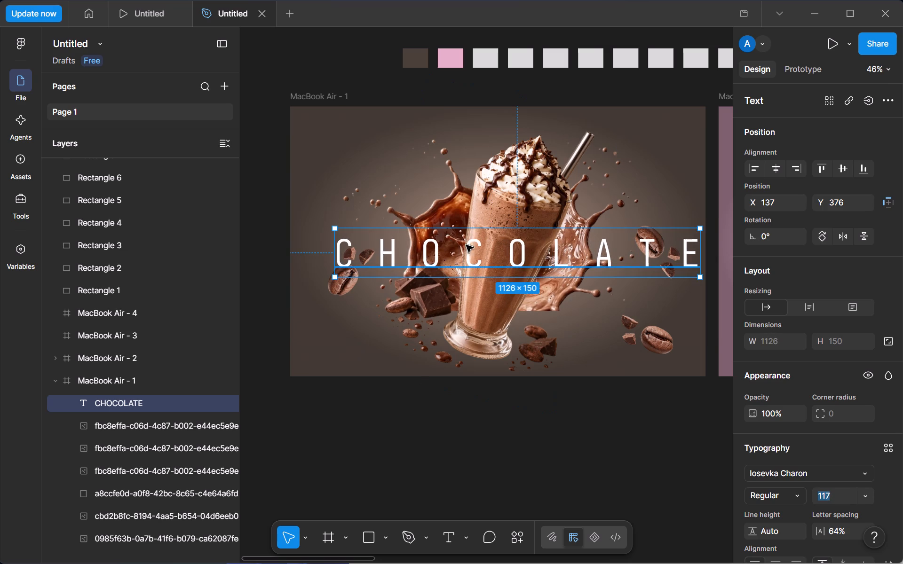
Shift the enlarged CHOCOLATE text toward the frame's centre, at about X 95, Y 376.
left_click_drag(498, 249, 481, 254)
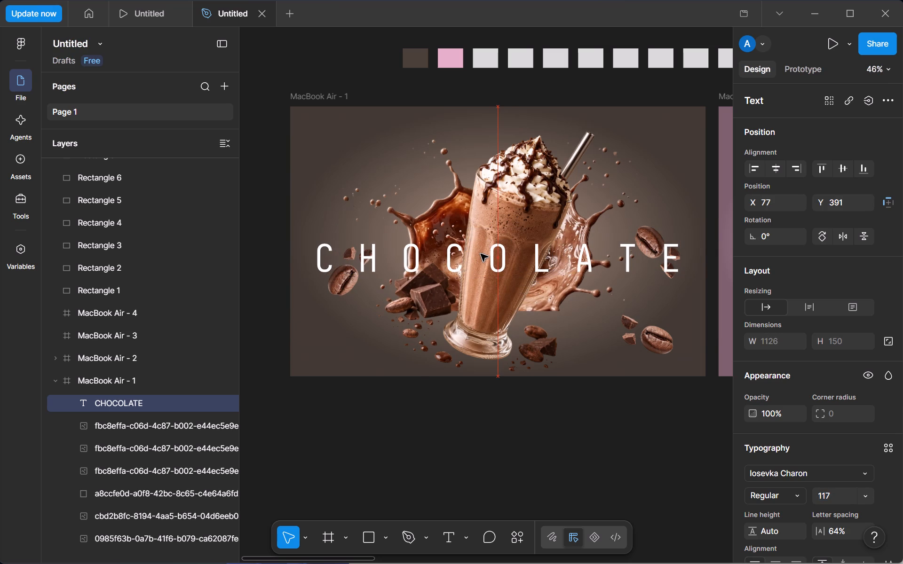
left_click_drag(481, 254, 483, 249)
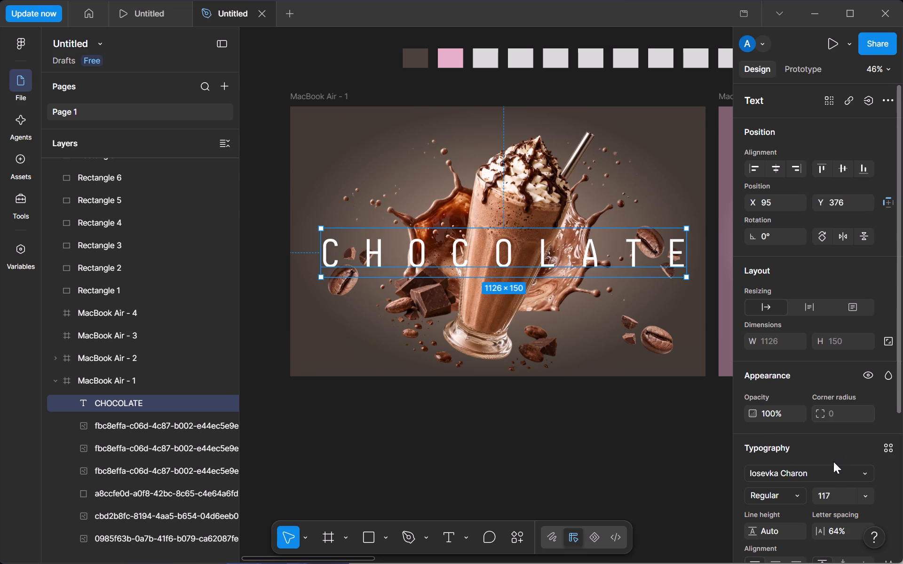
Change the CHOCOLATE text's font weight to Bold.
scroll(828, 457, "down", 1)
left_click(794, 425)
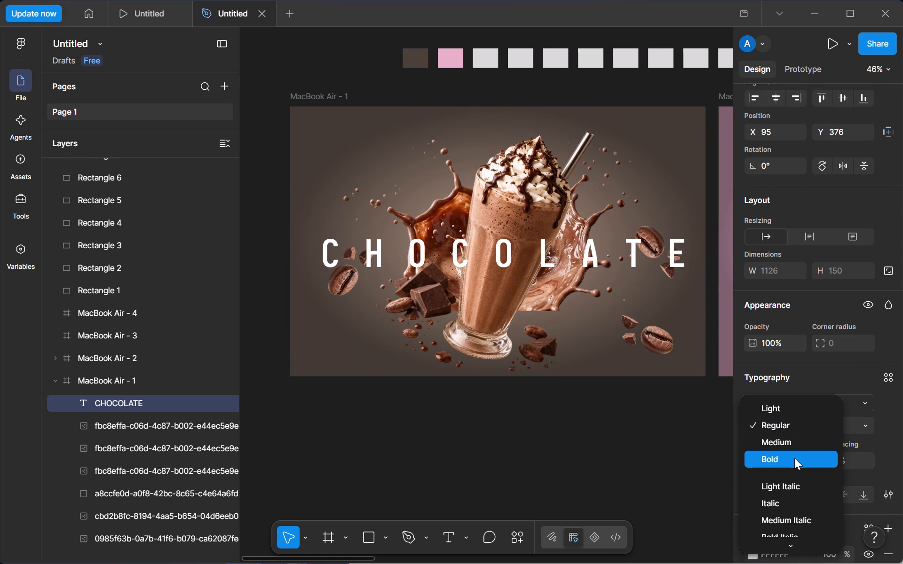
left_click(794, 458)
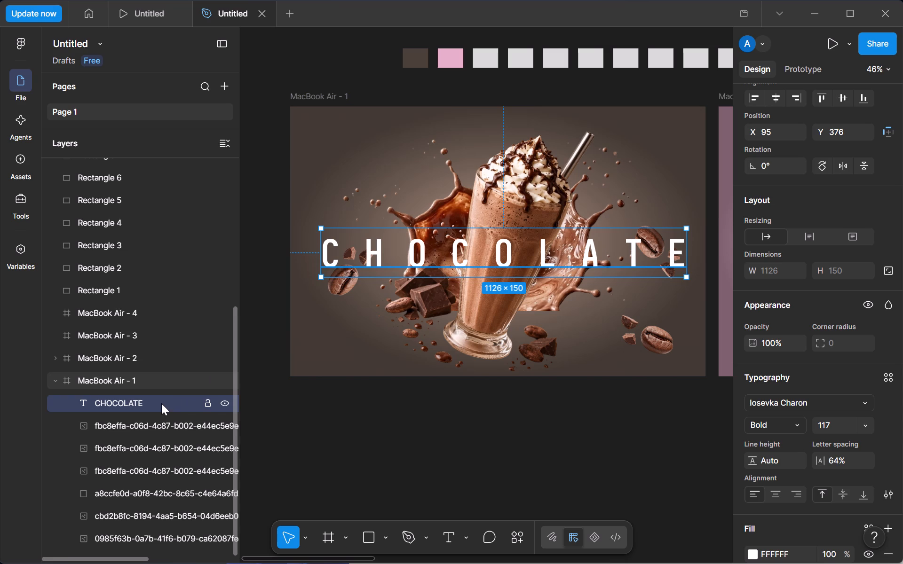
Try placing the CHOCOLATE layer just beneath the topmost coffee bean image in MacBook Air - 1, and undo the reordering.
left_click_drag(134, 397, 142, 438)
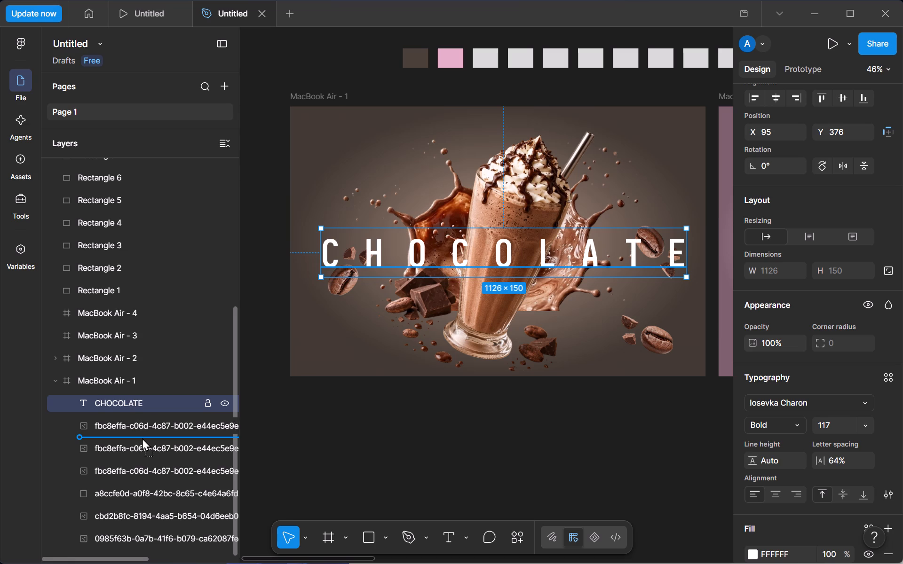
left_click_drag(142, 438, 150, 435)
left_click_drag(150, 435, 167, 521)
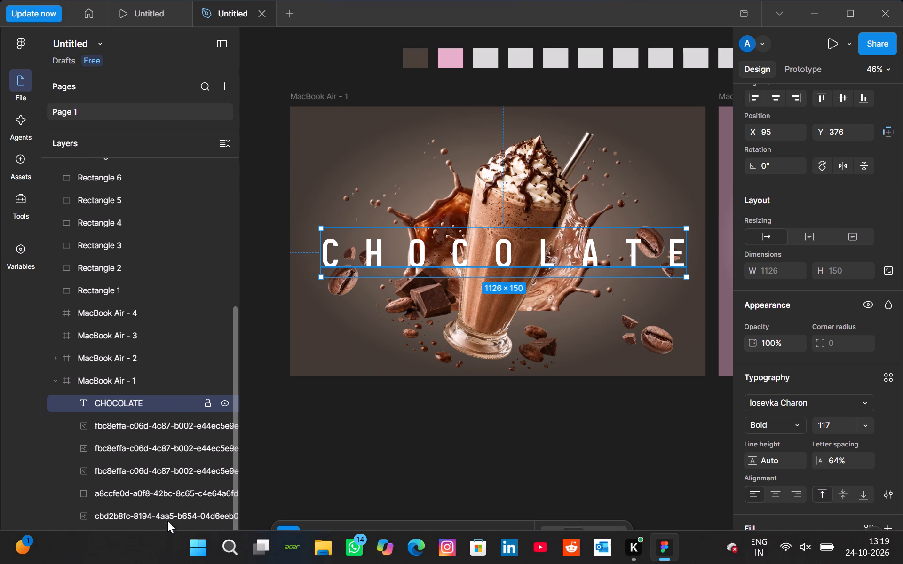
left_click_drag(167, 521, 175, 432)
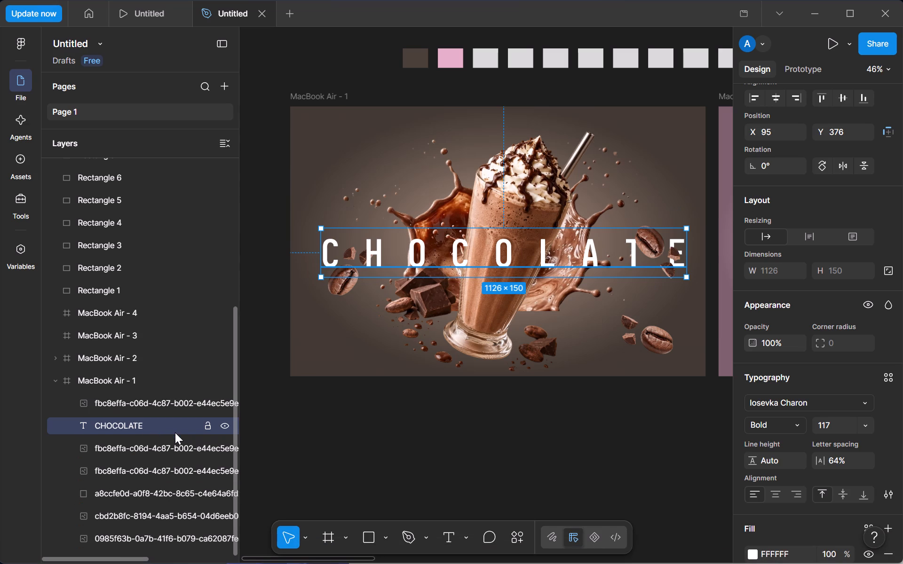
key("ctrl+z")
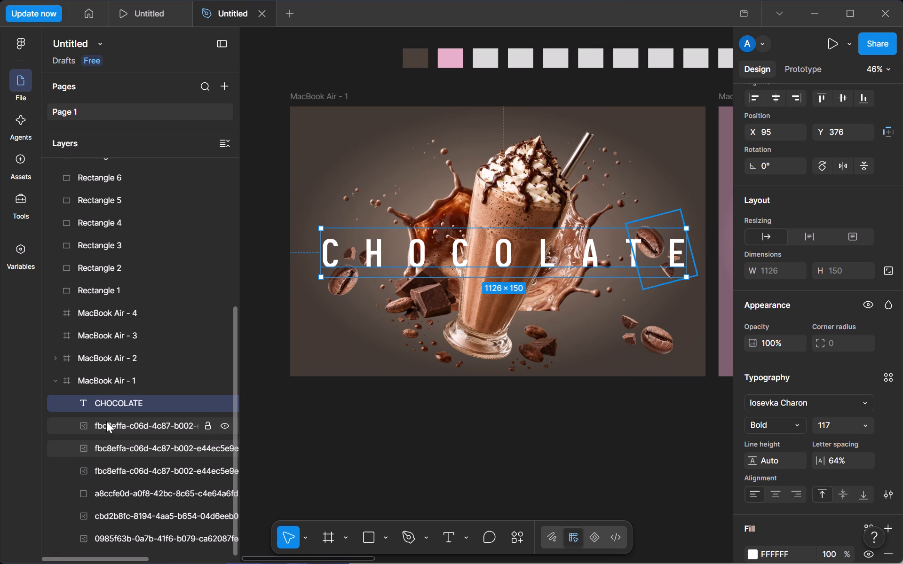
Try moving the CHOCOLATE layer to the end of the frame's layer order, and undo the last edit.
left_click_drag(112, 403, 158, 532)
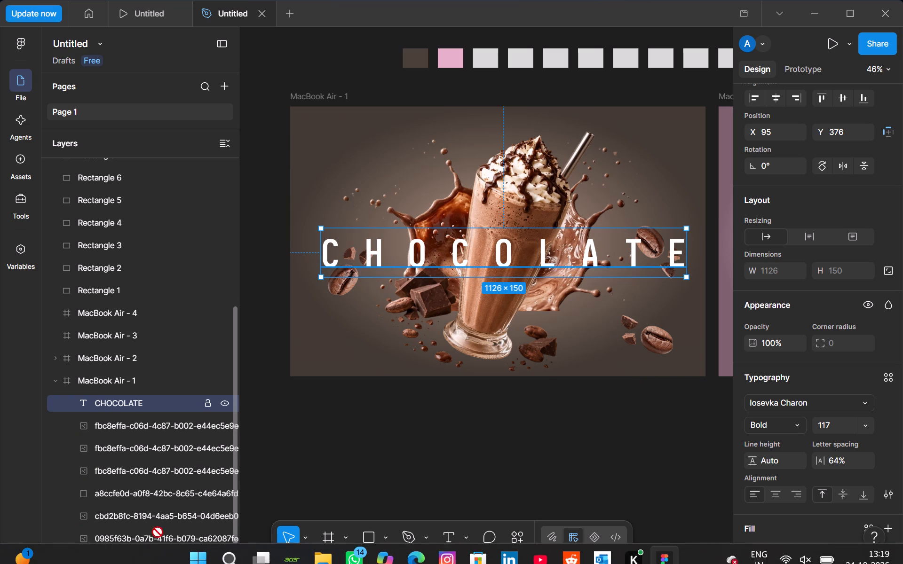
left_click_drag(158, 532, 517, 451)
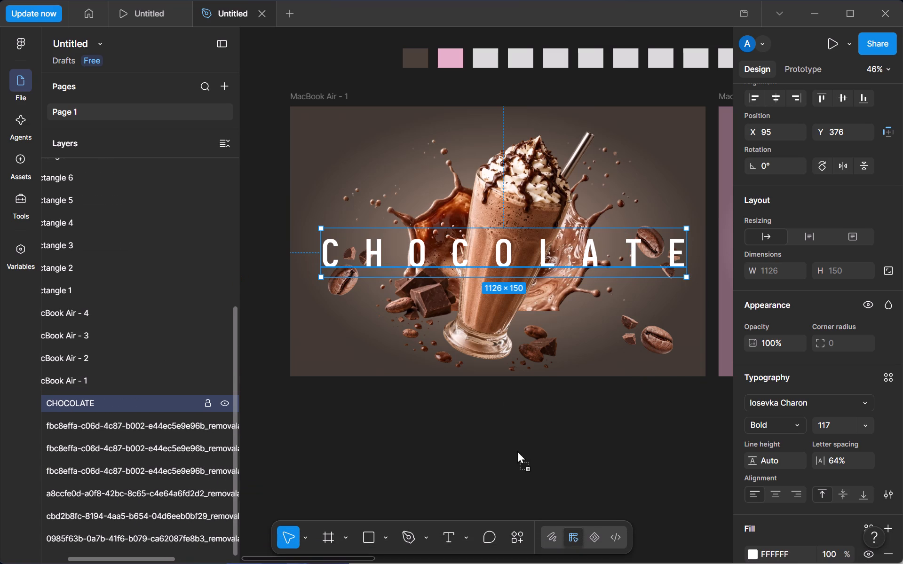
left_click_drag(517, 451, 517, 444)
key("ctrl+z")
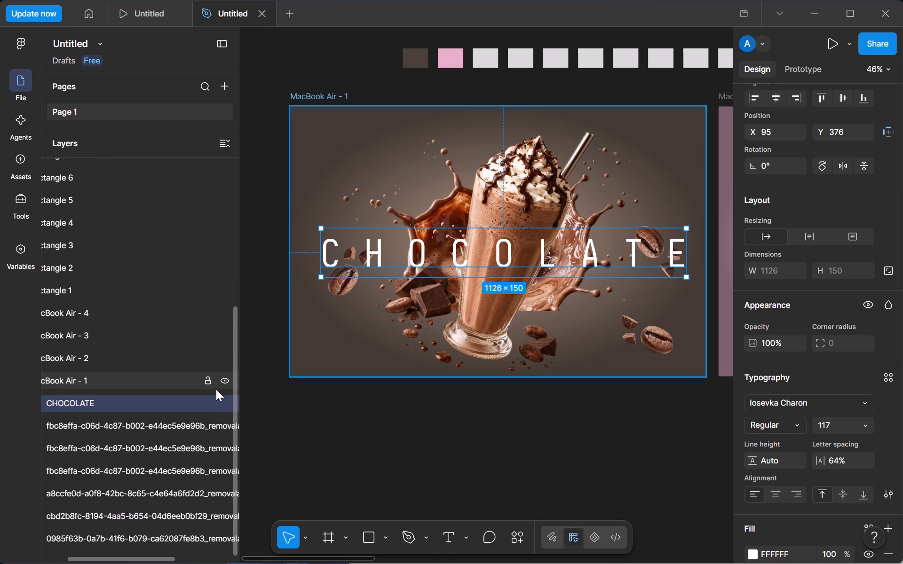
Set the CHOCOLATE text's font weight to Bold.
scroll(216, 389, "right", 1)
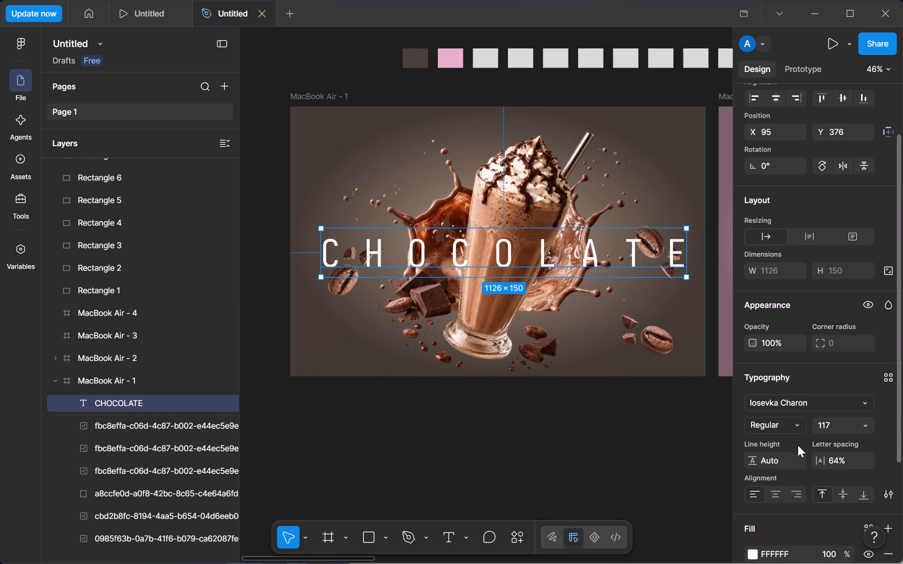
left_click(793, 425)
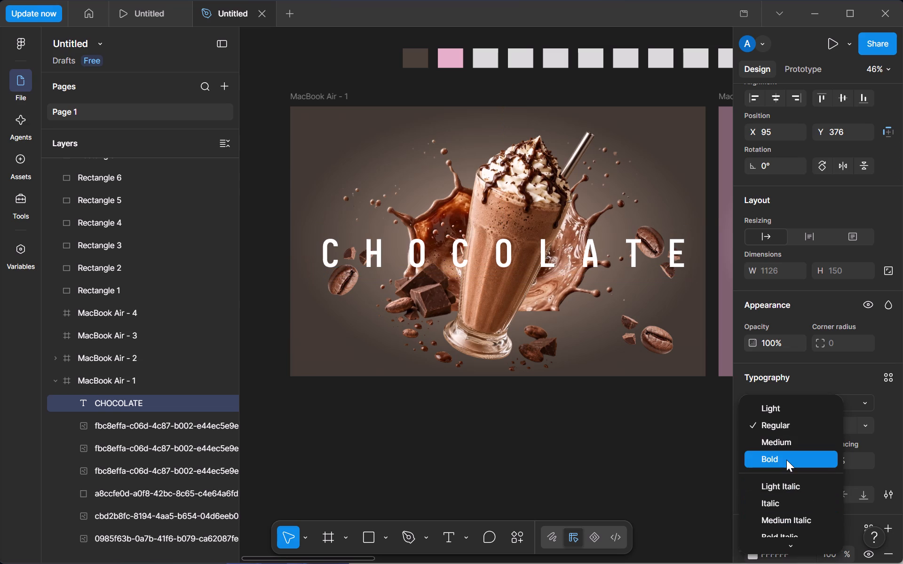
left_click(790, 462)
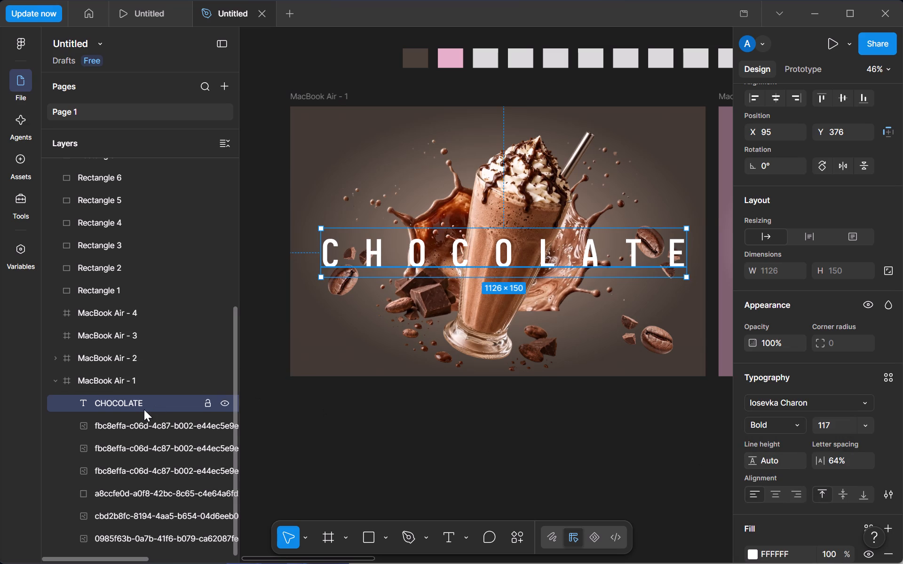
Send the CHOCOLATE layer to the bottom of MacBook Air - 1's layer order, behind the glass, splash and coffee bean images.
left_click_drag(142, 406, 86, 522)
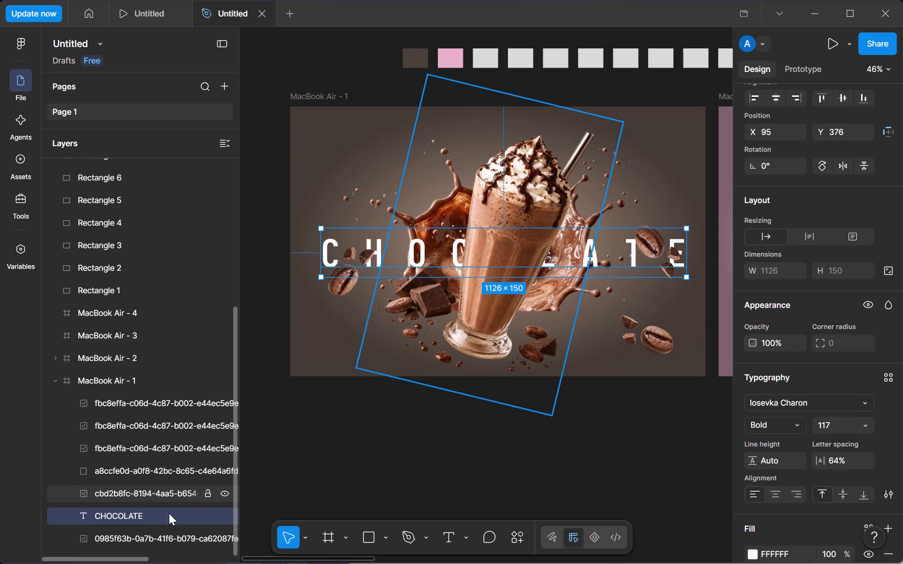
left_click_drag(146, 515, 149, 543)
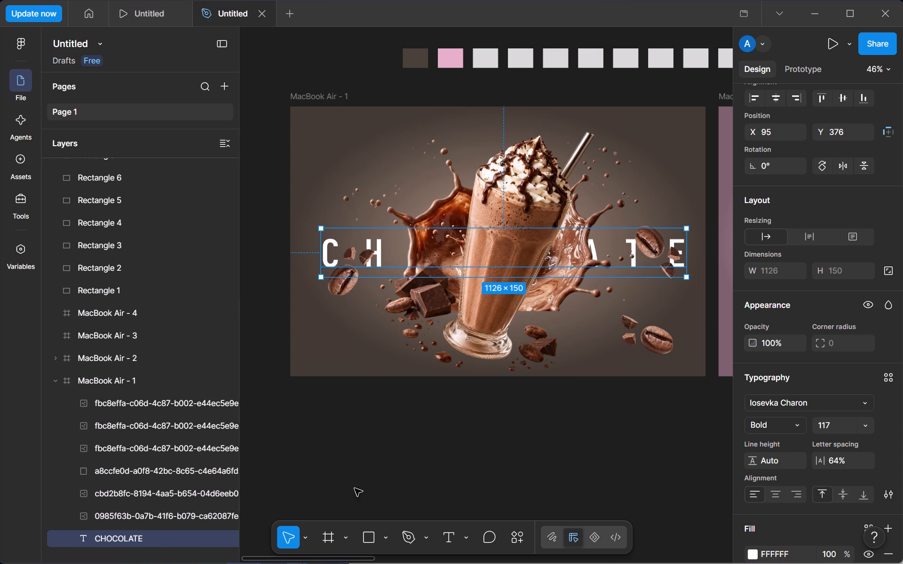
left_click(387, 487)
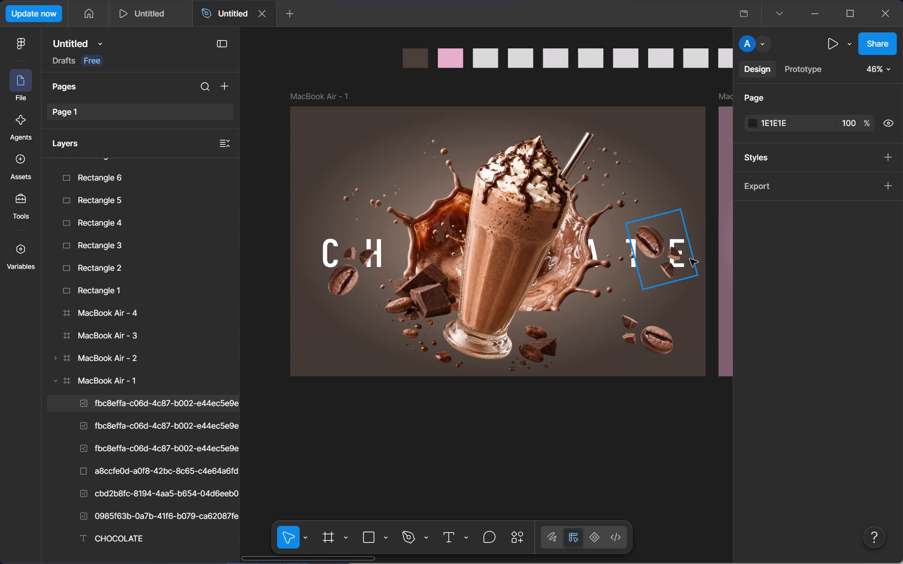
Rotate the CHOCOLATE text behind the milkshake to about -7.72°.
left_click(176, 529)
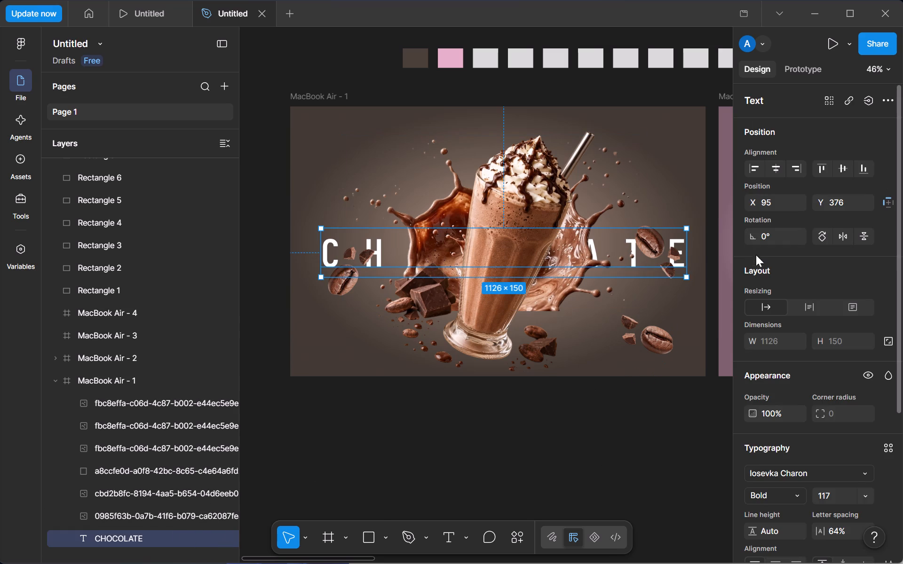
left_click_drag(693, 281, 717, 307)
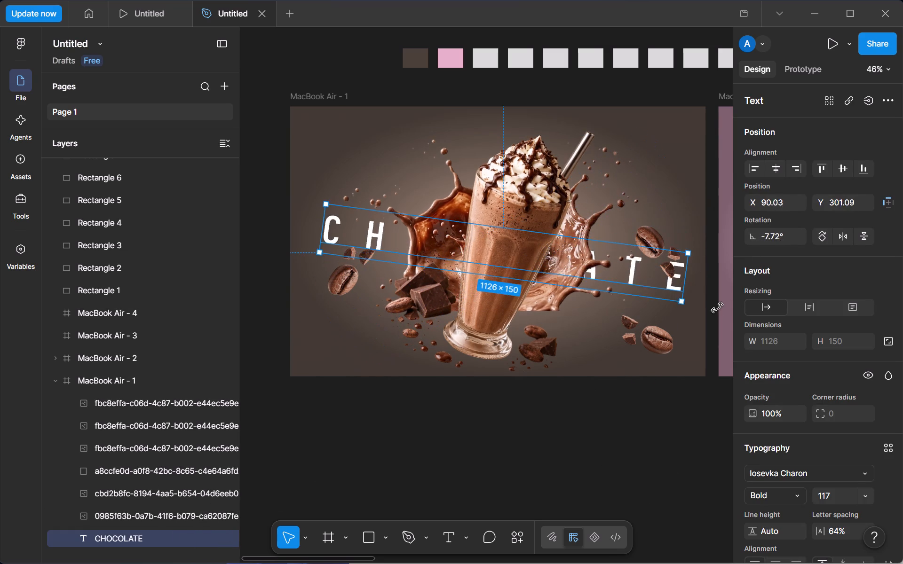
Rotate the CHOCOLATE text back to nearly level, at about 0.24°.
left_click_drag(717, 307, 723, 284)
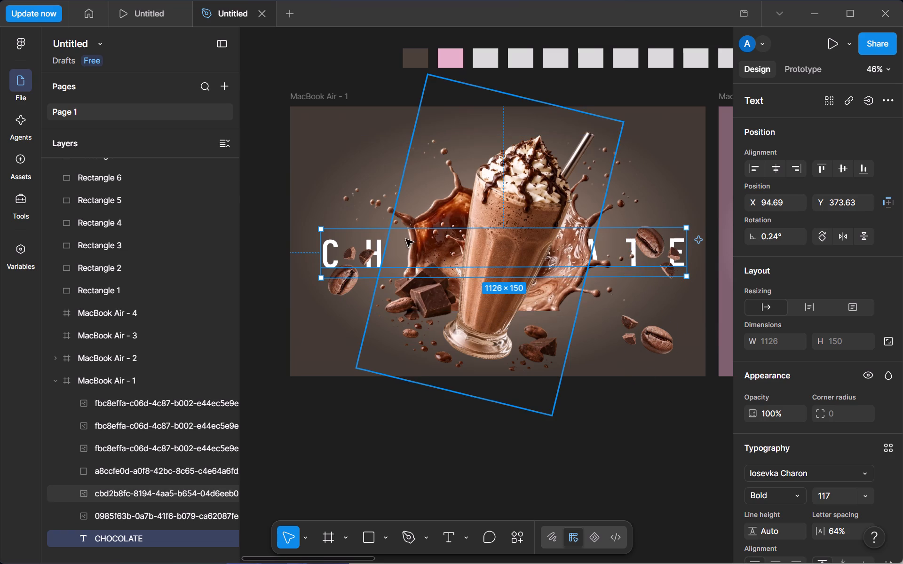
Try the CHOCOLATE text at several heights in MacBook Air - 1, and place it near the frame's top edge behind the whipped cream.
left_click_drag(327, 234, 343, 158)
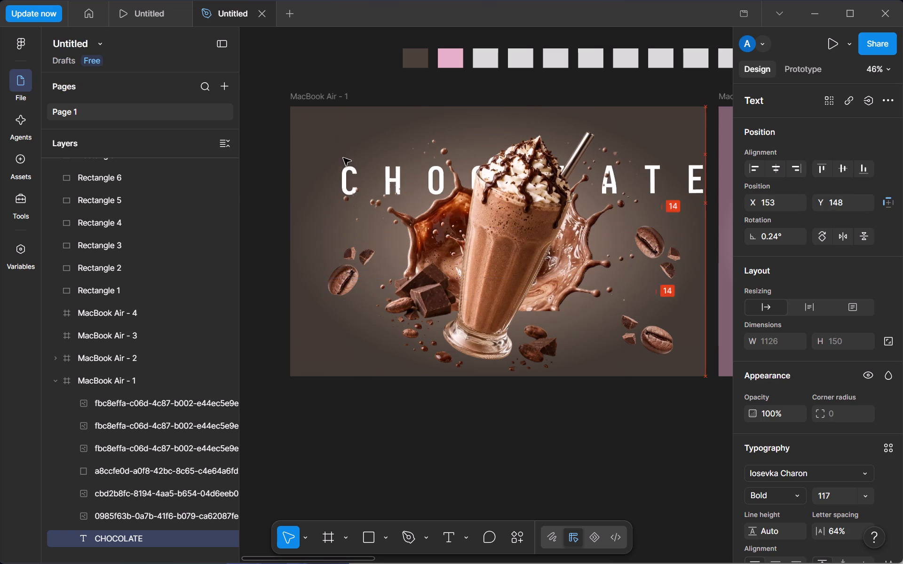
left_click_drag(343, 158, 337, 154)
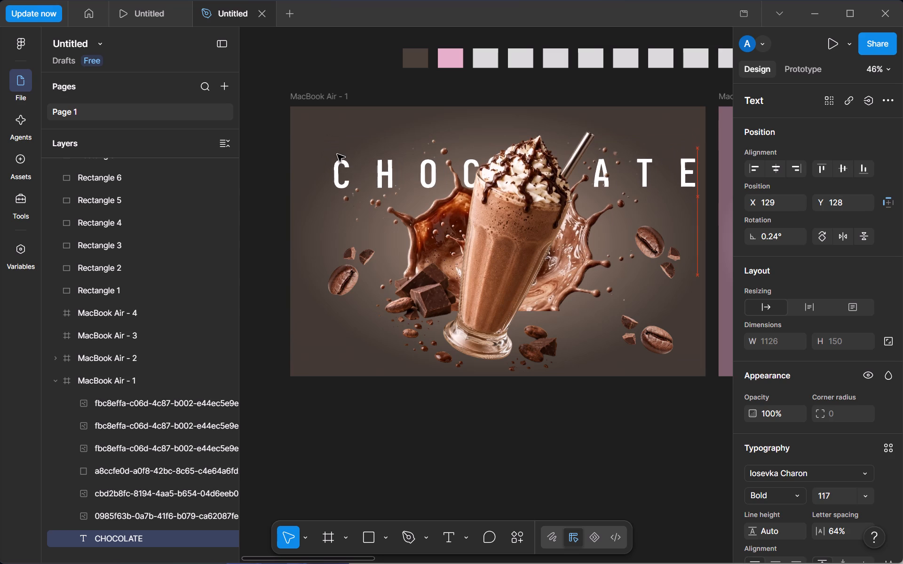
left_click_drag(337, 154, 318, 140)
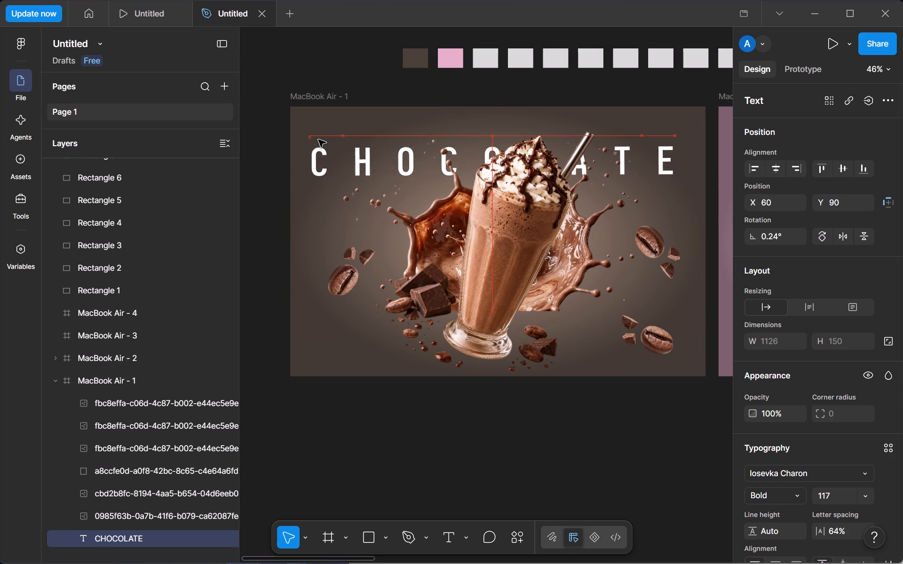
left_click_drag(318, 140, 321, 114)
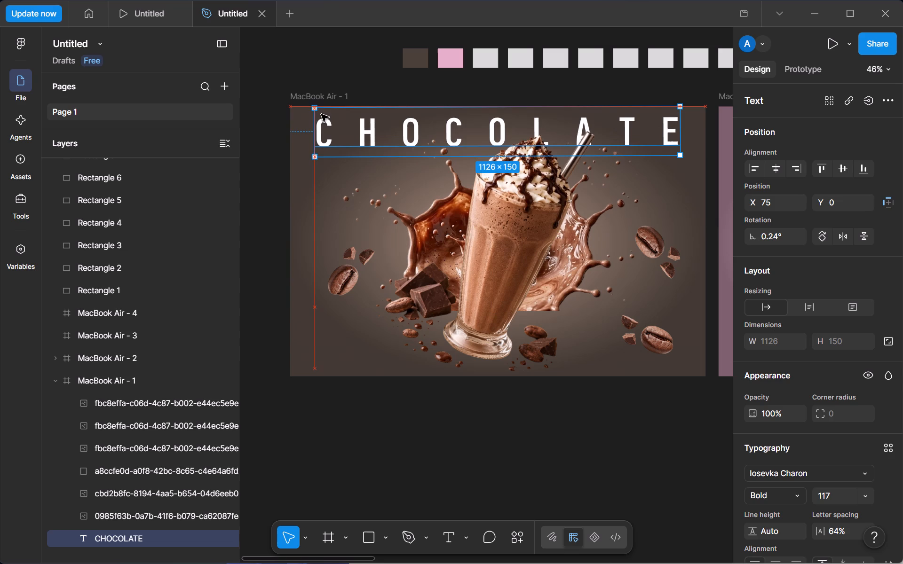
left_click_drag(321, 114, 333, 290)
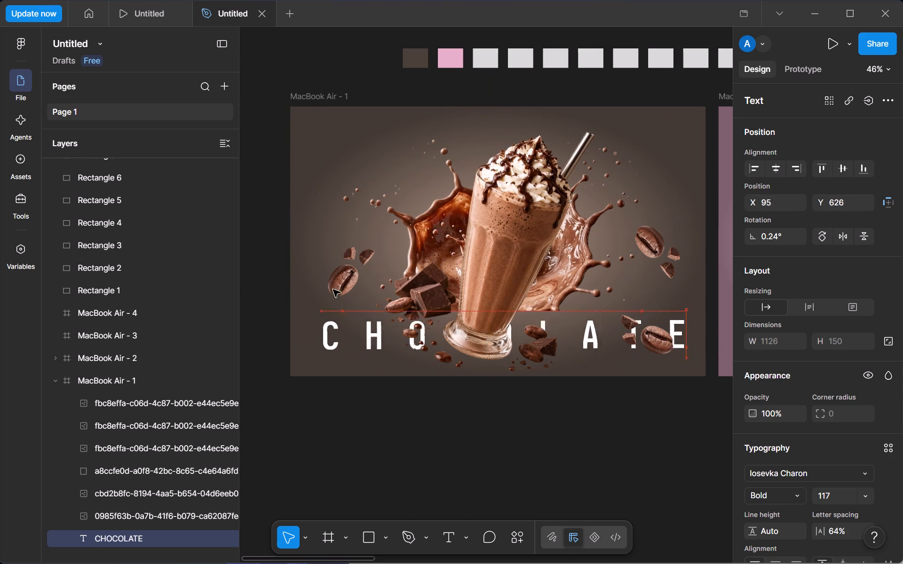
left_click_drag(333, 290, 317, 102)
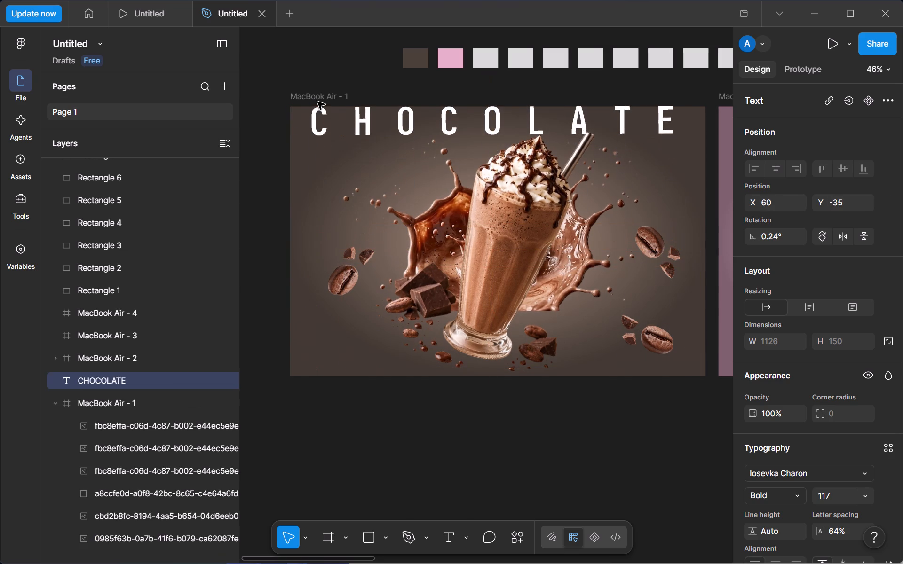
left_click_drag(317, 102, 324, 117)
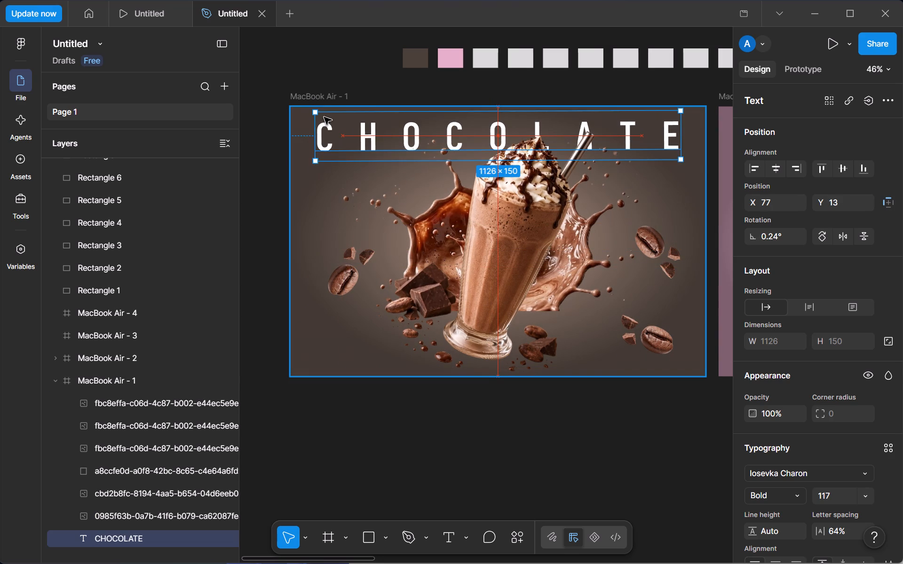
left_click_drag(324, 117, 327, 177)
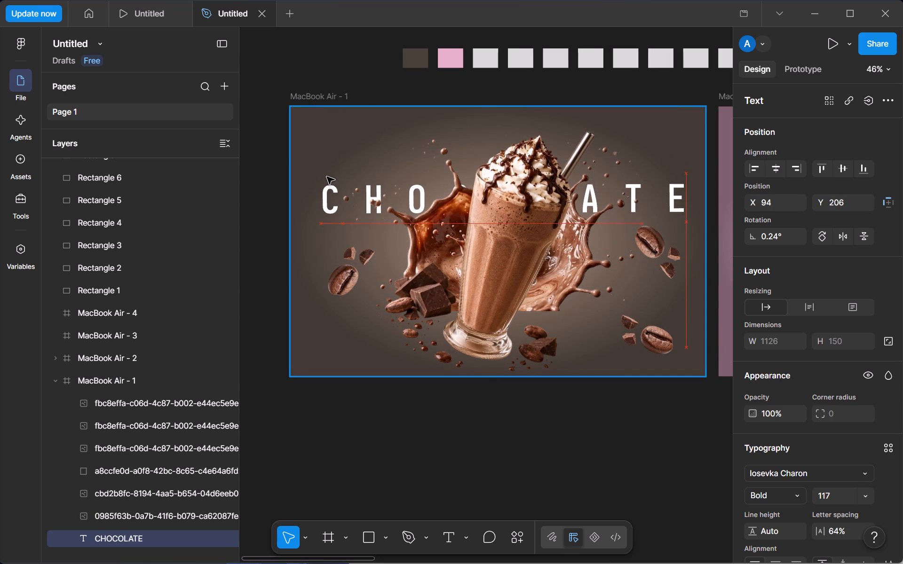
left_click_drag(327, 177, 331, 171)
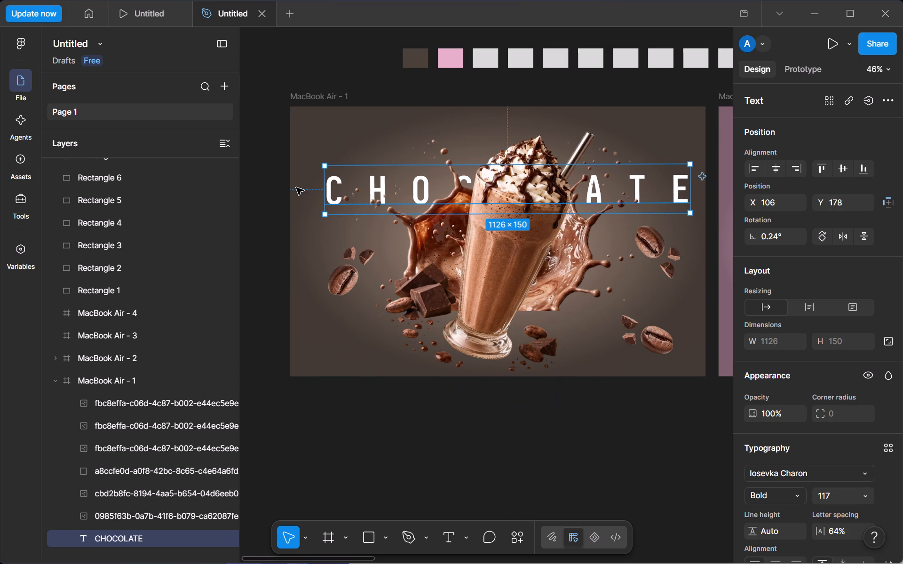
left_click_drag(338, 180, 339, 132)
left_click(611, 491)
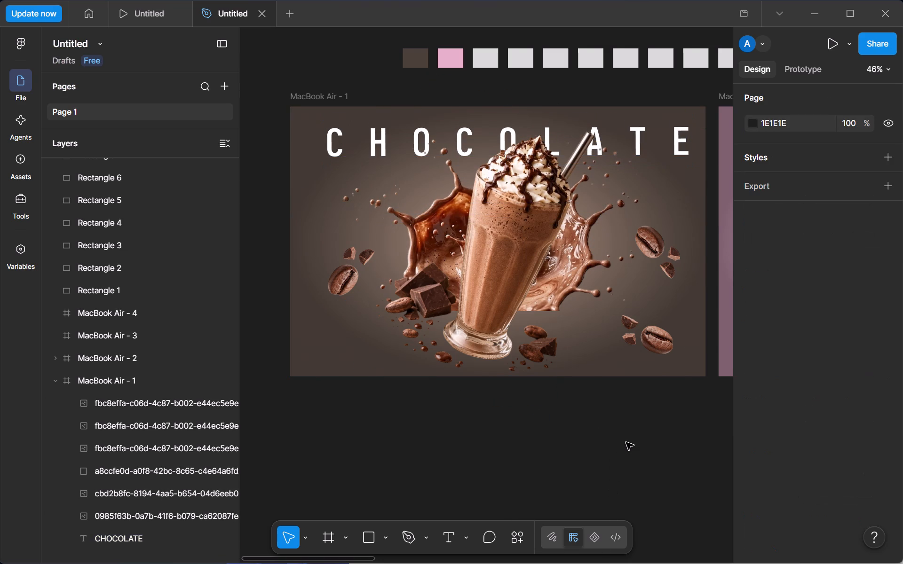
Review the CHOCOLATE heading and ingredient images in MacBook Air - 1 against the MacBook Air - 2 and MacBook Air - 3 frames.
scroll(626, 442, "left", 3)
scroll(580, 365, "left", 3)
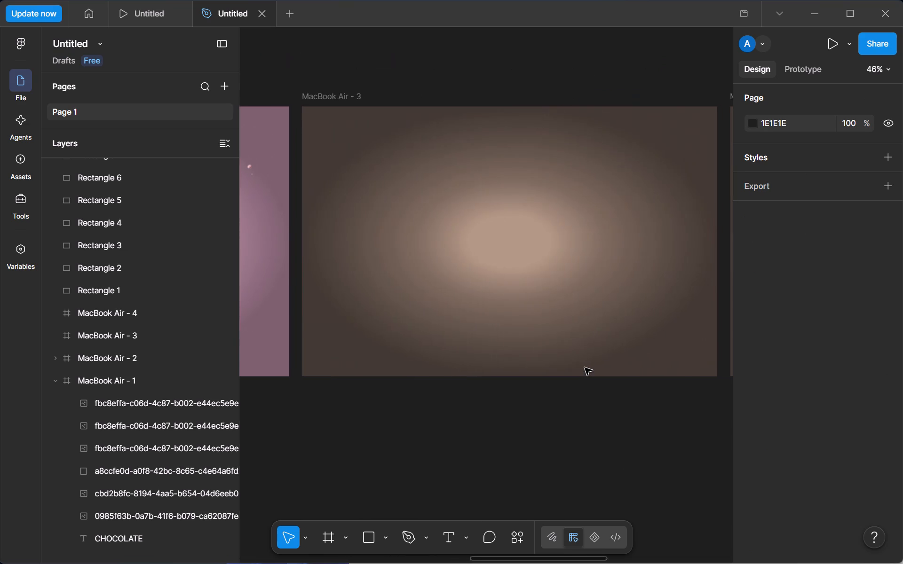
scroll(579, 366, "right", 5)
scroll(576, 362, "left", 1)
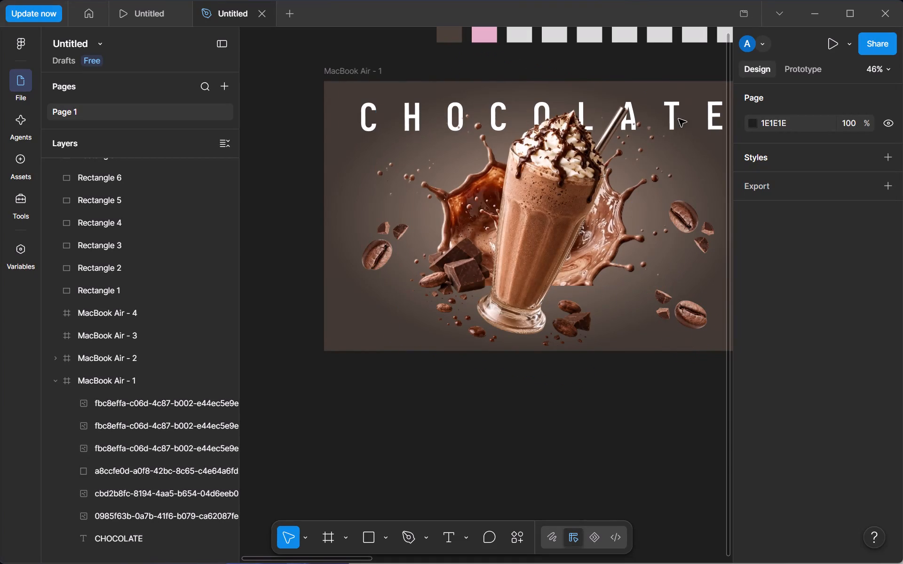
scroll(578, 321, "left", 1)
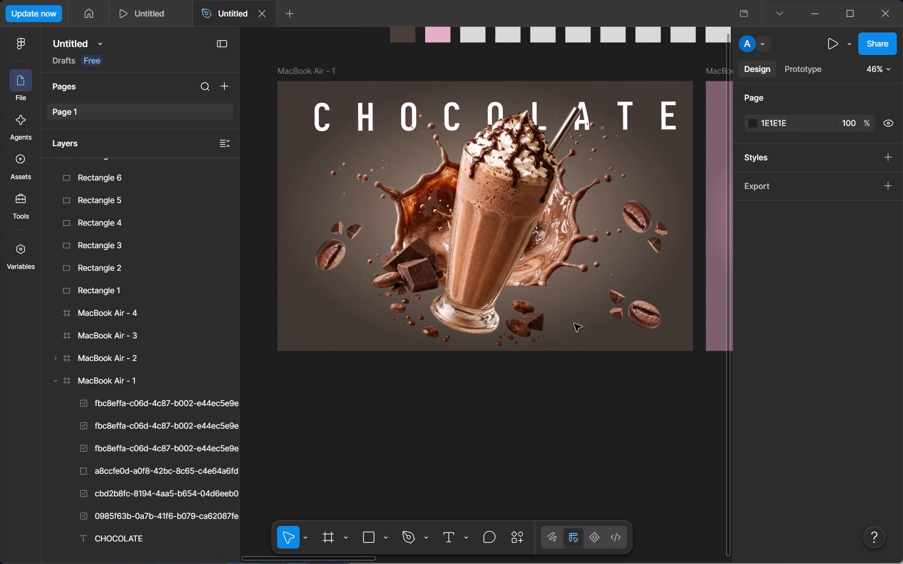
scroll(588, 329, "left", 3)
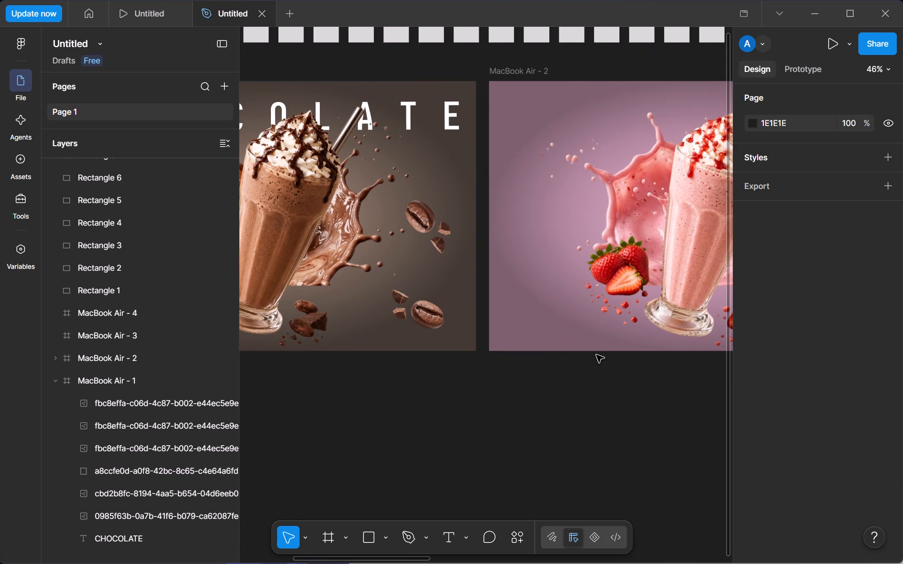
scroll(596, 355, "left", 1)
scroll(596, 355, "right", 2)
scroll(533, 347, "right", 1)
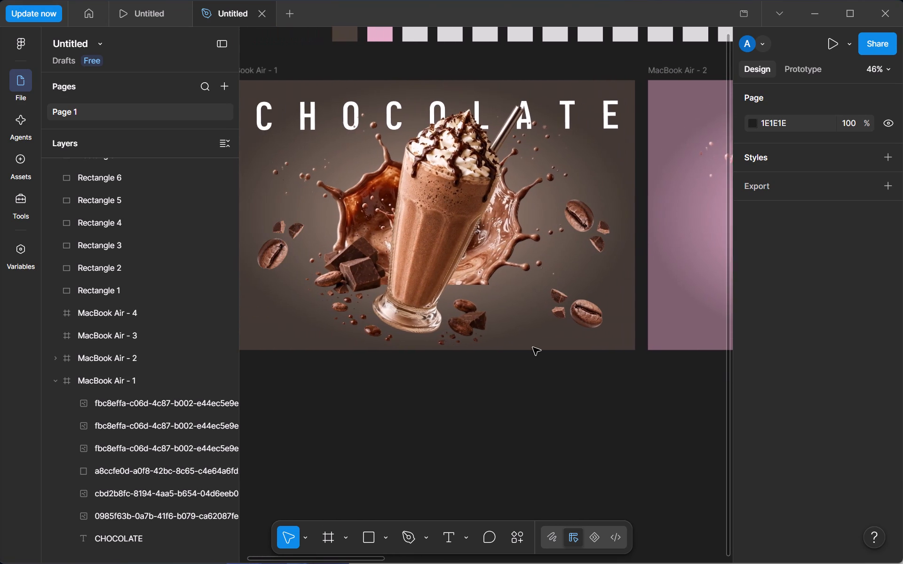
scroll(533, 347, "right", 1)
scroll(570, 276, "right", 1)
left_click(302, 226)
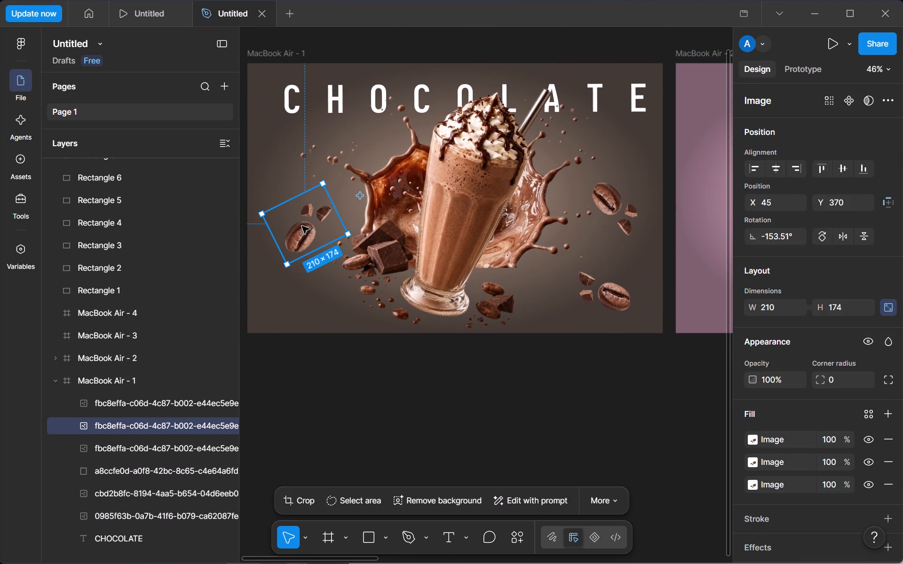
scroll(552, 289, "left", 3)
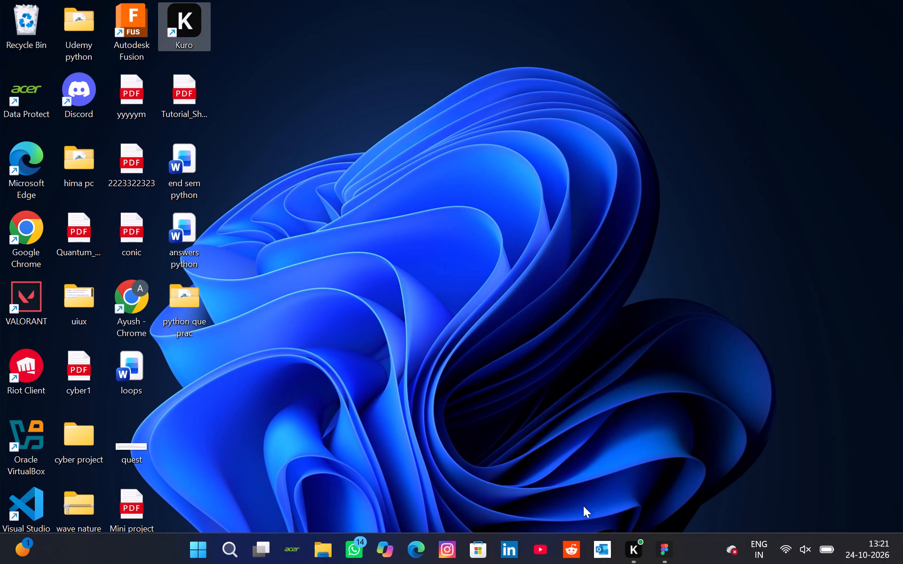
Switch back to Figma and compare the chocolate composition in MacBook Air - 1 with the strawberry composition in MacBook Air - 2.
left_click(655, 550)
scroll(504, 333, "right", 1)
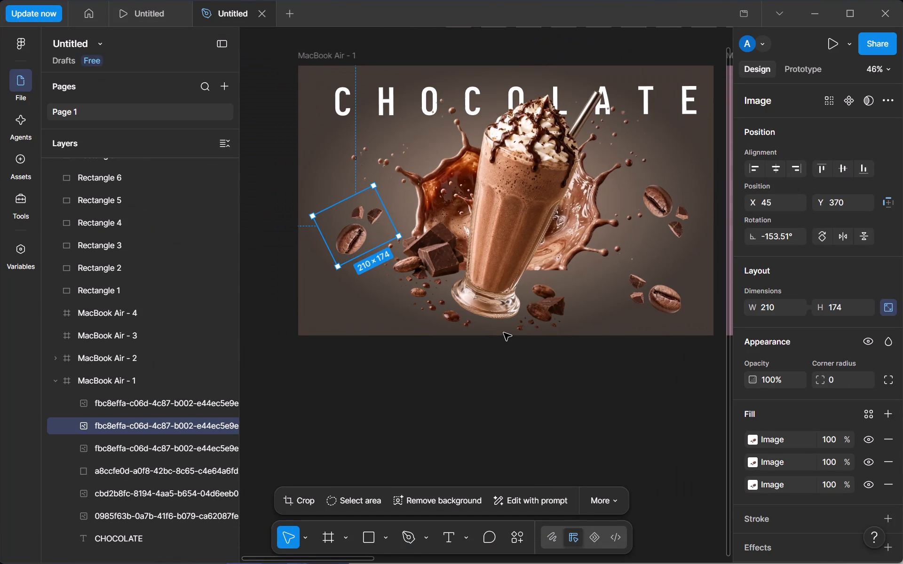
scroll(504, 333, "right", 1)
scroll(504, 333, "left", 2)
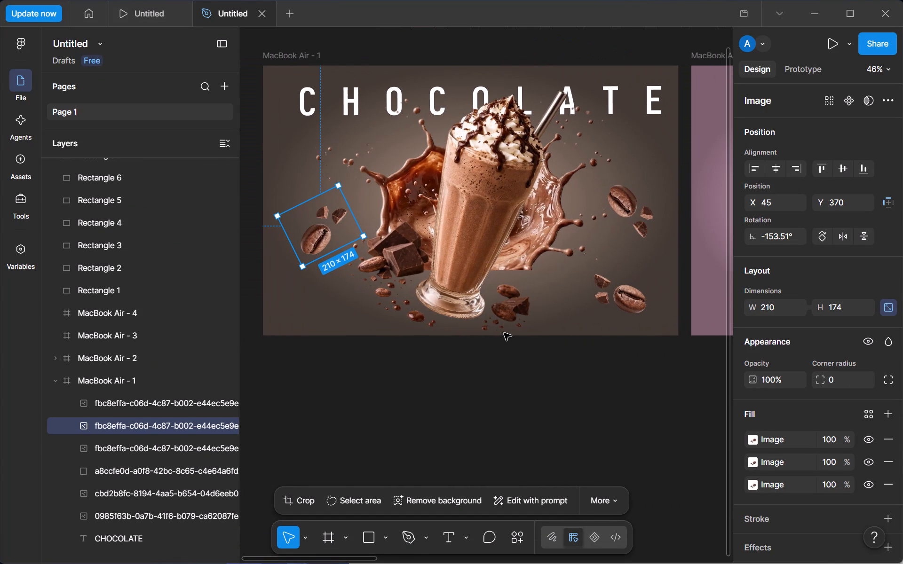
scroll(504, 333, "left", 3)
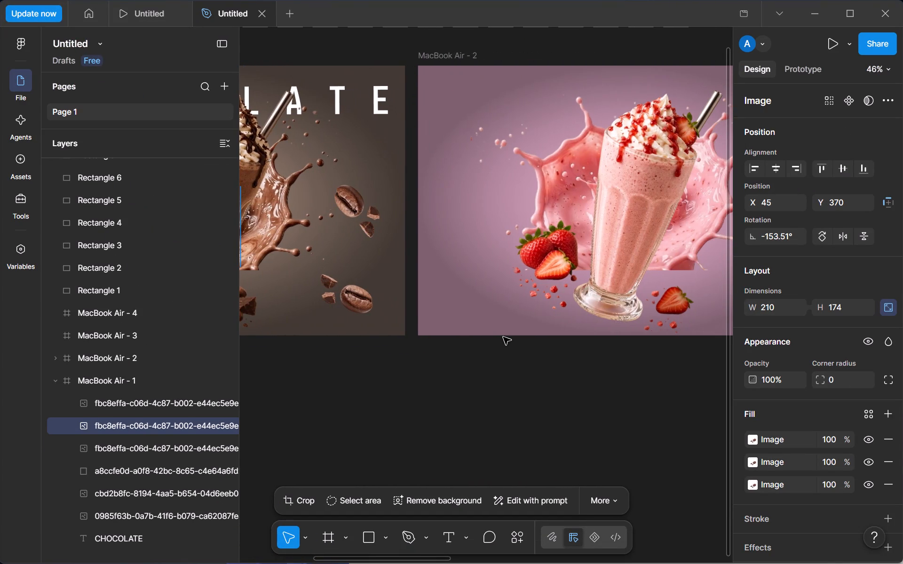
scroll(503, 337, "left", 2)
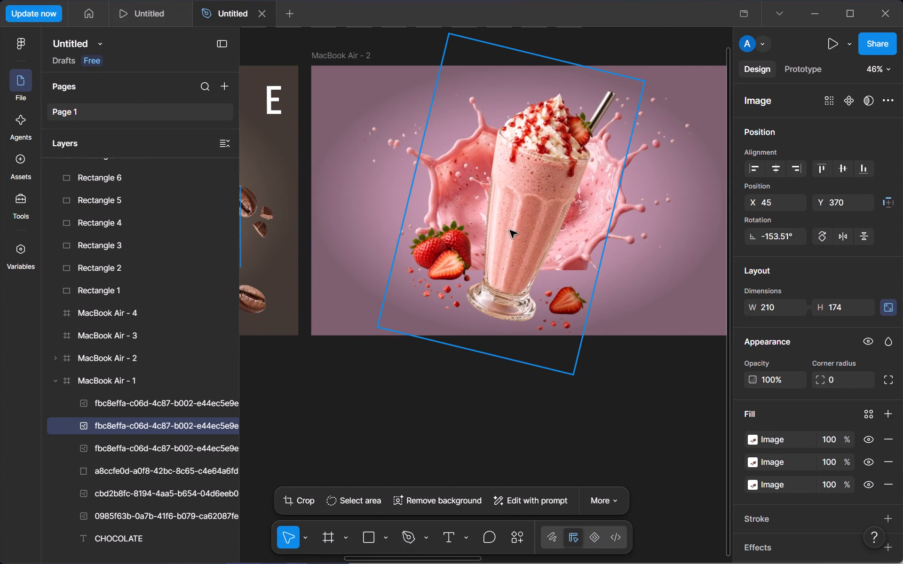
scroll(504, 235, "right", 2)
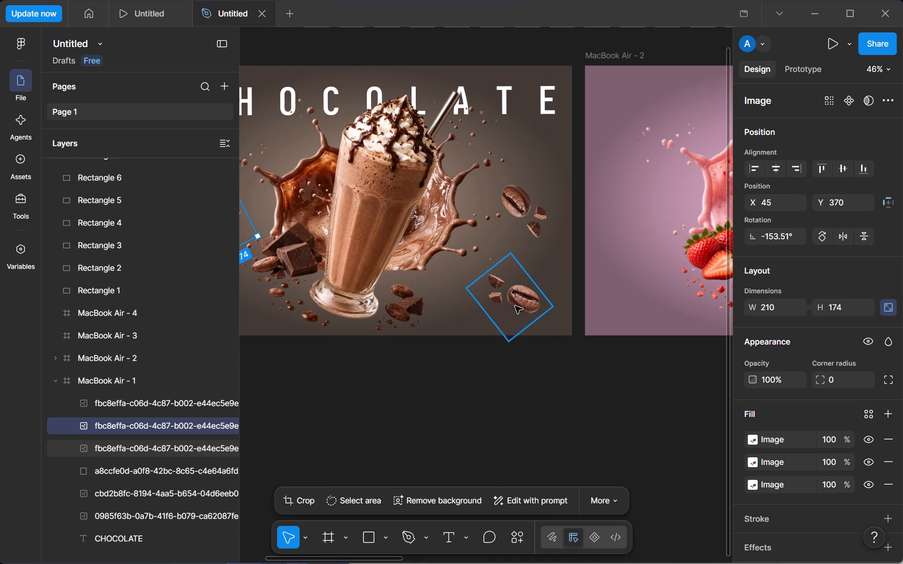
scroll(488, 224, "right", 1)
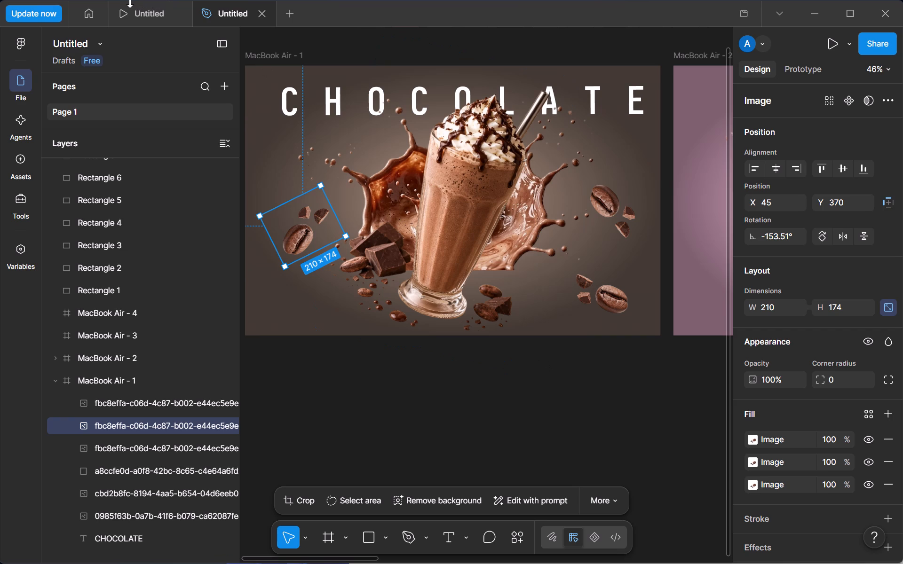
Duplicate the strawberry milkshake glass image in the MacBook Air - 2 frame.
scroll(130, 0, "left", 2)
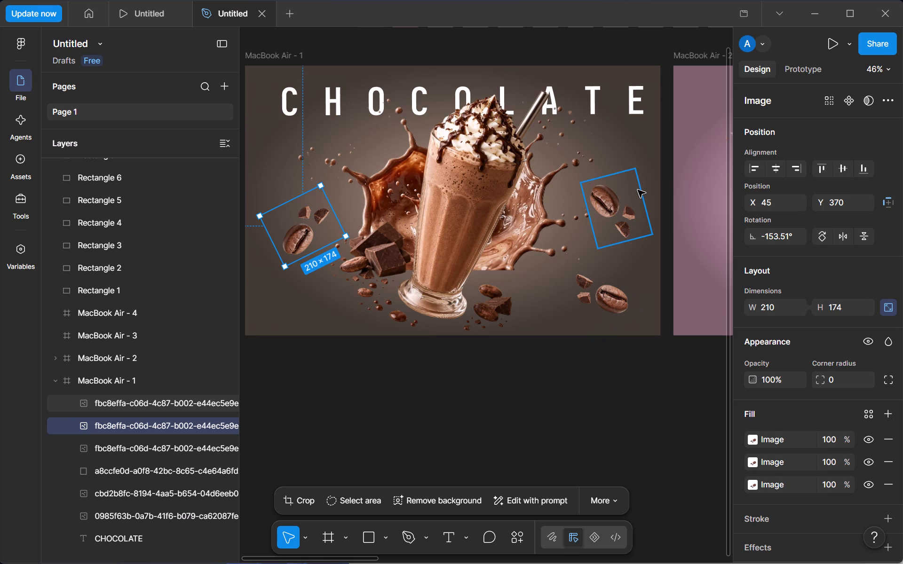
scroll(638, 190, "left", 1)
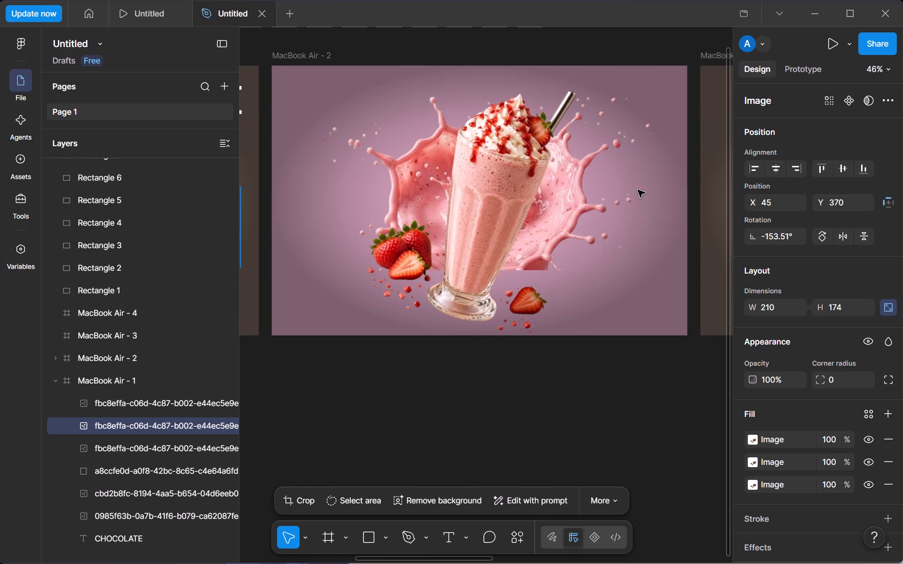
scroll(638, 190, "left", 1)
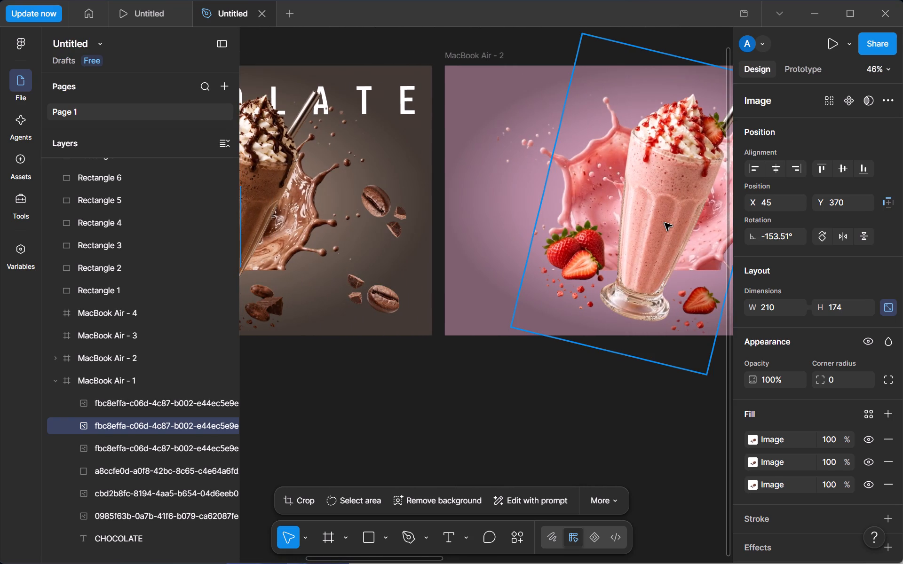
left_click(649, 197)
right_click(649, 197)
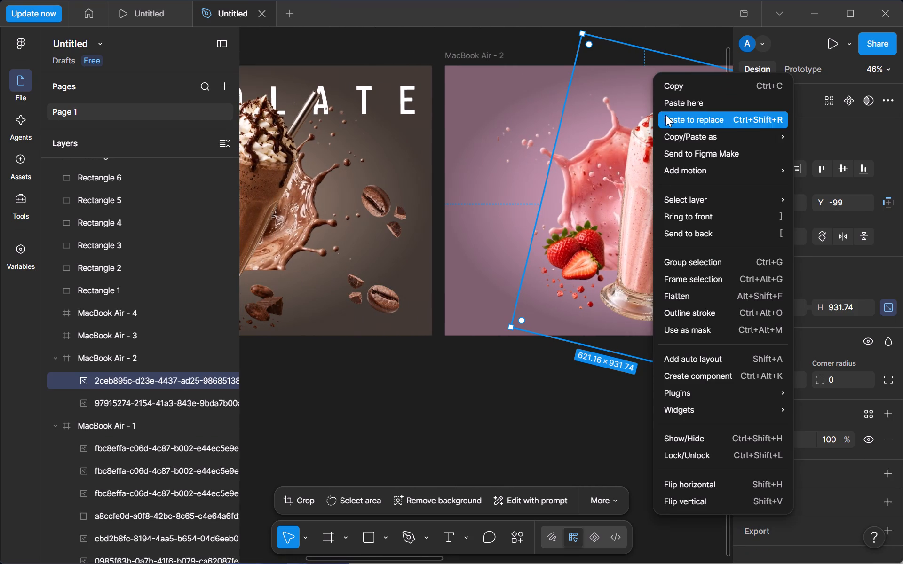
key("ctrl+d")
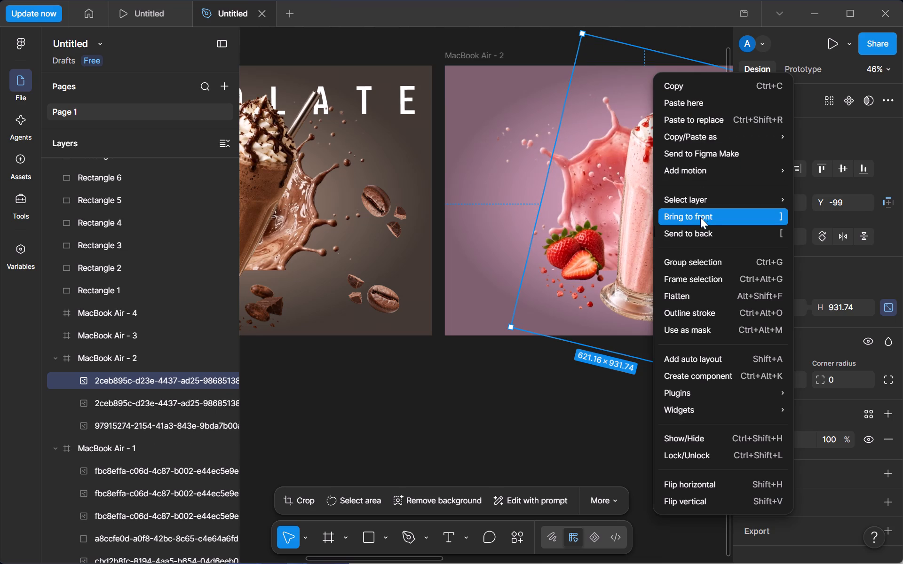
left_click_drag(614, 226, 512, 308)
Move the duplicated strawberry milkshake image into MacBook Air - 1, beside the chocolate milkshake near its right edge, at about X 752, Y -57.
left_click_drag(609, 246, 389, 253)
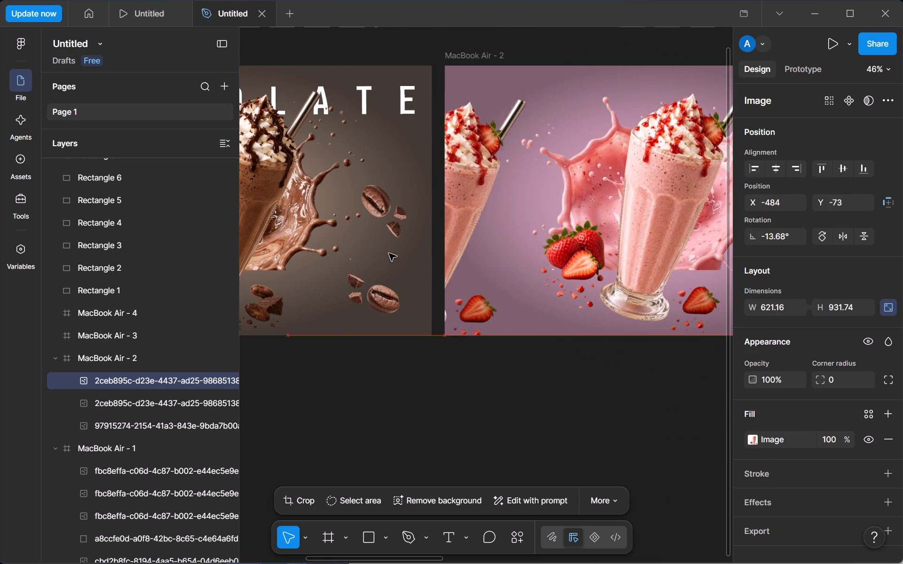
left_click_drag(389, 253, 414, 252)
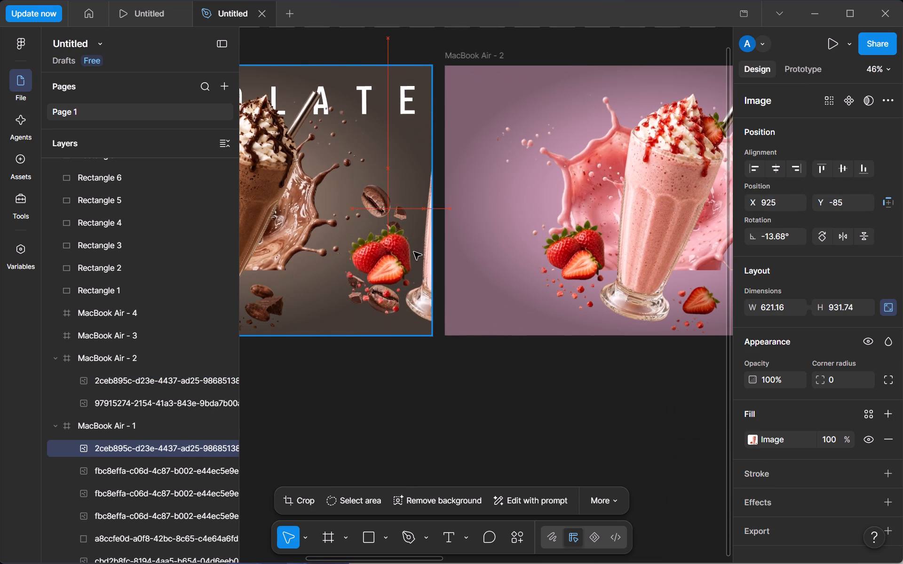
left_click_drag(414, 252, 413, 339)
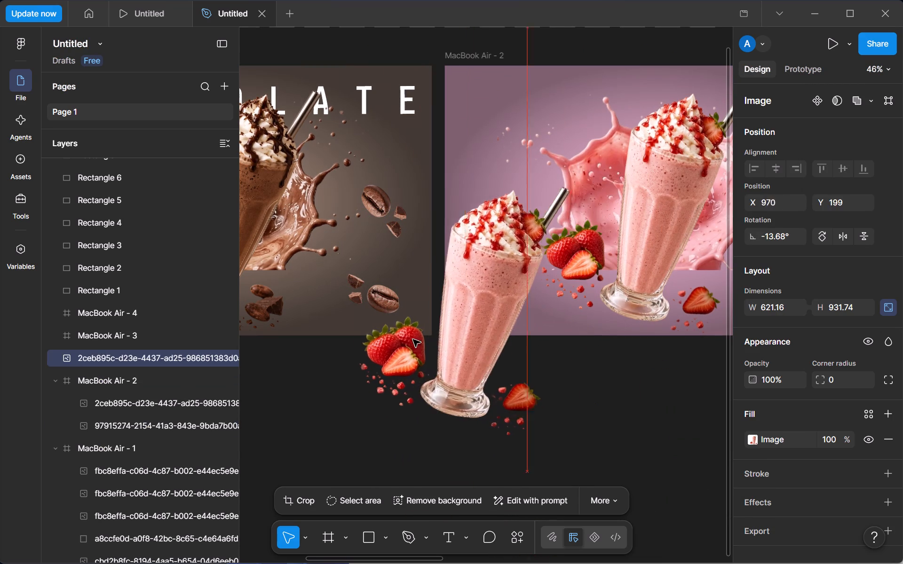
left_click_drag(413, 339, 421, 237)
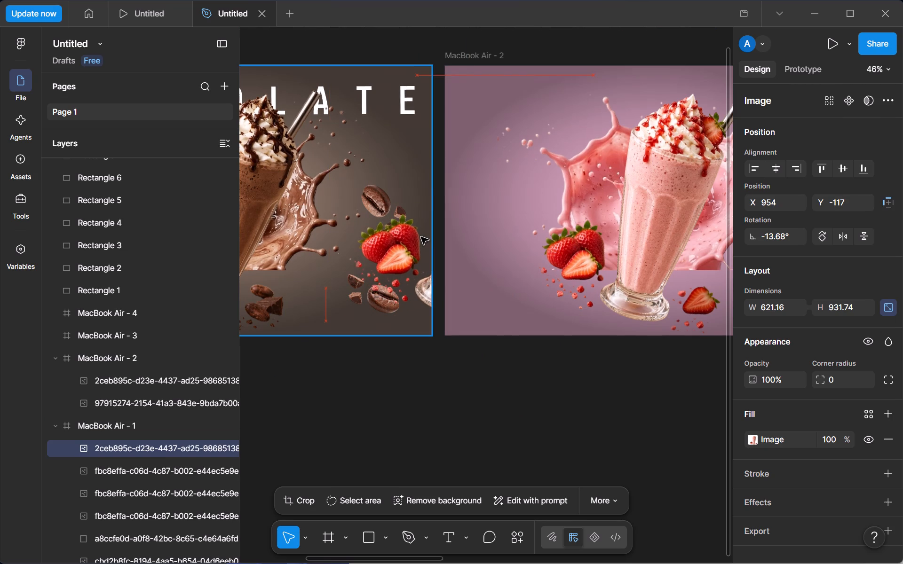
left_click_drag(421, 237, 400, 239)
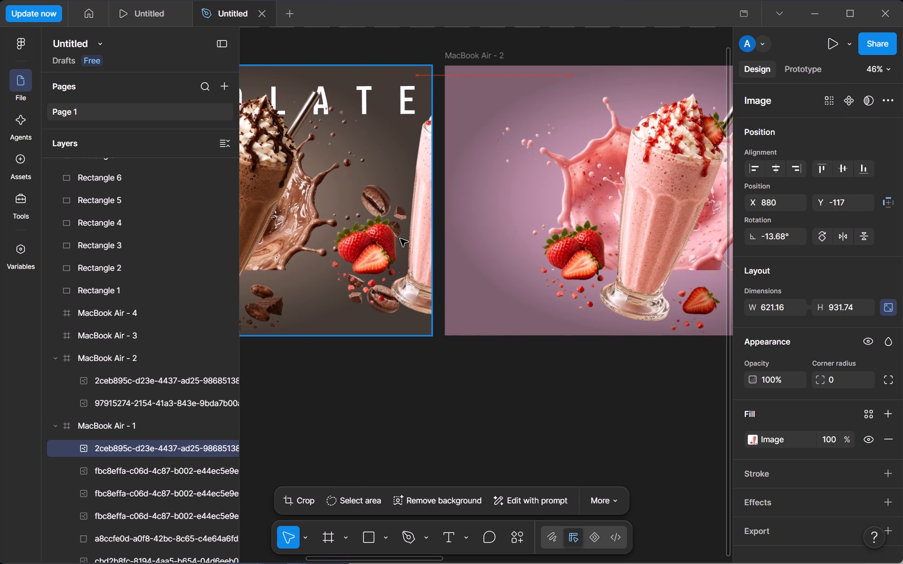
left_click_drag(400, 239, 401, 242)
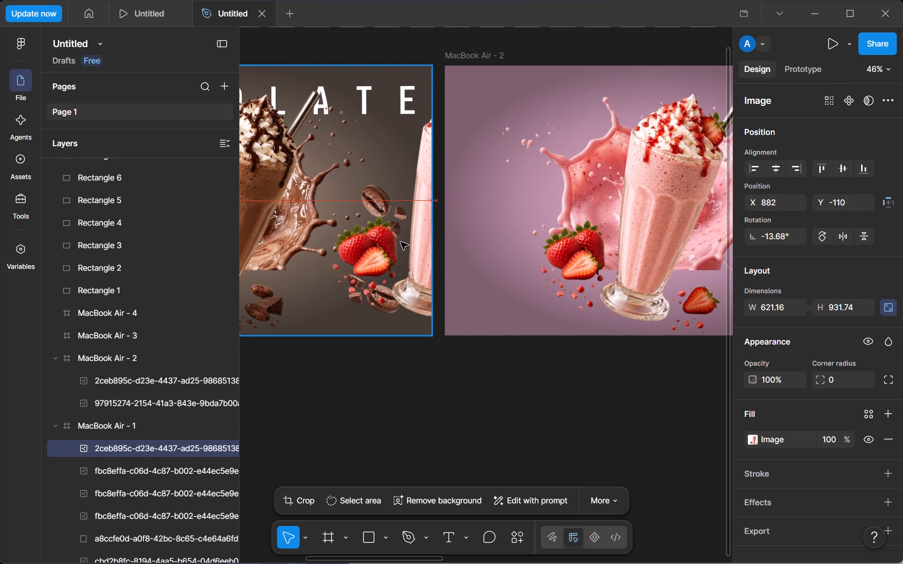
left_click_drag(401, 242, 403, 242)
scroll(401, 242, "right", 1)
right_click(401, 242)
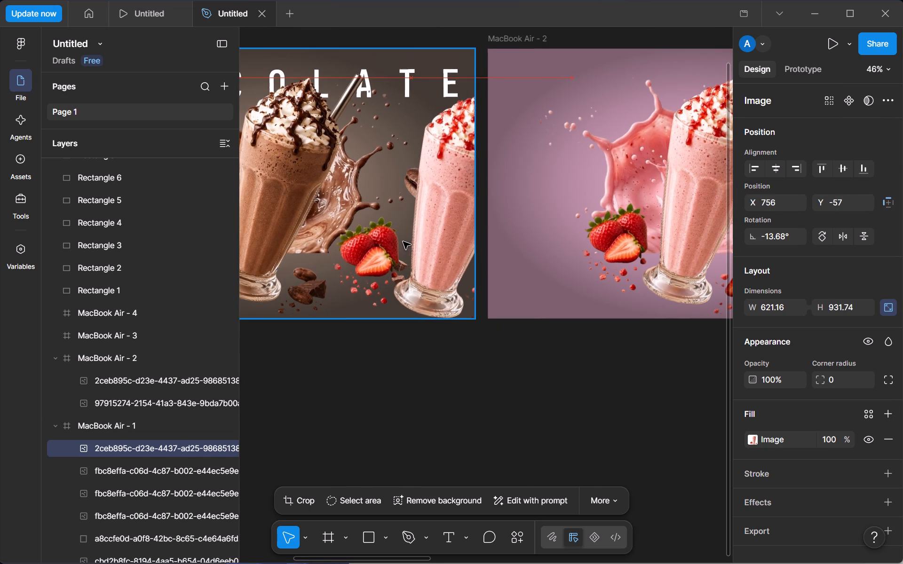
left_click_drag(403, 242, 401, 240)
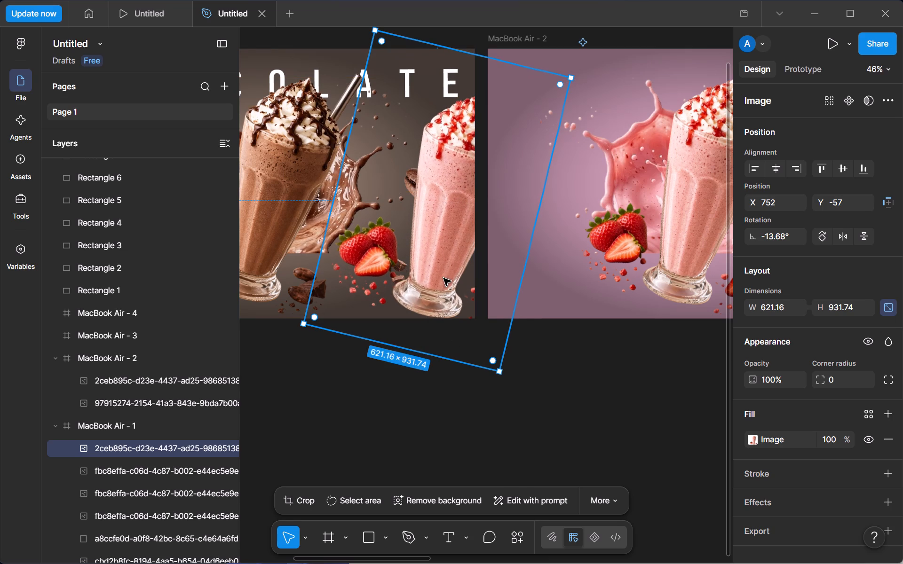
Crop the top edge of the strawberry milkshake copy in MacBook Air - 1 to a height of about 896.
left_click(285, 150)
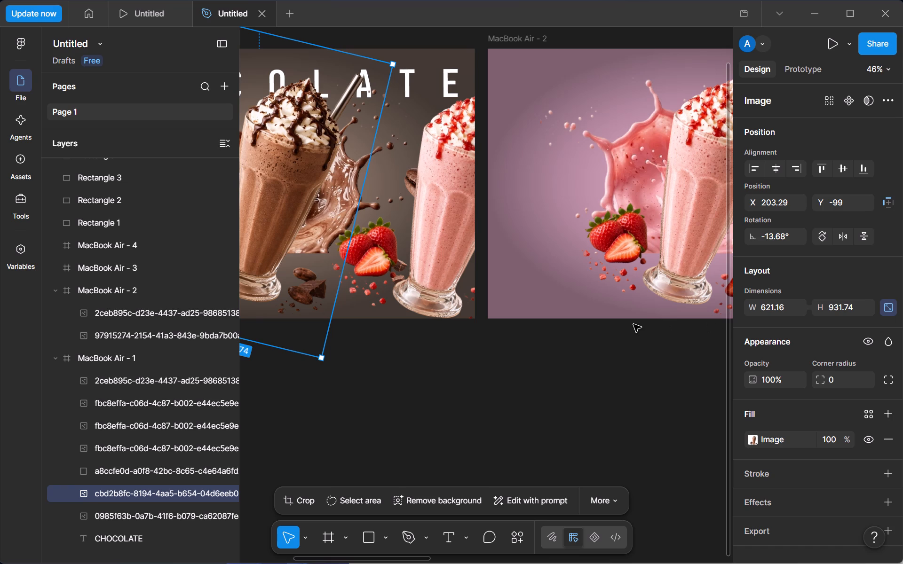
left_click(700, 260)
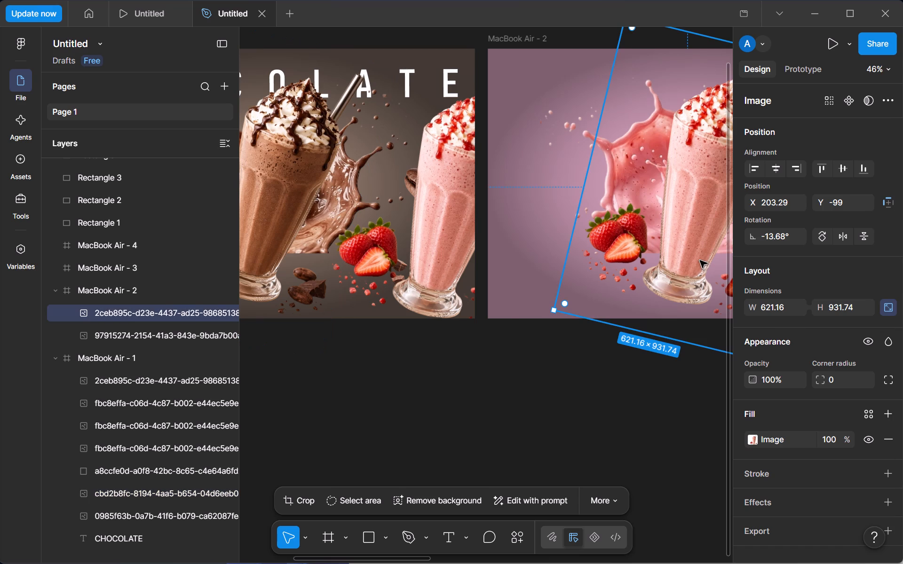
left_click(268, 189)
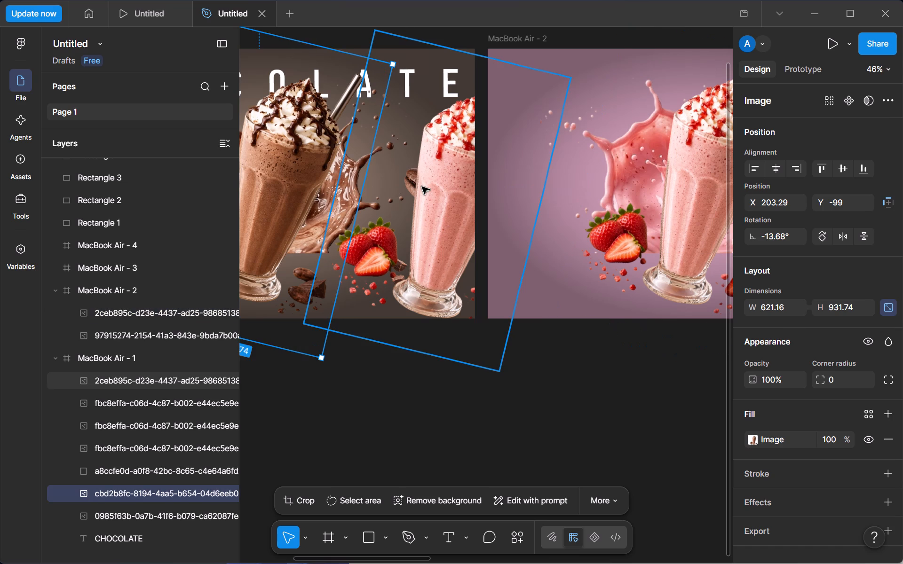
left_click(422, 187)
left_click(307, 202)
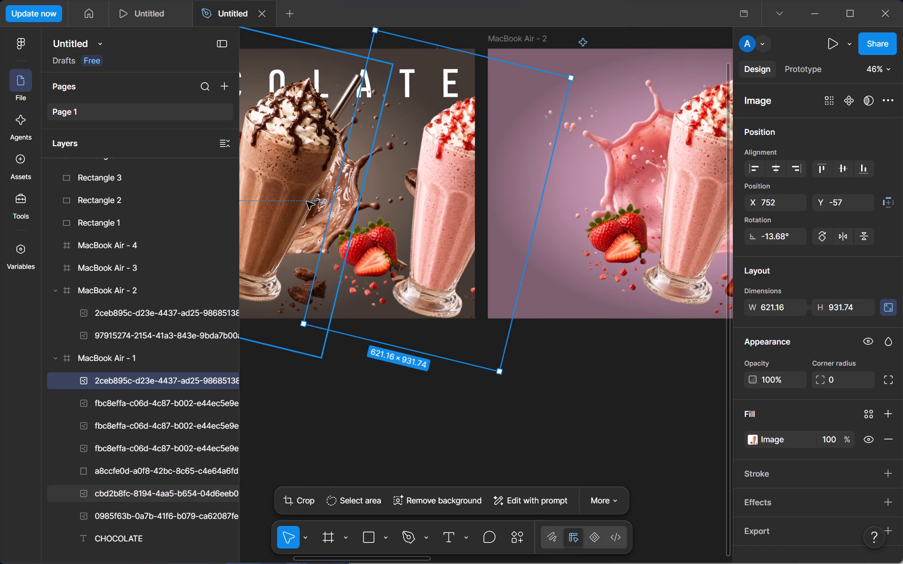
left_click(416, 217)
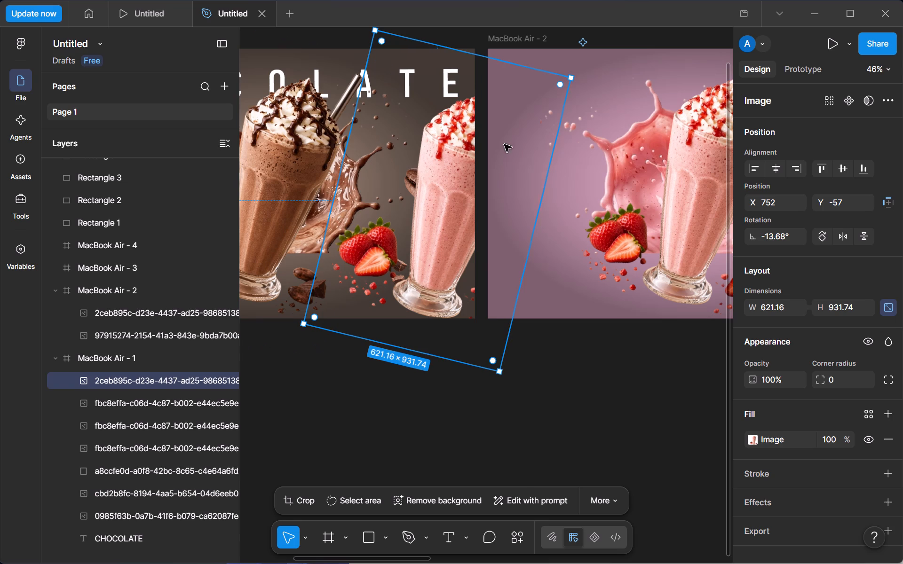
left_click(306, 502)
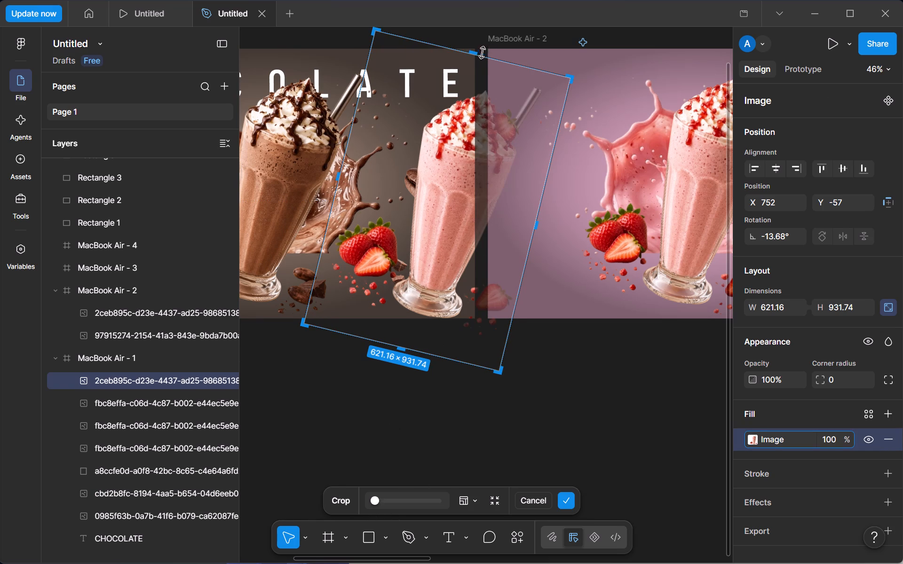
left_click_drag(481, 56, 495, 71)
left_click(313, 344)
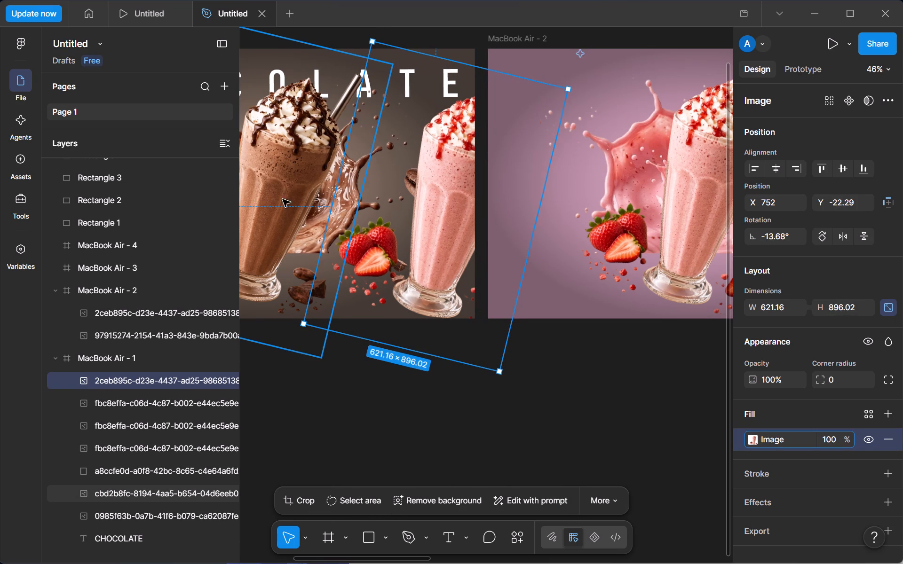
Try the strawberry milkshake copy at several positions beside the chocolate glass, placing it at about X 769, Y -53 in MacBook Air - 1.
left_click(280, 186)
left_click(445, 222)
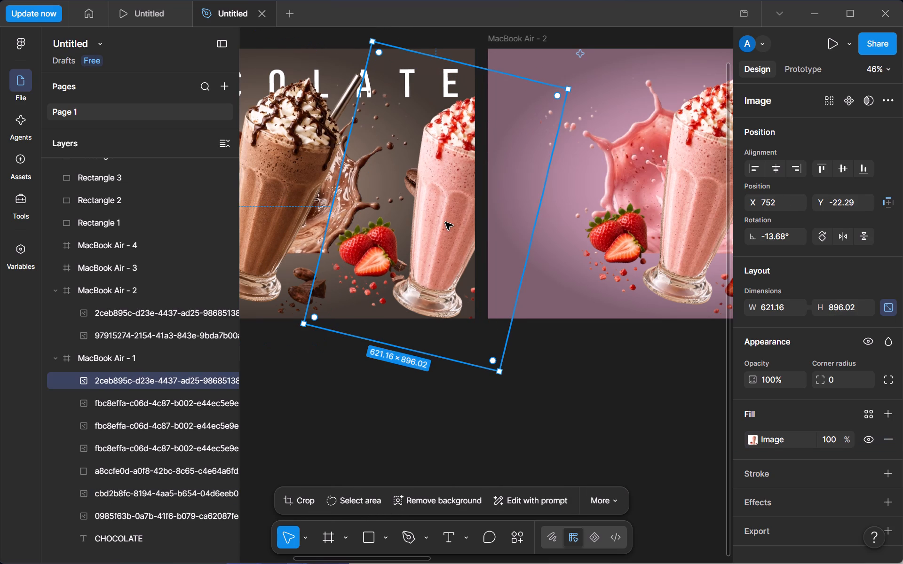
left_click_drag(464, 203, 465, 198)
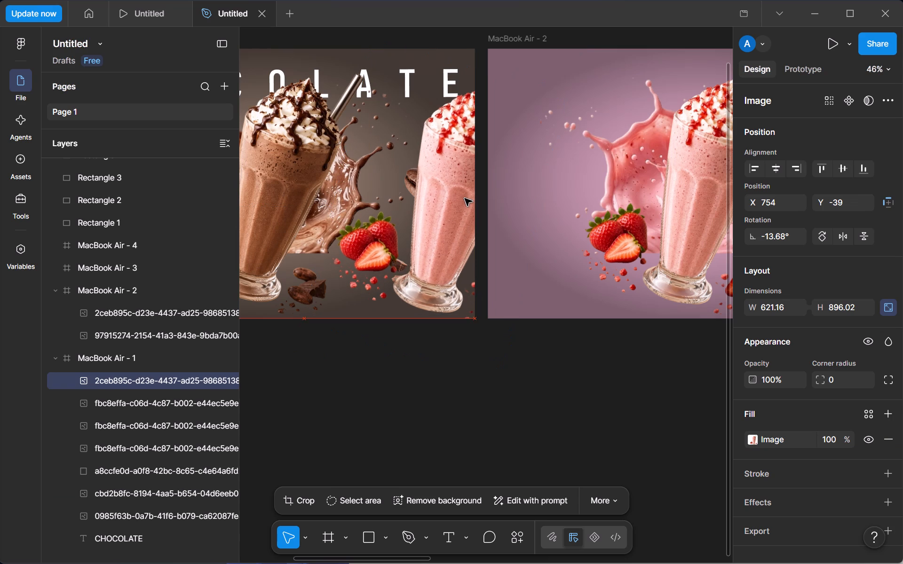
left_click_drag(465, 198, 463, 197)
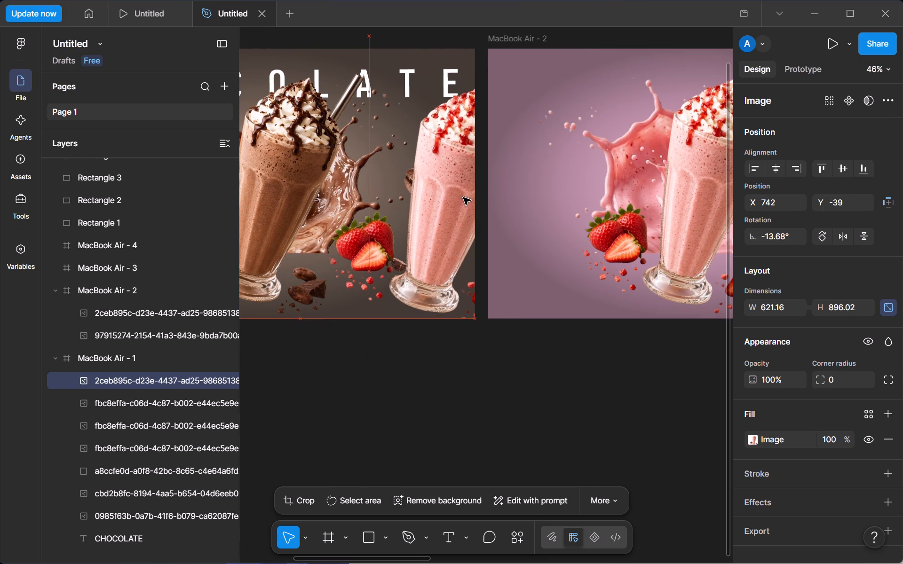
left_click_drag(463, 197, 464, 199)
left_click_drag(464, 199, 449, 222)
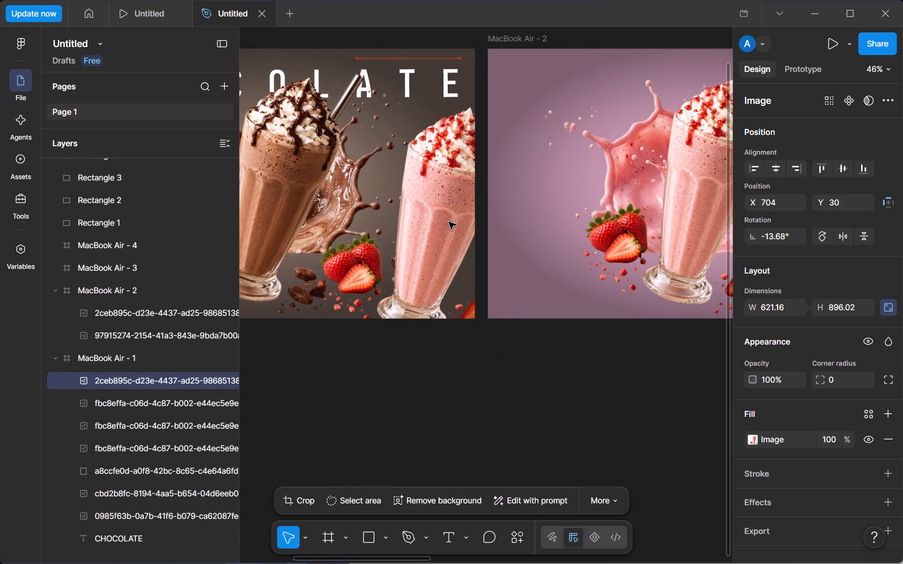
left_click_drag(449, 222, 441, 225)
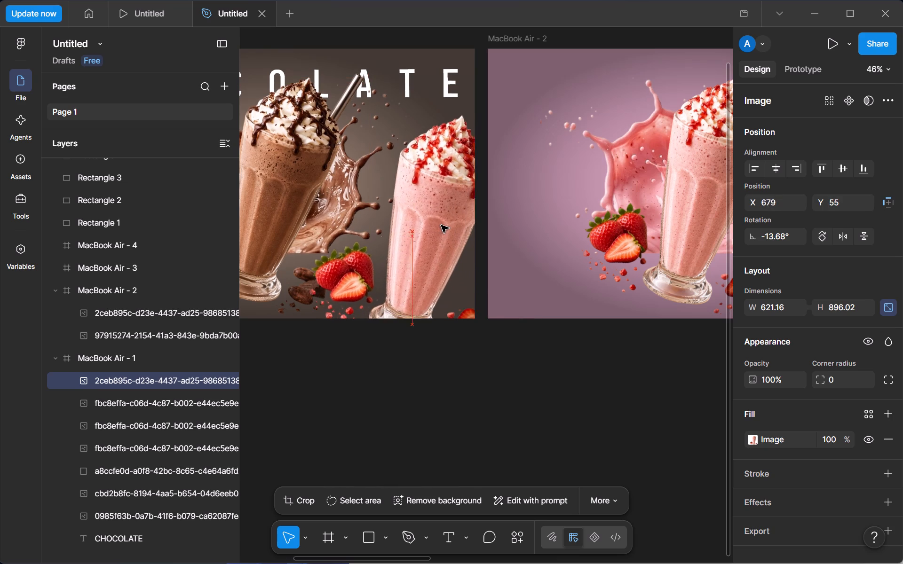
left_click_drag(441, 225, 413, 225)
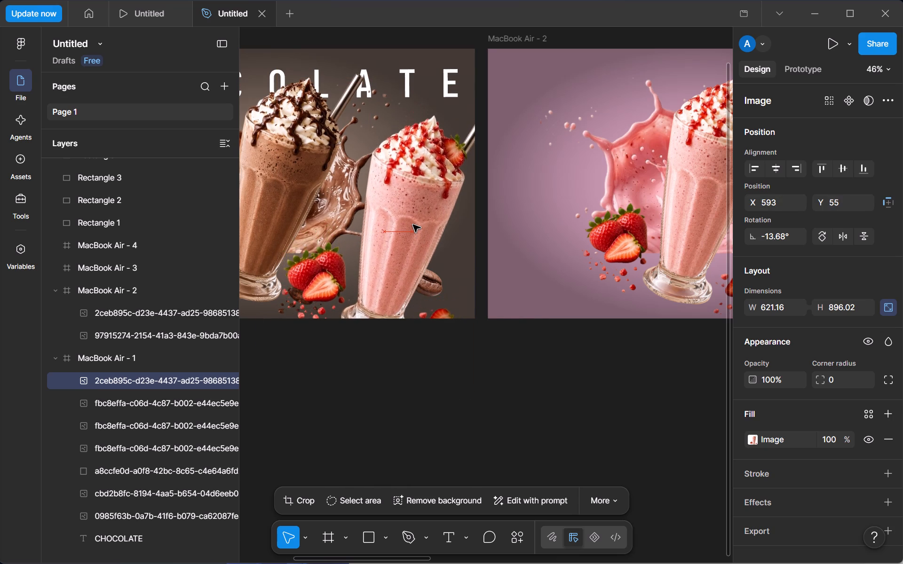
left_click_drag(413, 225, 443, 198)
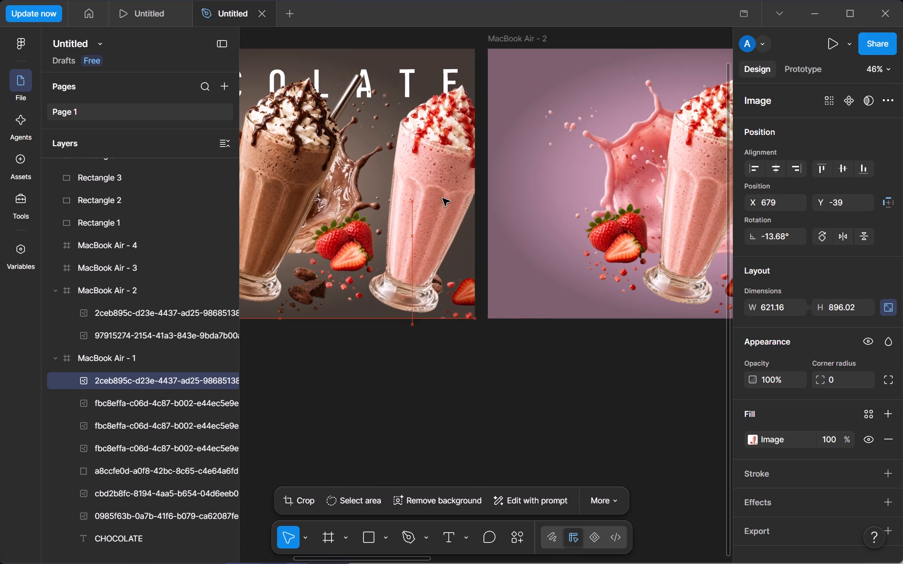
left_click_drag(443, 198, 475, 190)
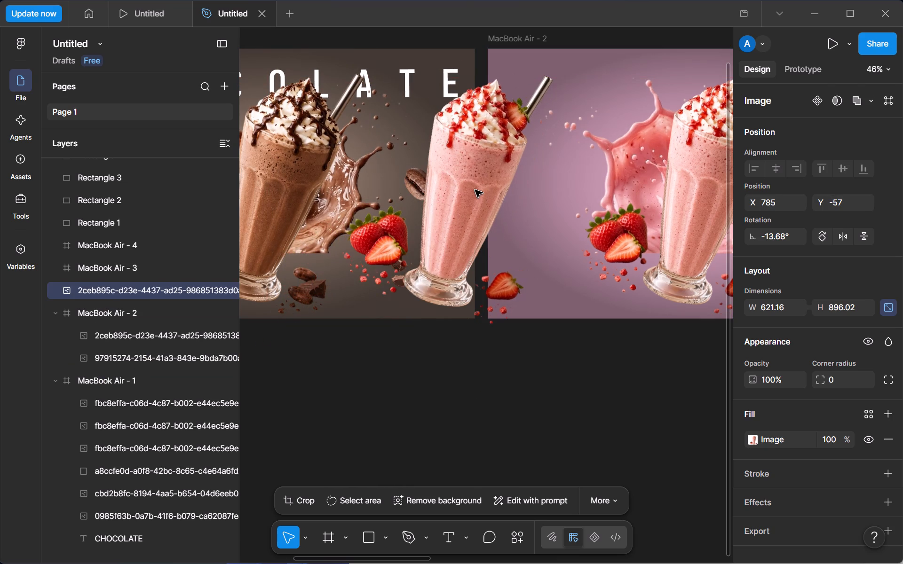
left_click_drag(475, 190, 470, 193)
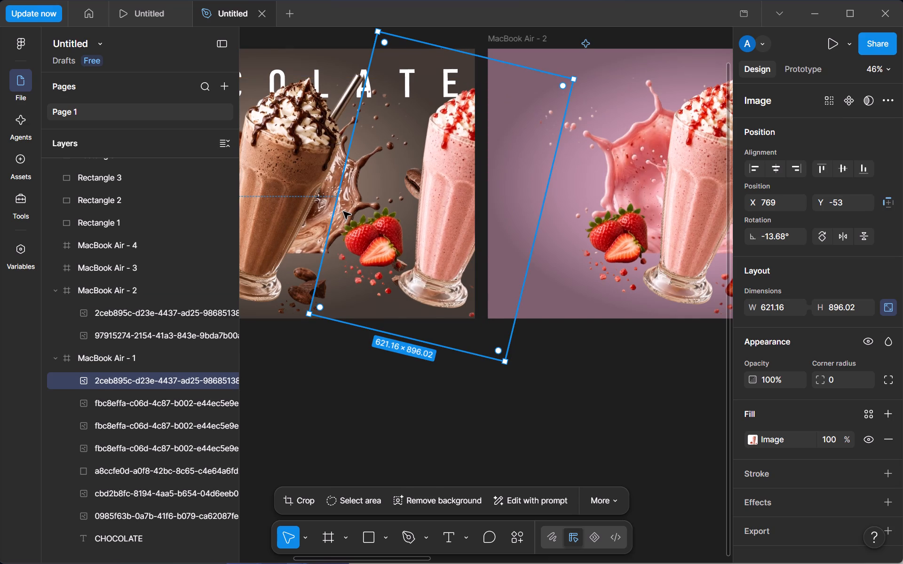
Move the strawberry milkshake copy out of MacBook Air - 1 onto the empty canvas below, at about X 336, Y 777.
scroll(343, 211, "right", 1)
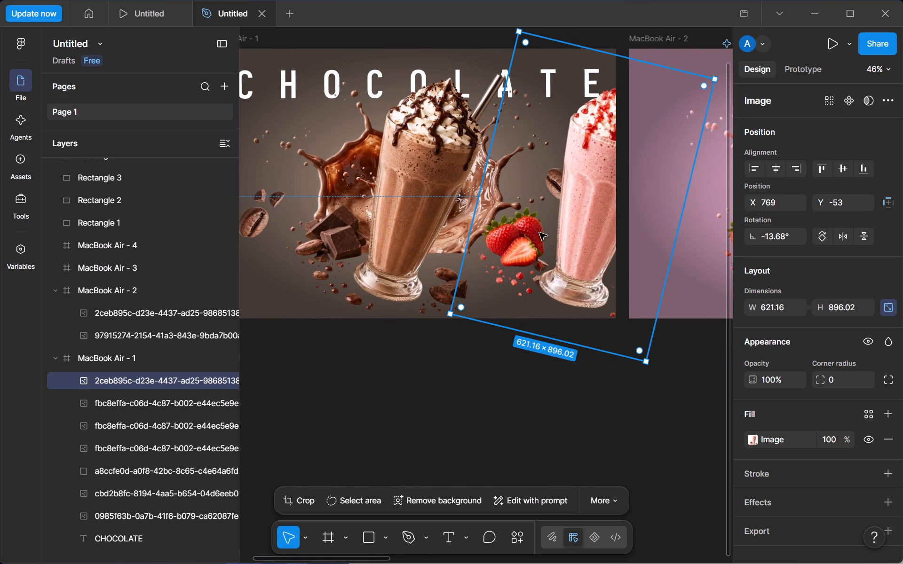
left_click_drag(594, 202, 453, 471)
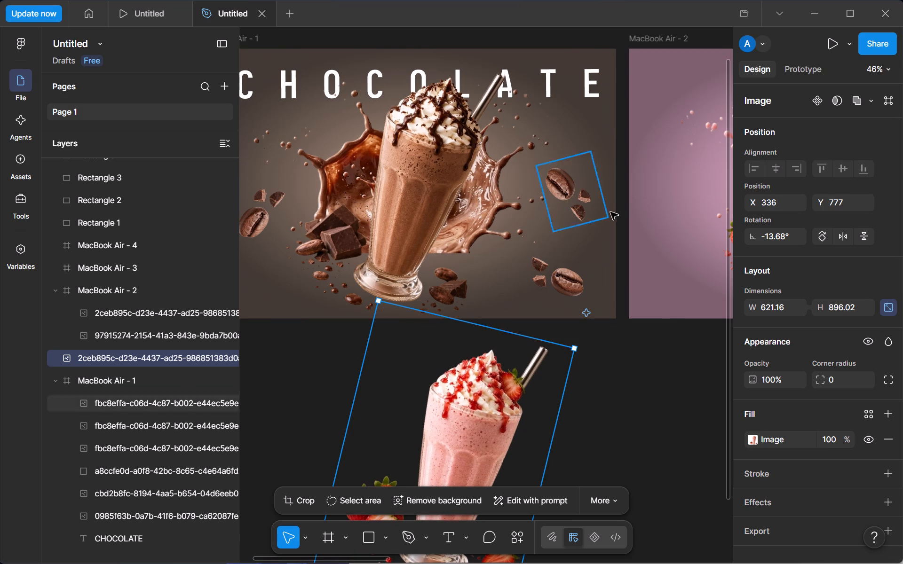
Cut the upper and lower coffee bean images on the right side of the chocolate milkshake in MacBook Air - 1.
left_click(582, 205)
key("ctrl+z")
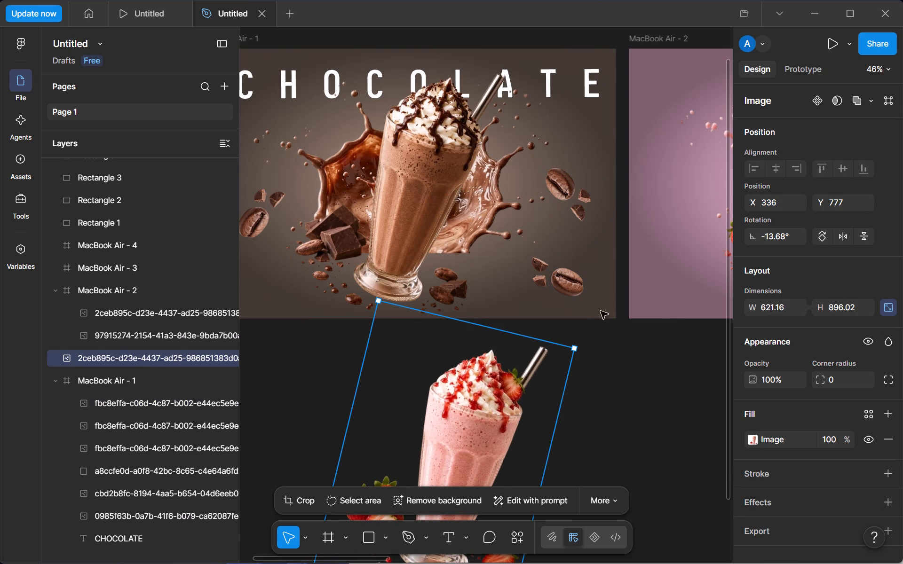
left_click(577, 185)
key("x")
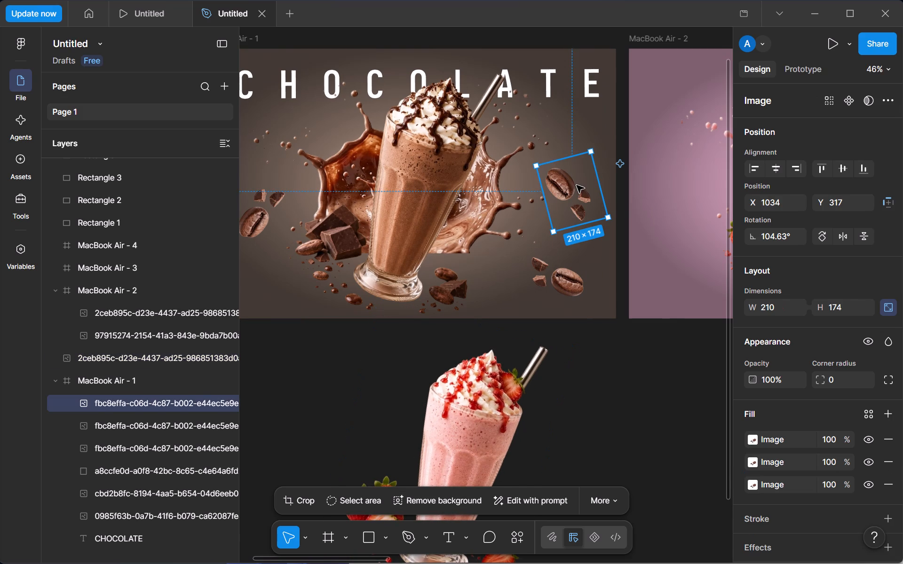
key("ctrl+x")
left_click(576, 283)
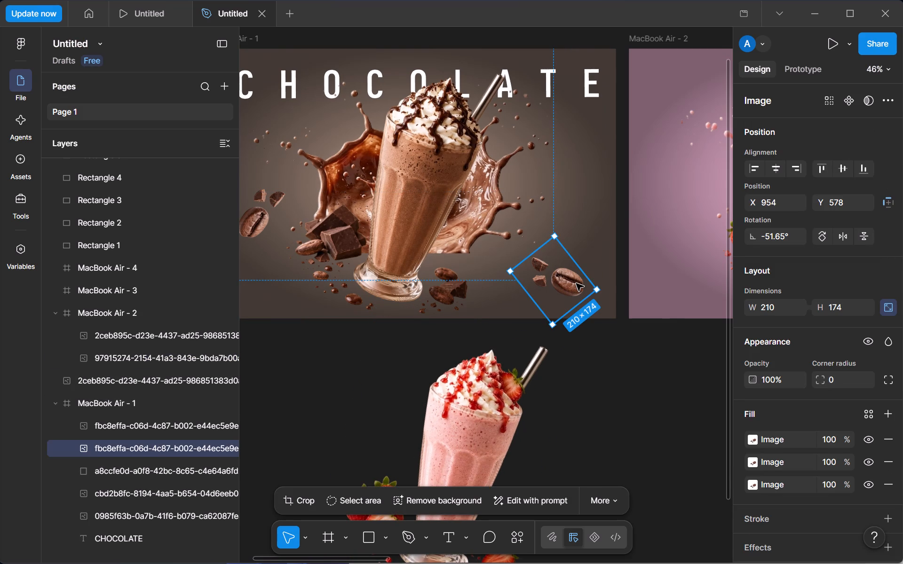
key("ctrl+x")
Move the strawberry milkshake copy from the empty canvas back into MacBook Air - 1, with its glass cut off by the frame's right edge.
left_click_drag(499, 439, 699, 125)
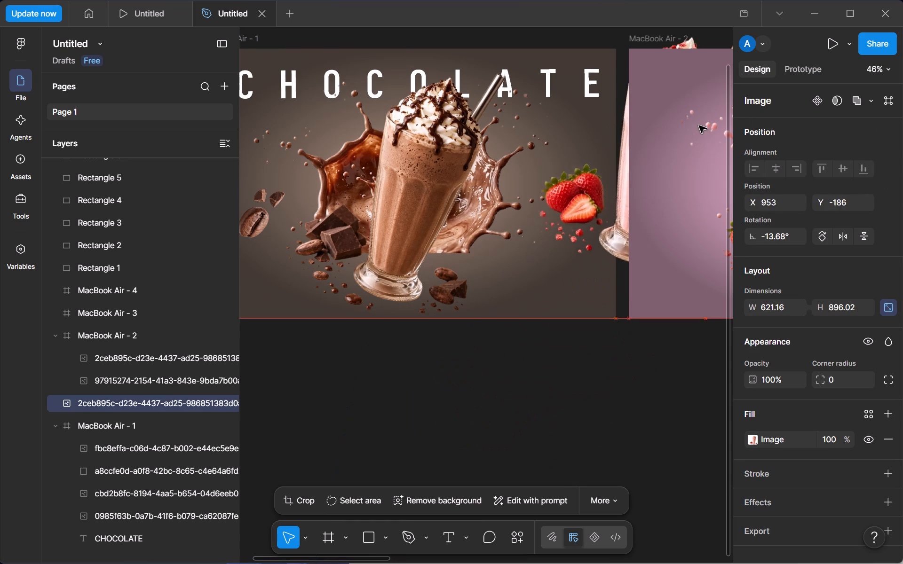
left_click_drag(699, 125, 631, 174)
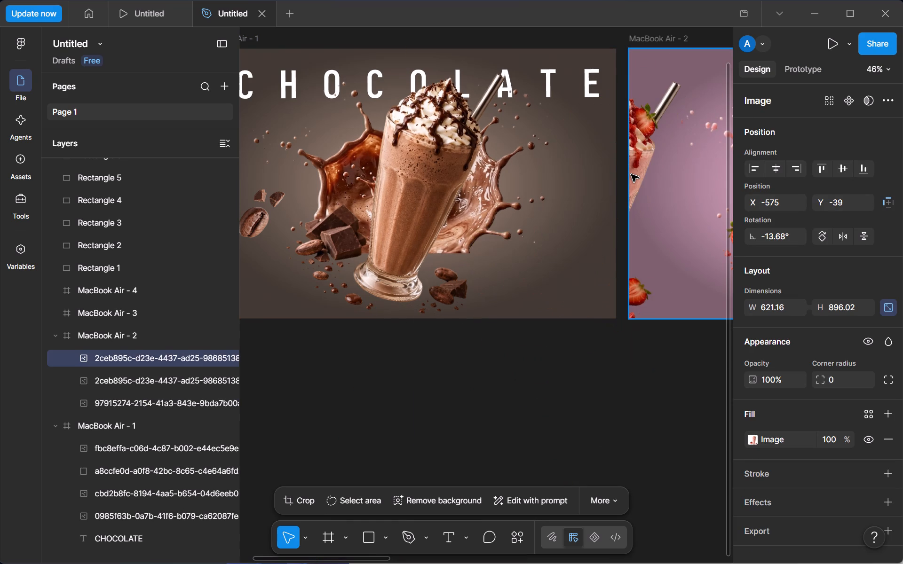
left_click_drag(631, 174, 610, 179)
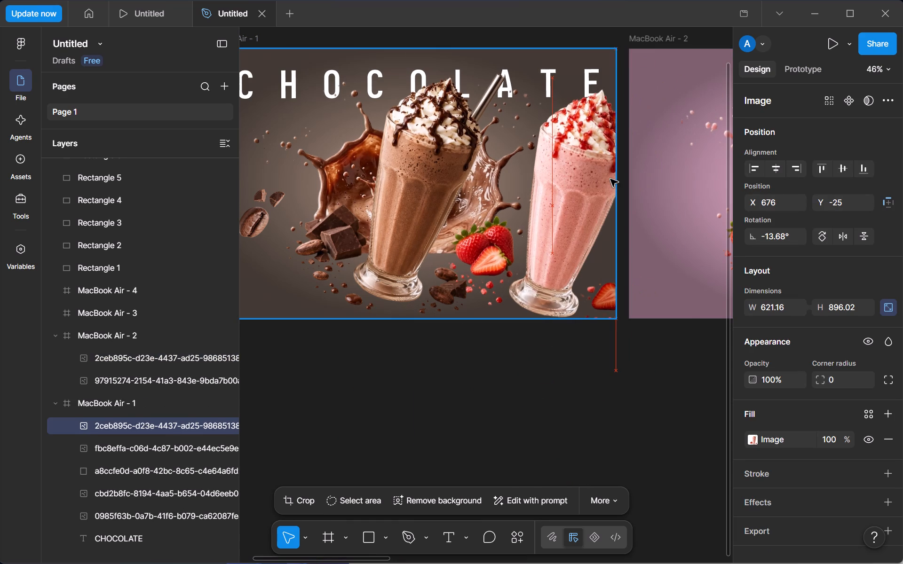
left_click_drag(610, 179, 610, 178)
left_click_drag(558, 190, 591, 185)
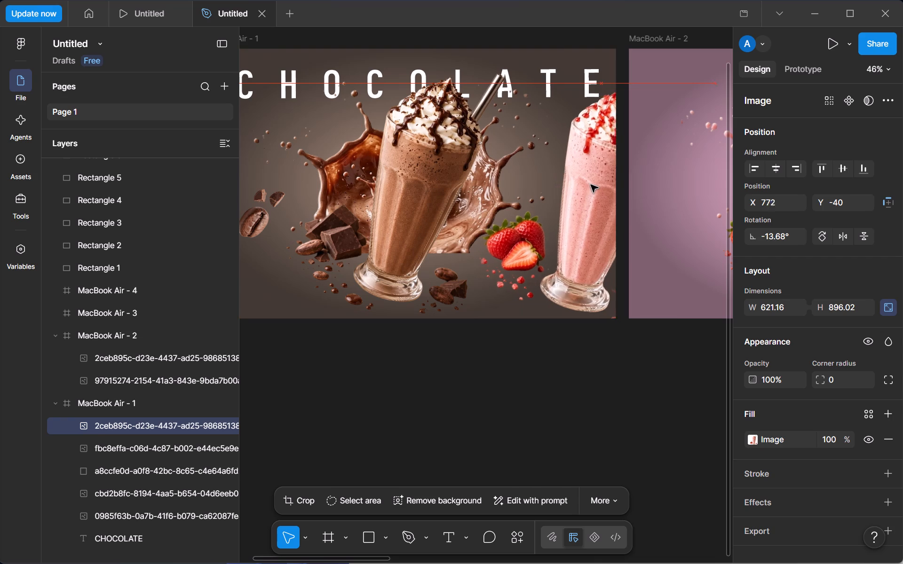
left_click_drag(591, 185, 615, 184)
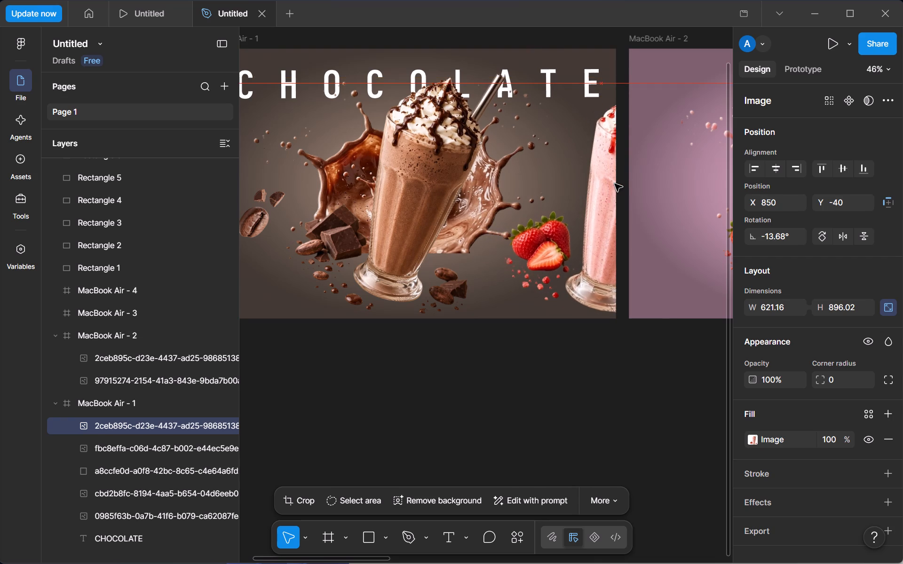
left_click_drag(615, 184, 610, 185)
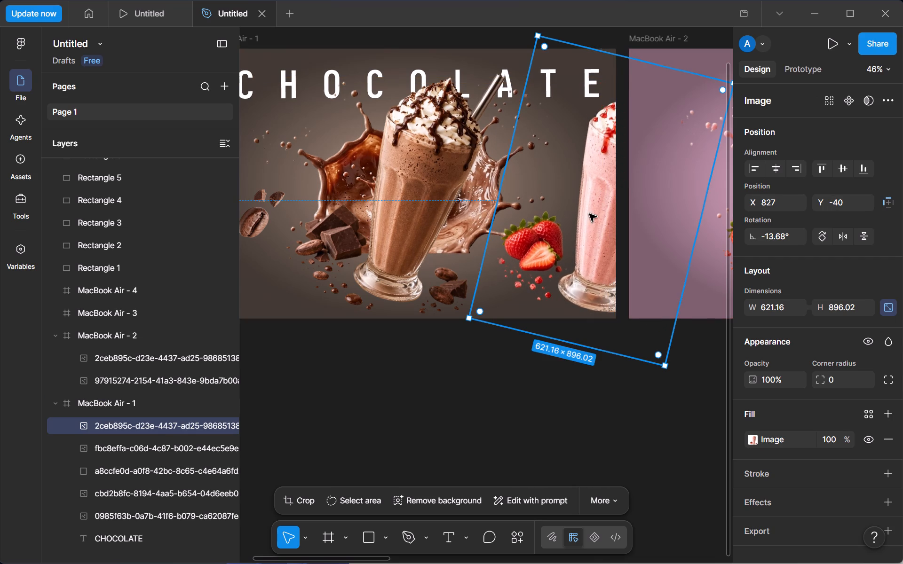
left_click_drag(586, 216, 602, 213)
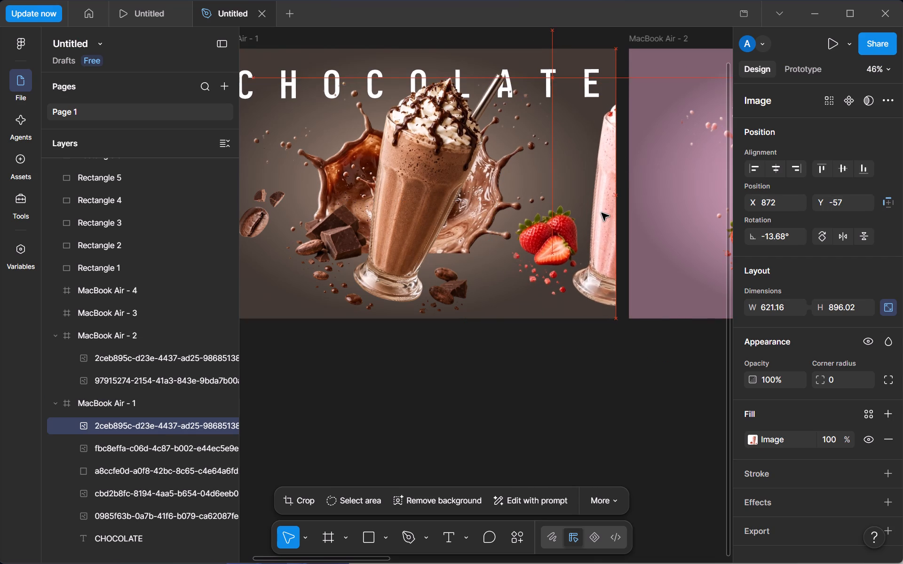
left_click_drag(602, 213, 595, 211)
left_click(456, 410)
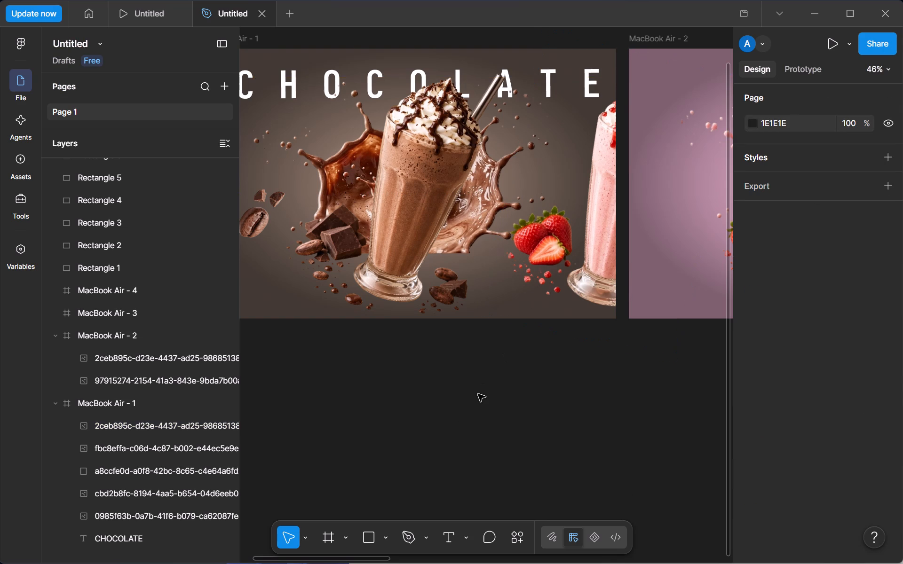
left_click(478, 394)
Shift the strawberry milkshake copy in MacBook Air - 1 to about X 1041, Y -40, leaving just its strawberries inside the frame's right edge.
scroll(477, 387, "right", 1)
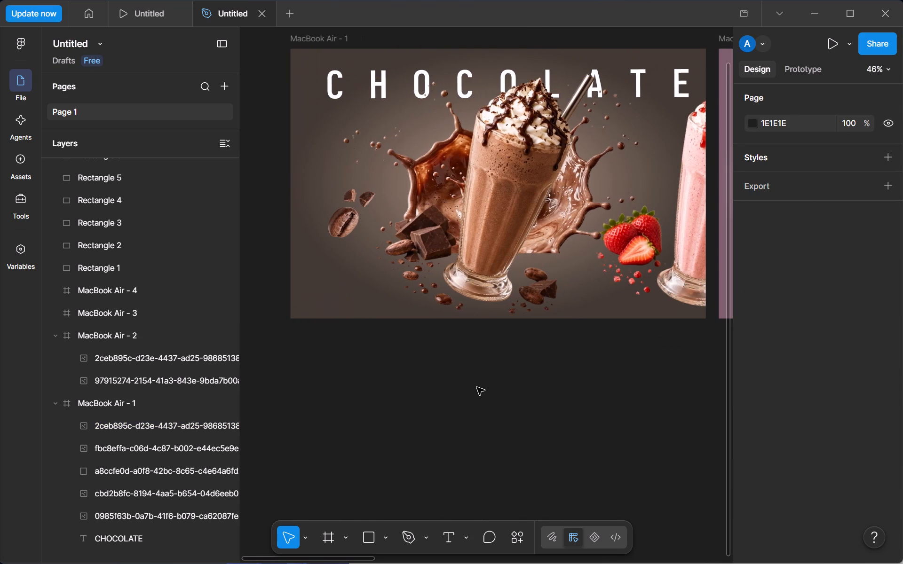
left_click_drag(689, 243, 697, 245)
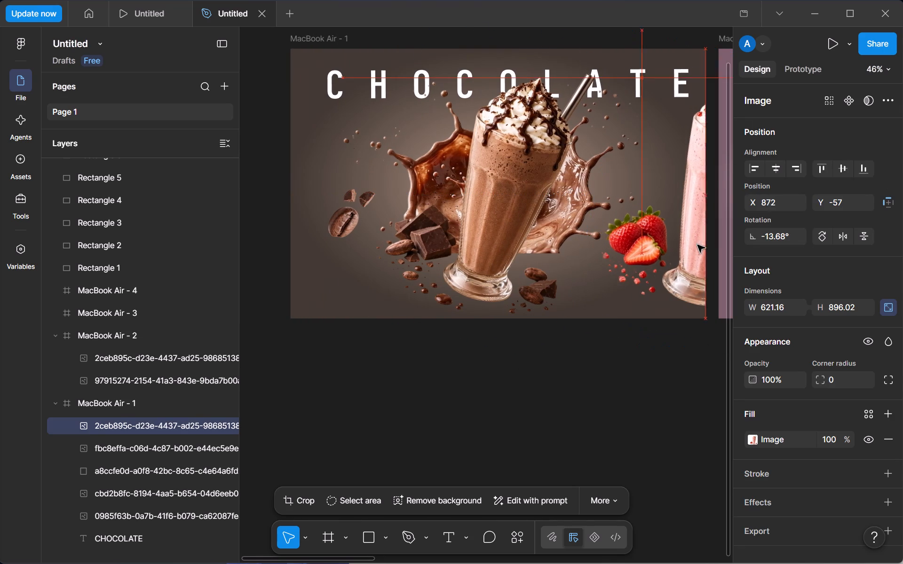
left_click_drag(697, 245, 695, 243)
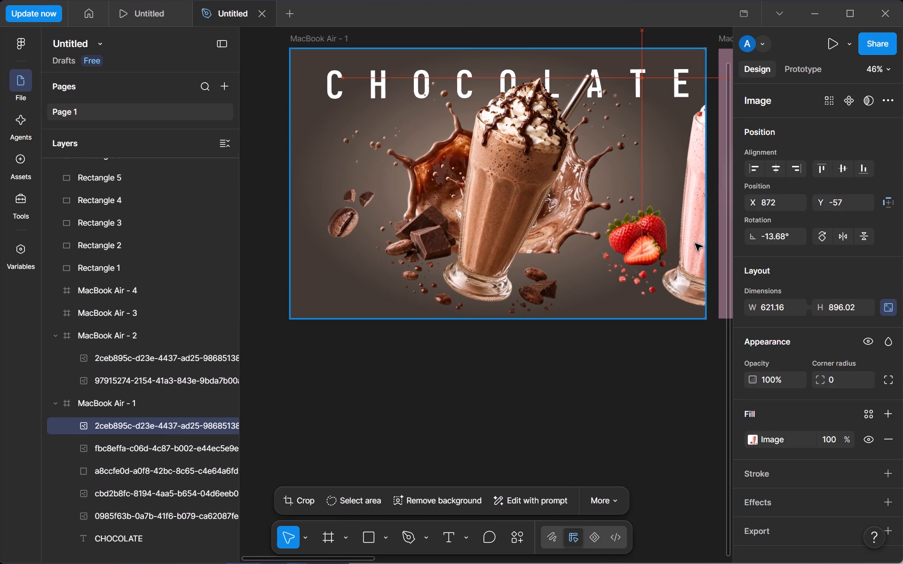
left_click_drag(695, 243, 702, 242)
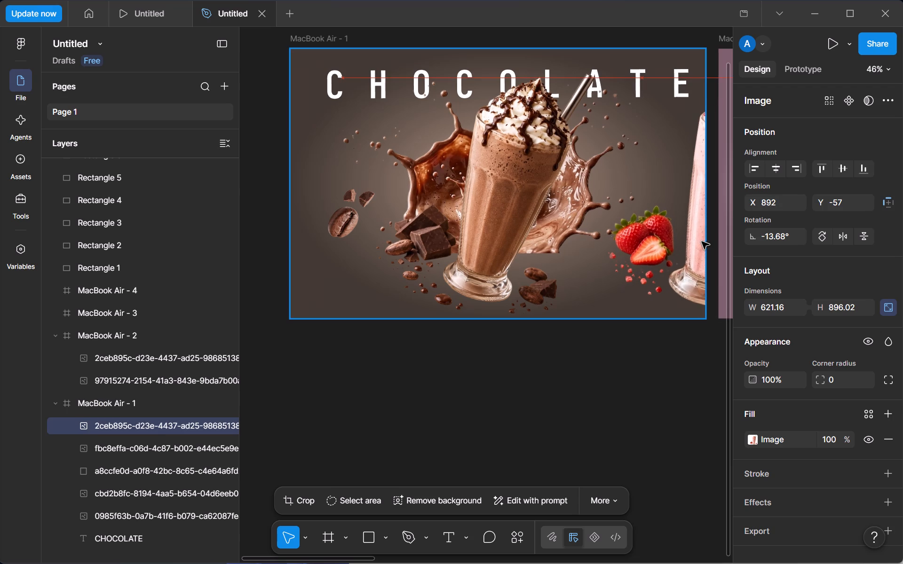
left_click_drag(702, 242, 706, 238)
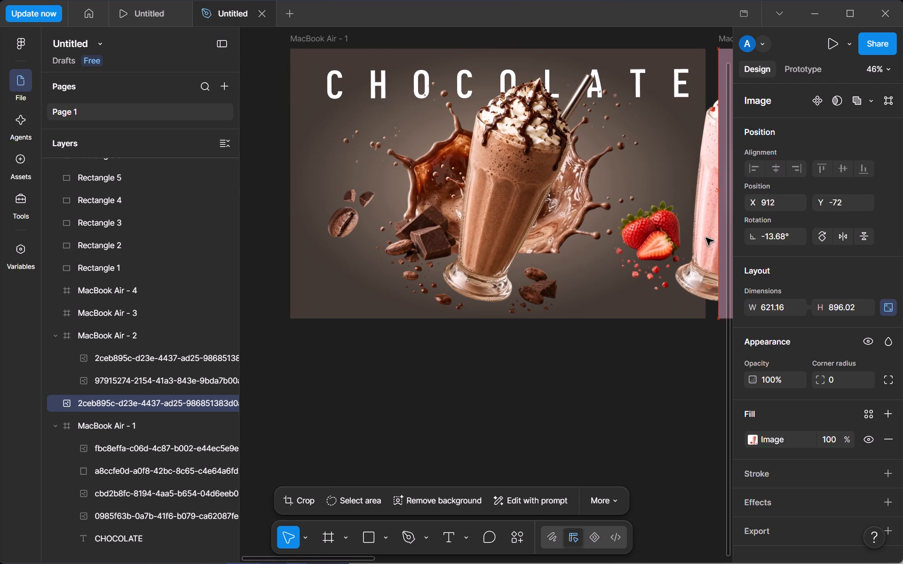
left_click_drag(706, 238, 703, 244)
left_click_drag(647, 240, 663, 241)
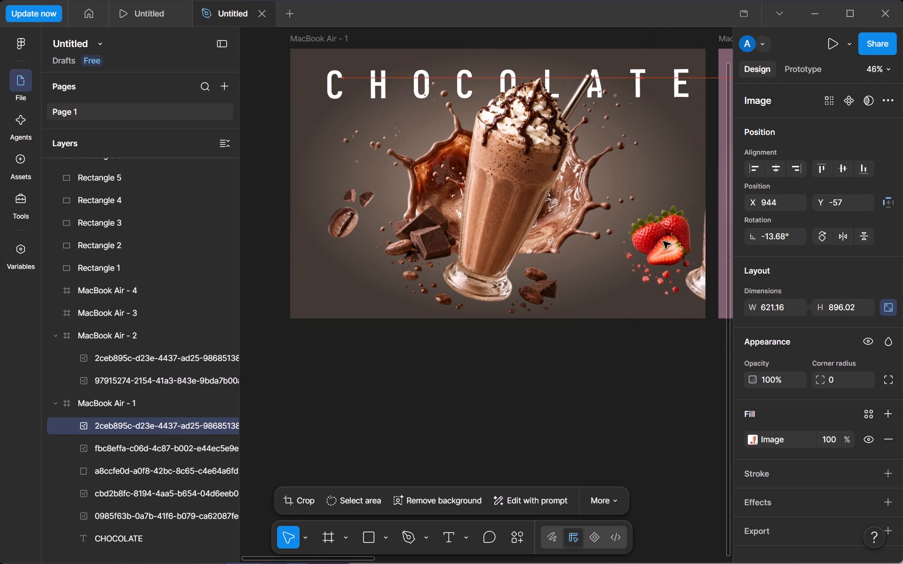
left_click_drag(663, 241, 662, 238)
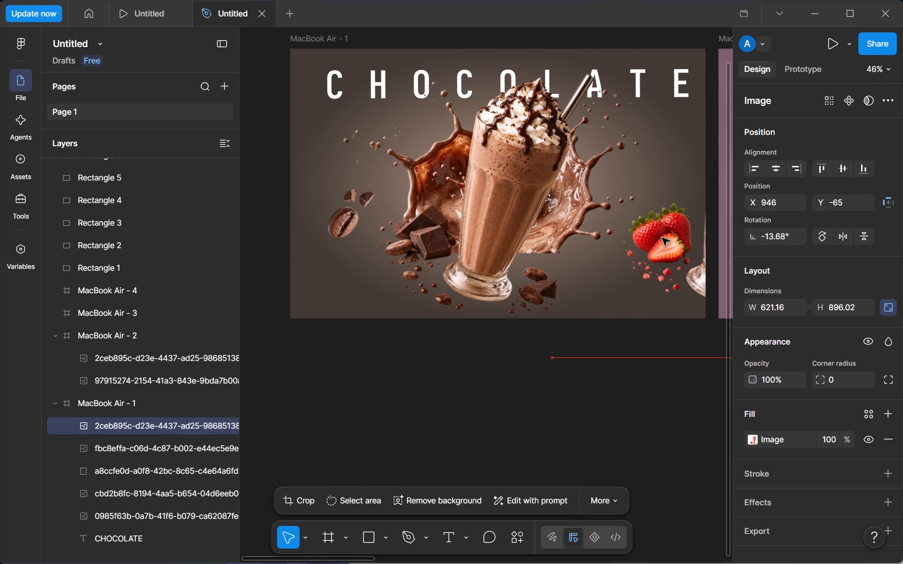
left_click_drag(662, 238, 678, 244)
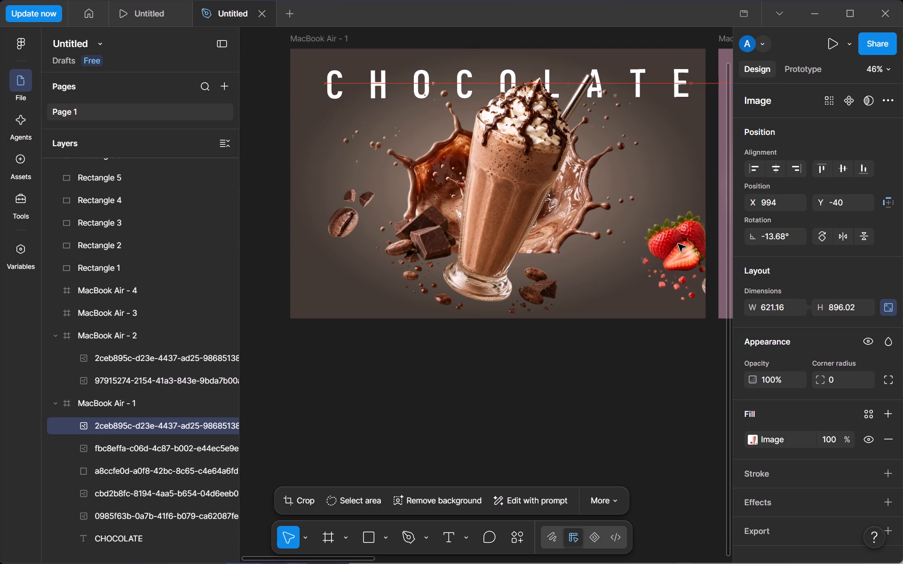
left_click_drag(678, 244, 689, 246)
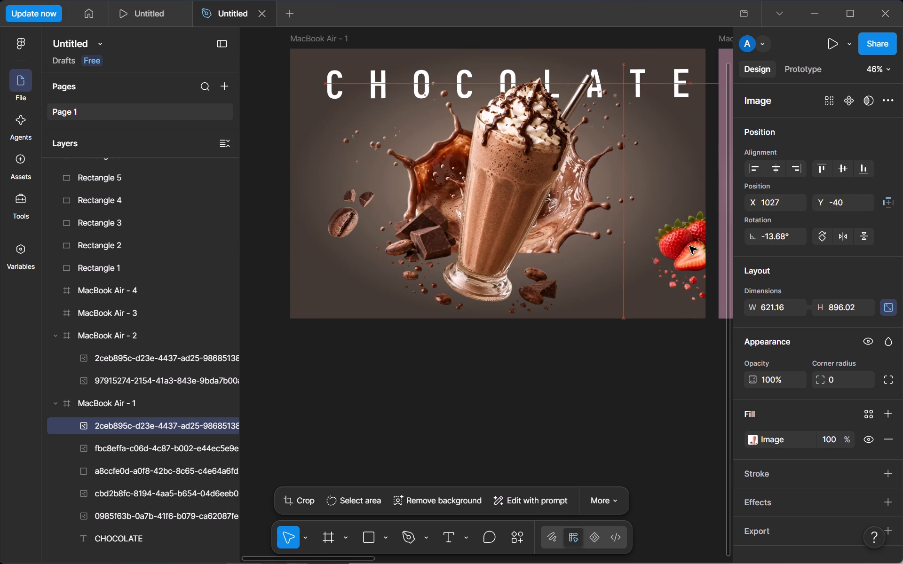
left_click_drag(689, 246, 694, 246)
Duplicate the coffee bean image on the chocolate glass's left side and place the duplicate below the letter E of CHOCOLATE.
scroll(689, 330, "left", 2)
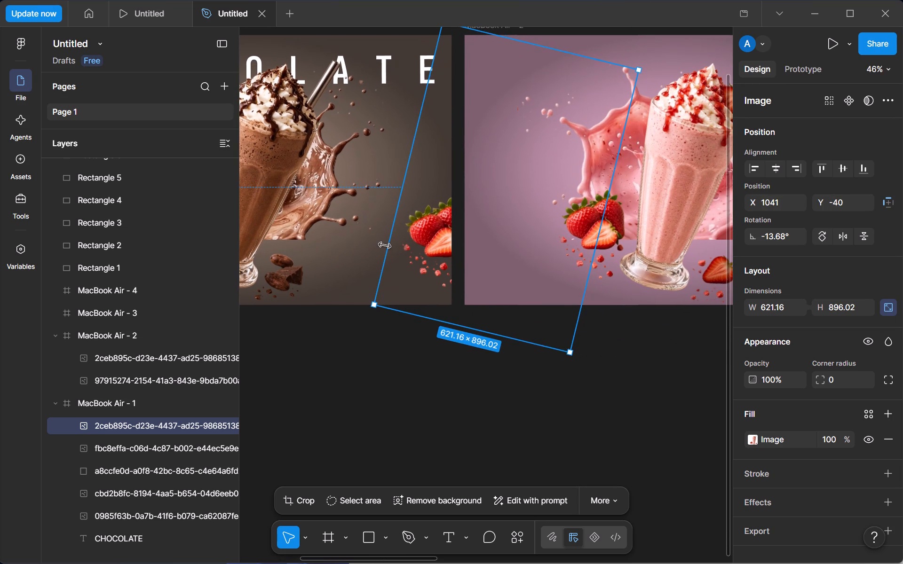
scroll(518, 370, "right", 1)
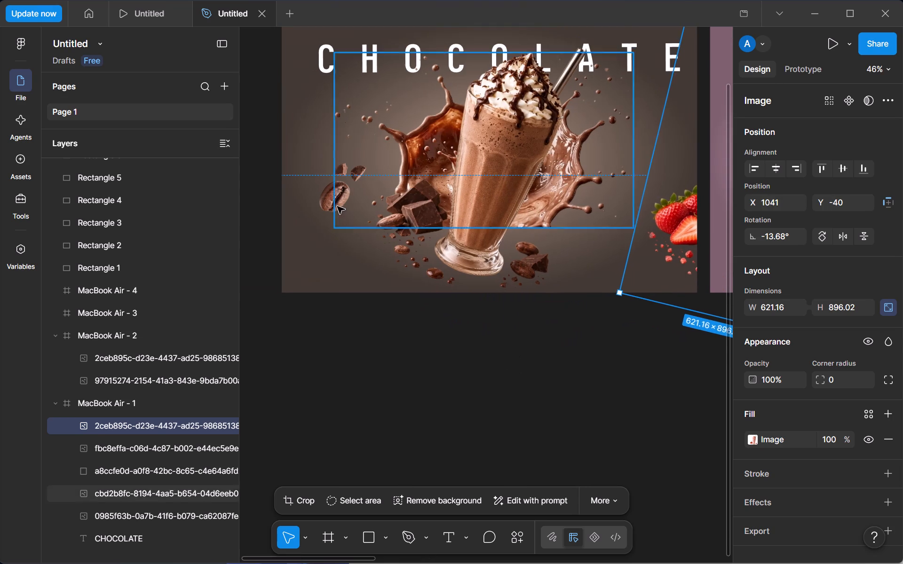
scroll(337, 206, "right", 1)
left_click(331, 186)
key("ctrl+d")
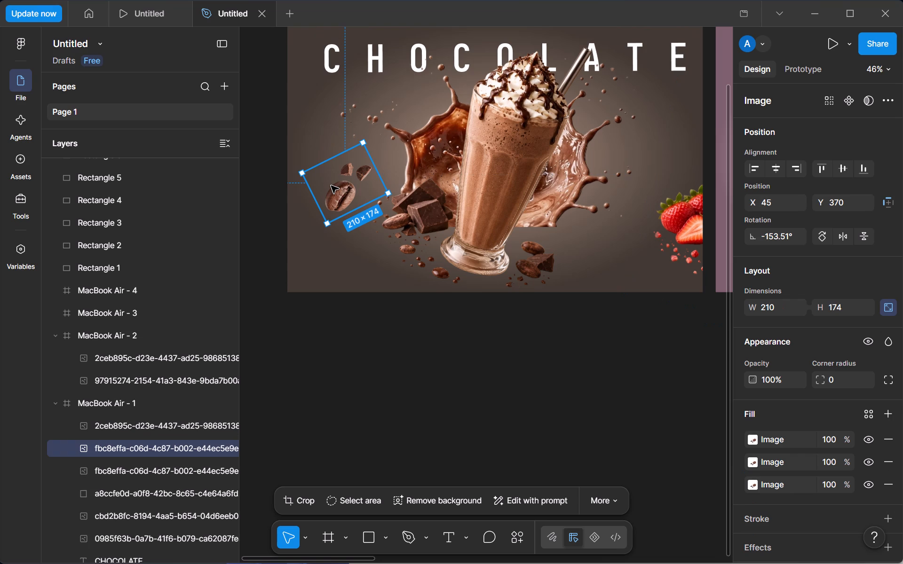
left_click_drag(343, 185, 657, 98)
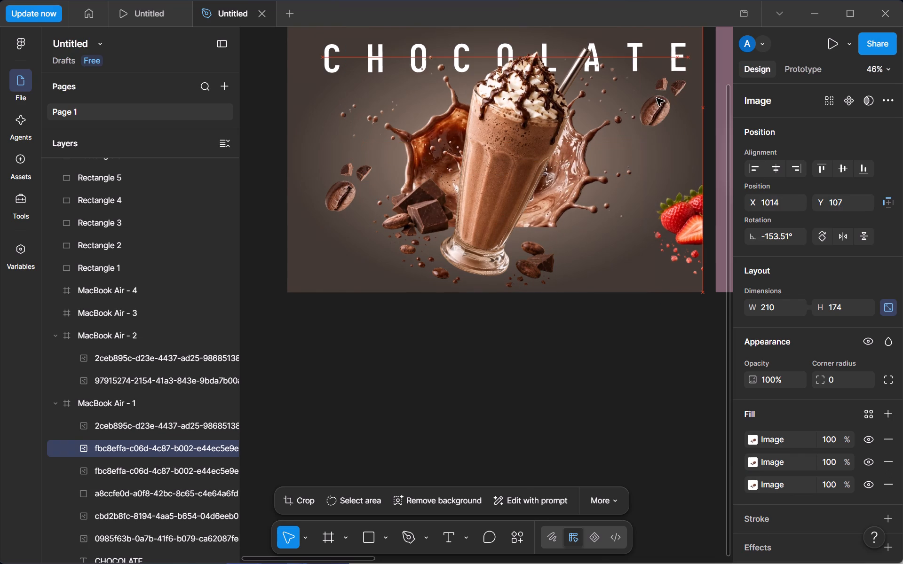
left_click_drag(657, 98, 613, 228)
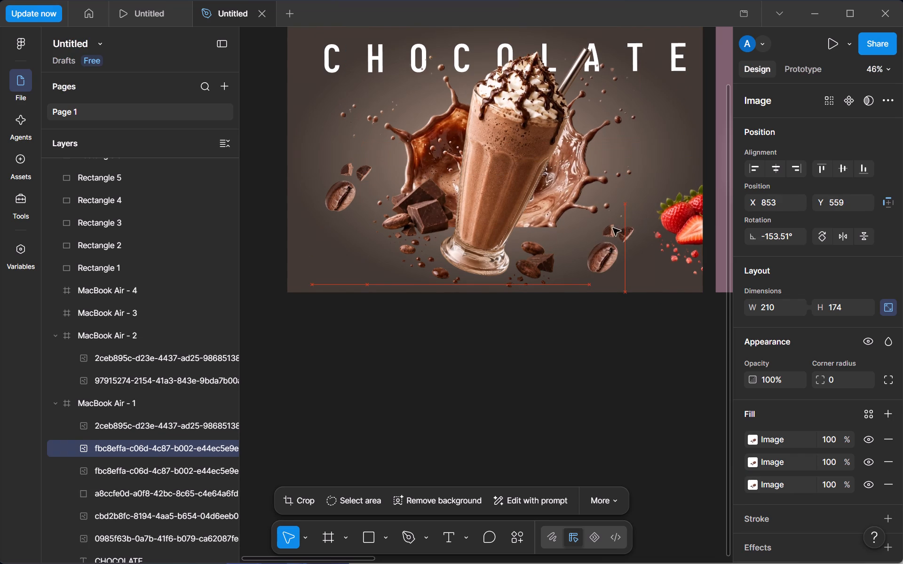
left_click_drag(613, 228, 669, 110)
Rotate the duplicated coffee bean image below the letter E to about 56.39°.
left_click_drag(721, 117, 705, 142)
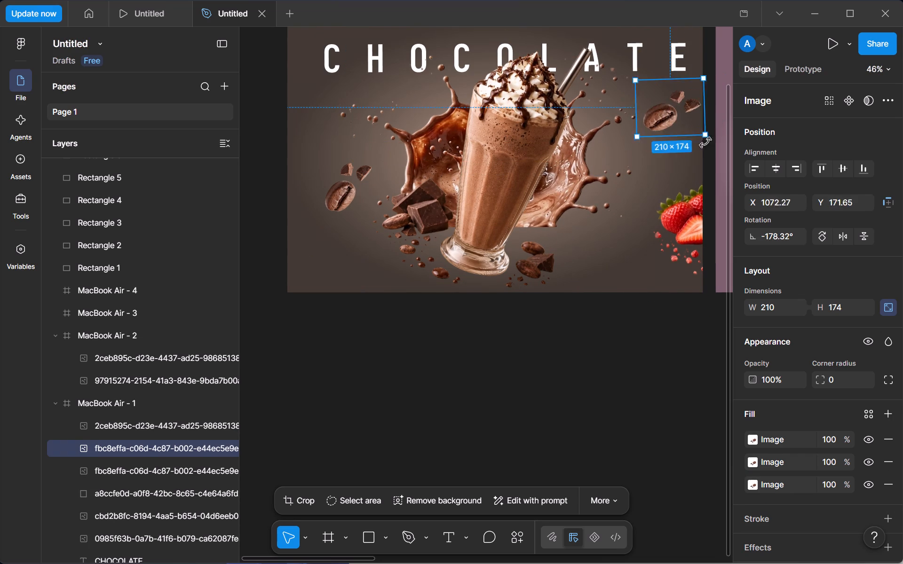
left_click_drag(705, 142, 640, 160)
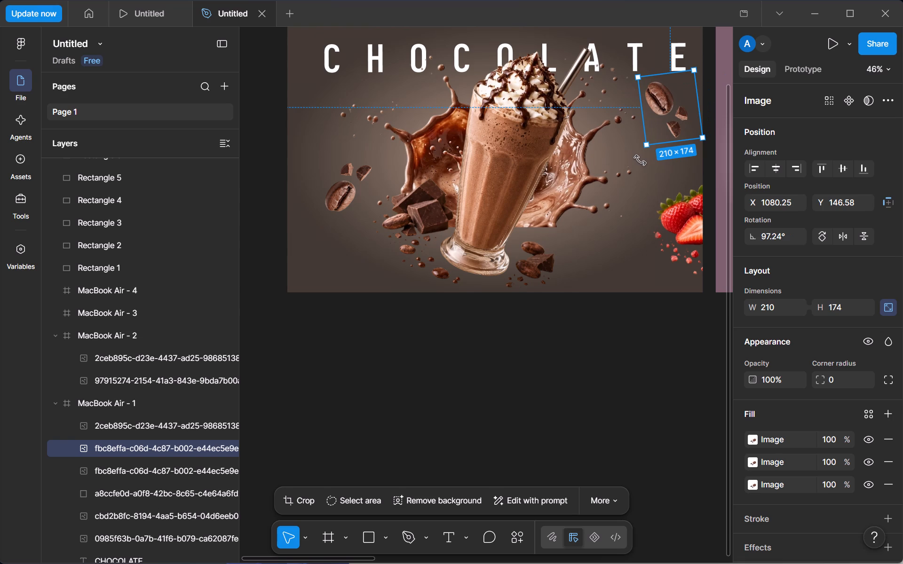
left_click_drag(640, 160, 578, 140)
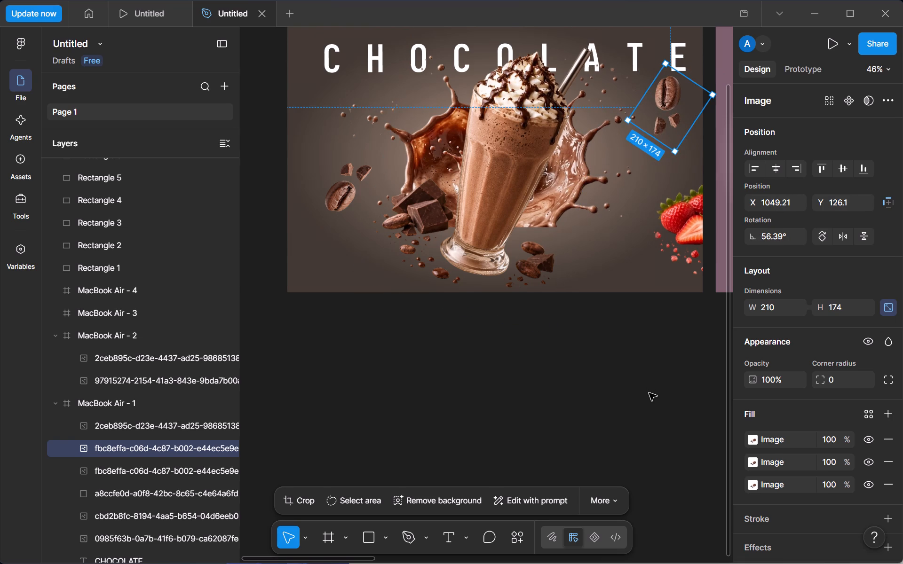
left_click(649, 393)
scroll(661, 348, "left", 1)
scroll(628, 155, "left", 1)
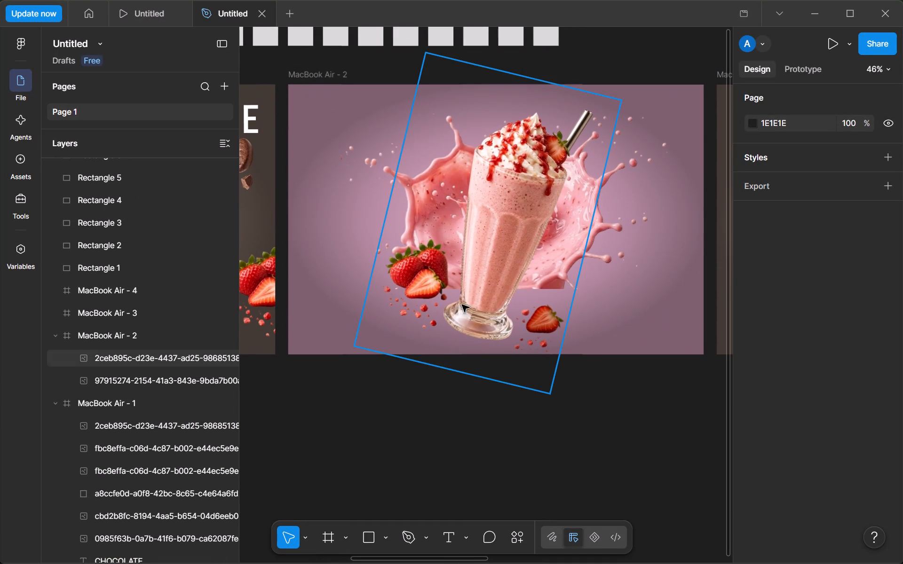
scroll(519, 290, "right", 1)
left_click(443, 539)
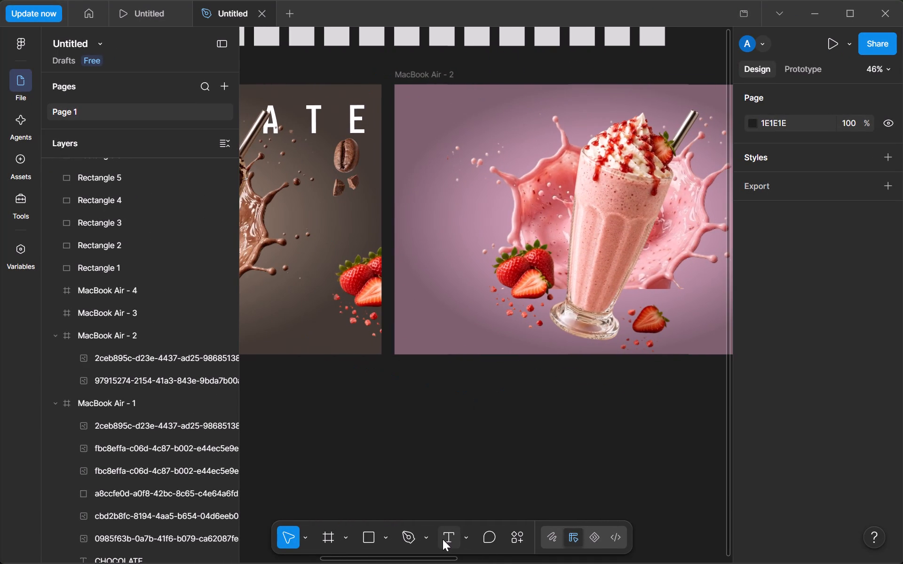
left_click(456, 428)
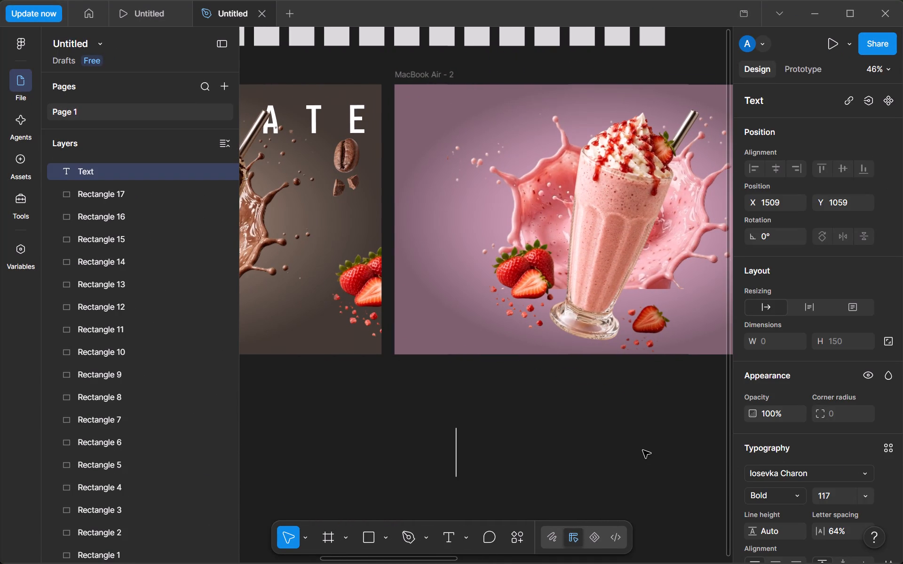
type("STRAW")
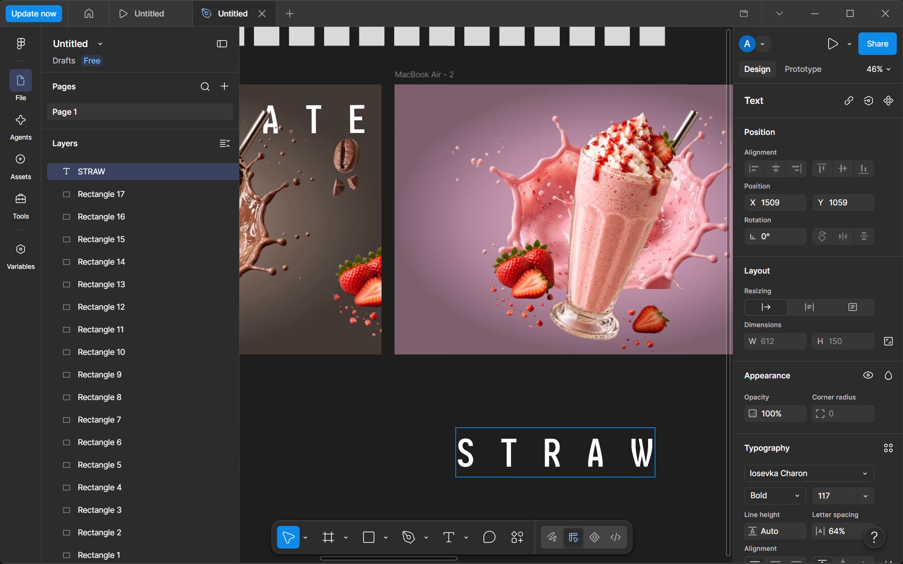
type("BERRY")
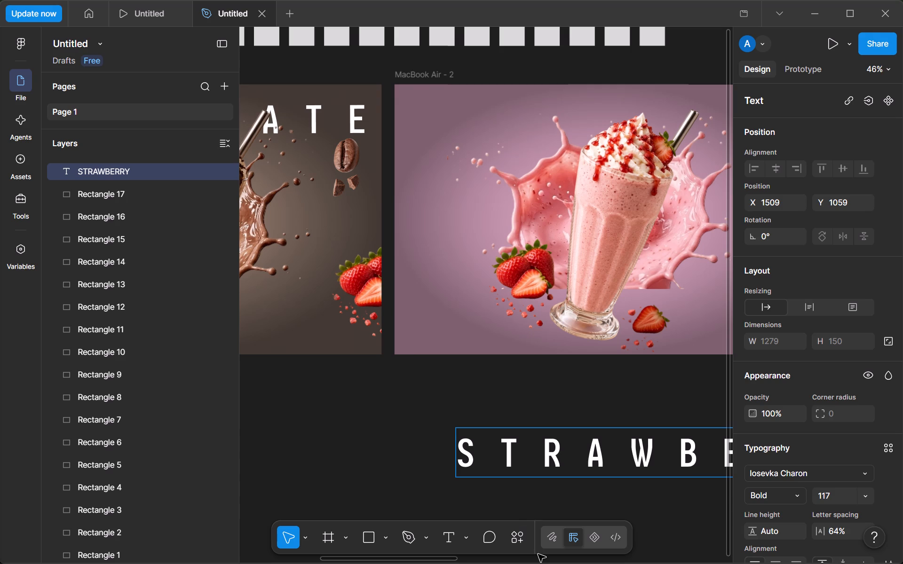
left_click(357, 443)
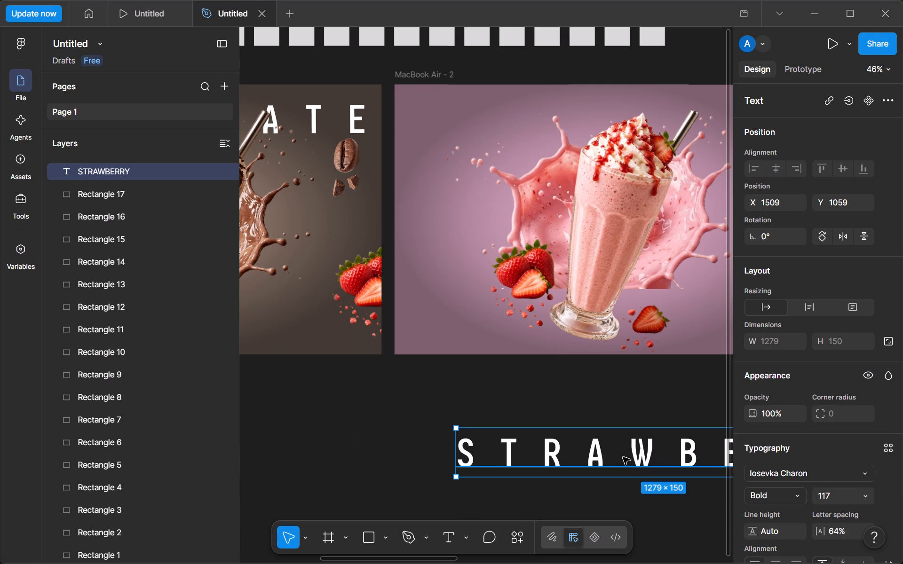
Move the STRAWBERRY text into MacBook Air - 2, along the frame's upper edge at about X 15, Y 26.
left_click_drag(620, 451, 599, 216)
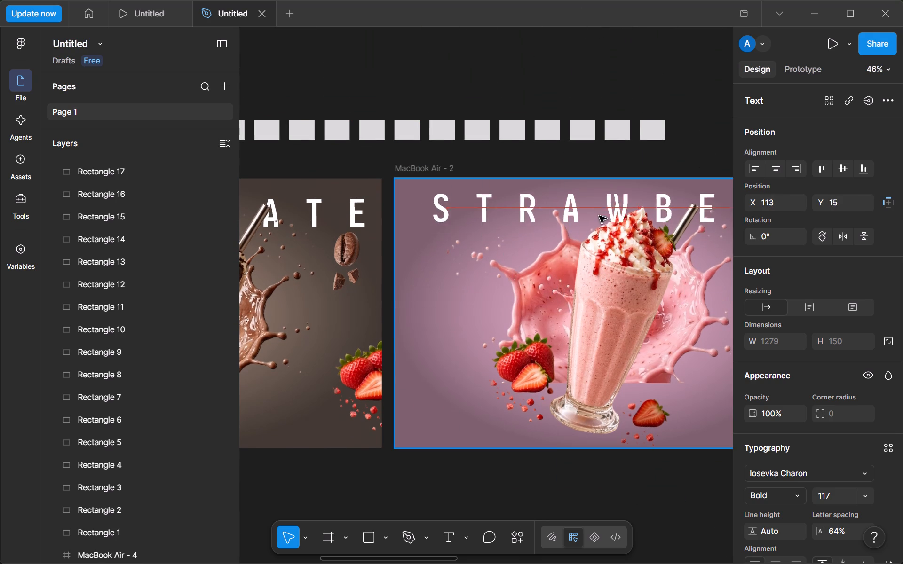
left_click_drag(599, 216, 599, 219)
scroll(597, 220, "left", 2)
left_click_drag(483, 221, 427, 218)
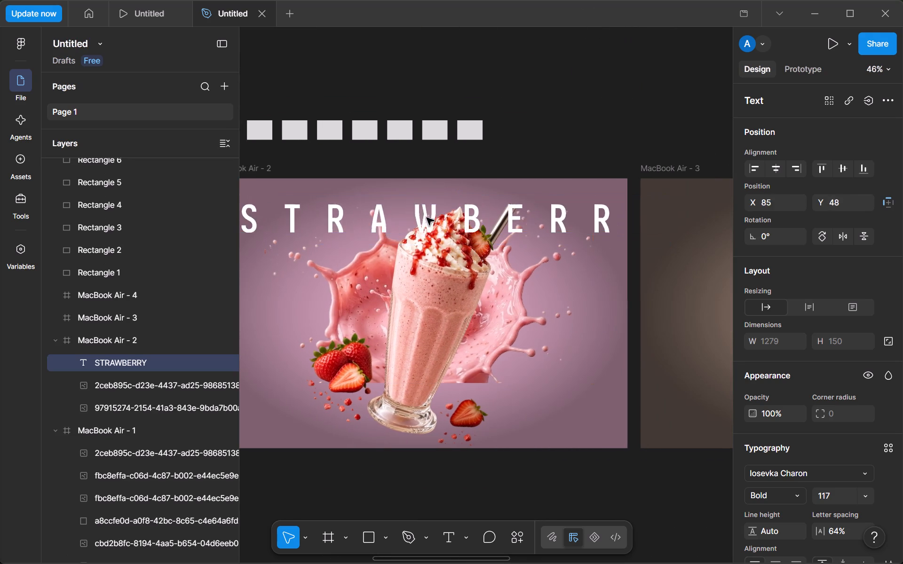
left_click_drag(427, 218, 431, 219)
scroll(431, 219, "right", 1)
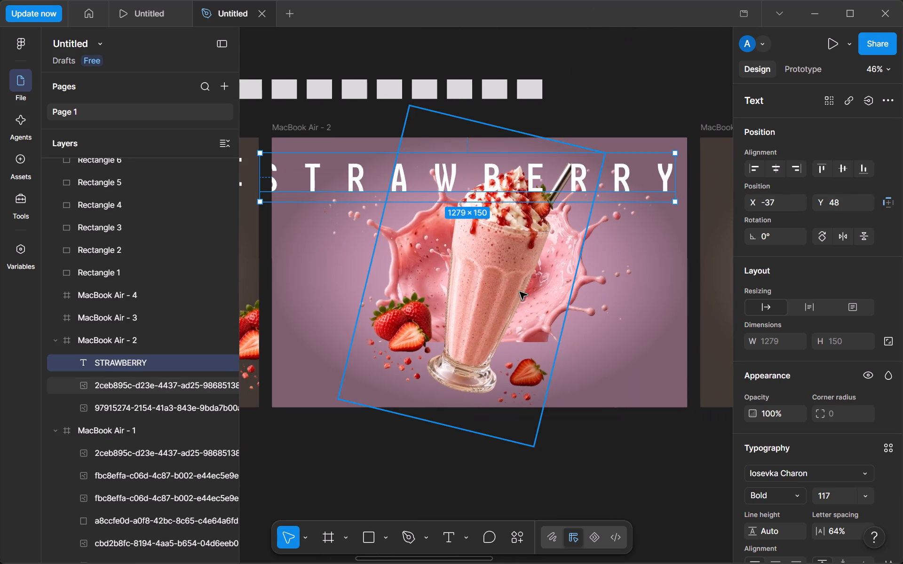
scroll(520, 292, "right", 1)
left_click_drag(442, 188, 451, 180)
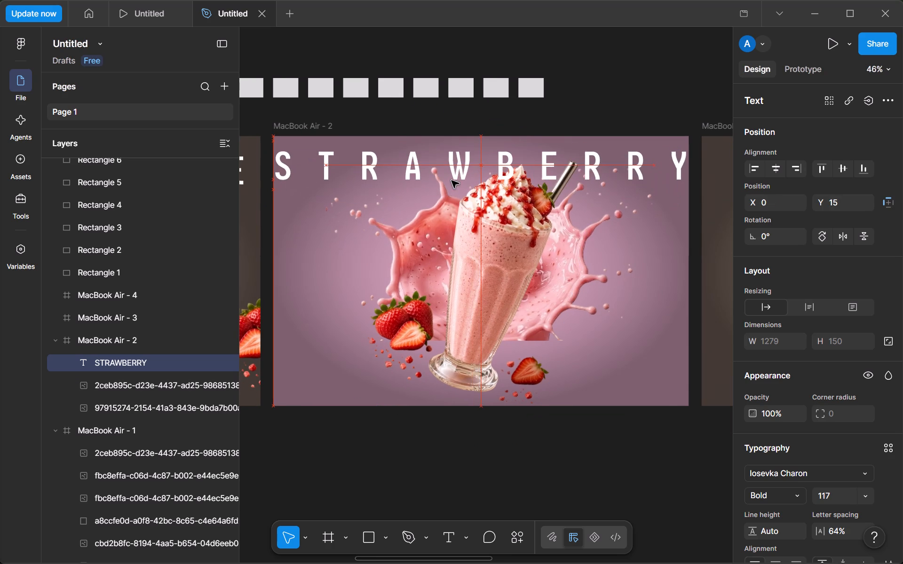
left_click_drag(451, 180, 462, 186)
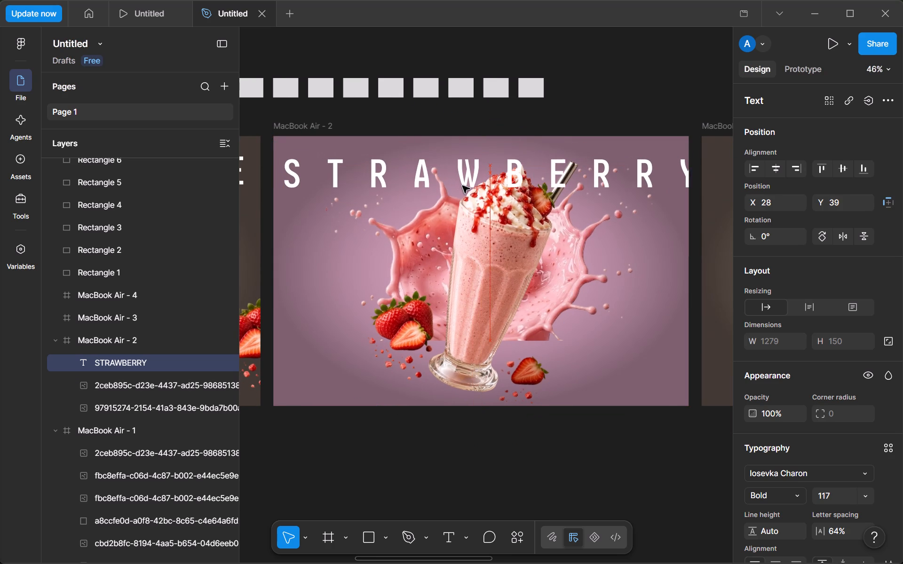
left_click_drag(462, 186, 462, 188)
scroll(464, 238, "right", 1)
left_click_drag(505, 173, 502, 172)
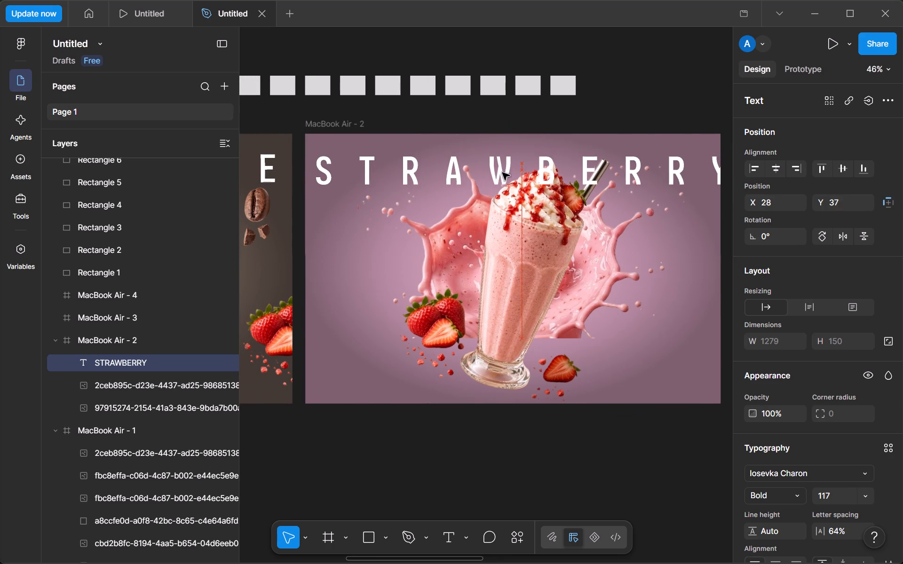
left_click_drag(502, 172, 500, 166)
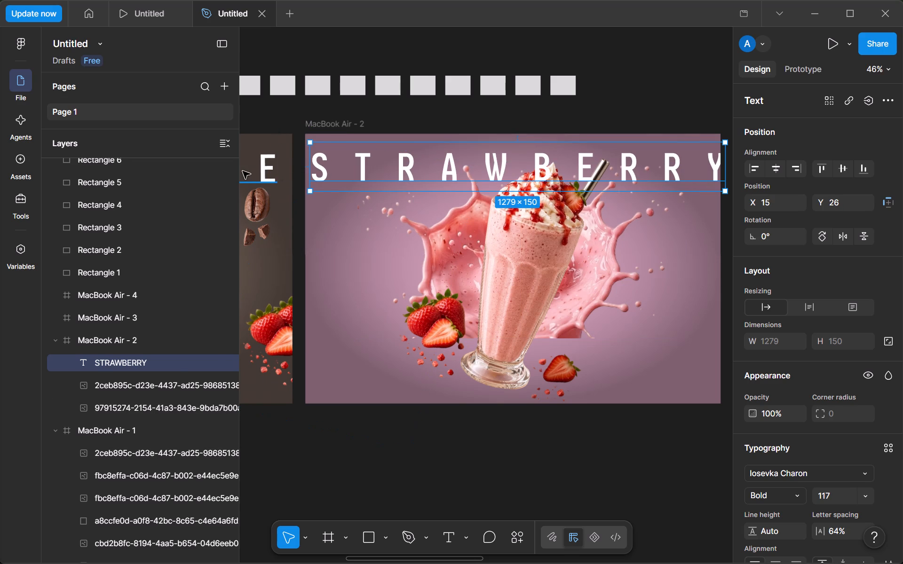
Match the STRAWBERRY text's position to that of the CHOCOLATE text, X 108 and Y 30.
left_click(248, 166)
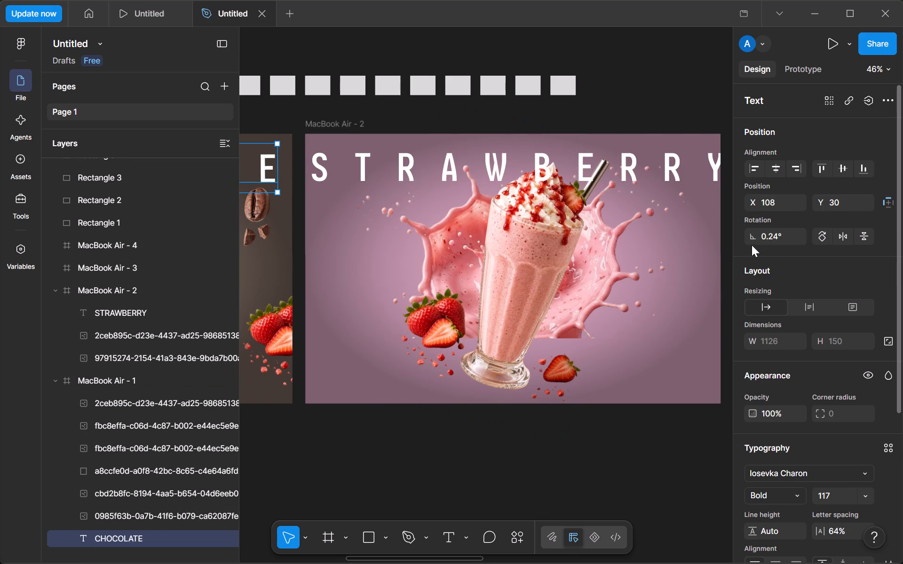
left_click_drag(778, 200, 751, 200)
key("ctrl+c")
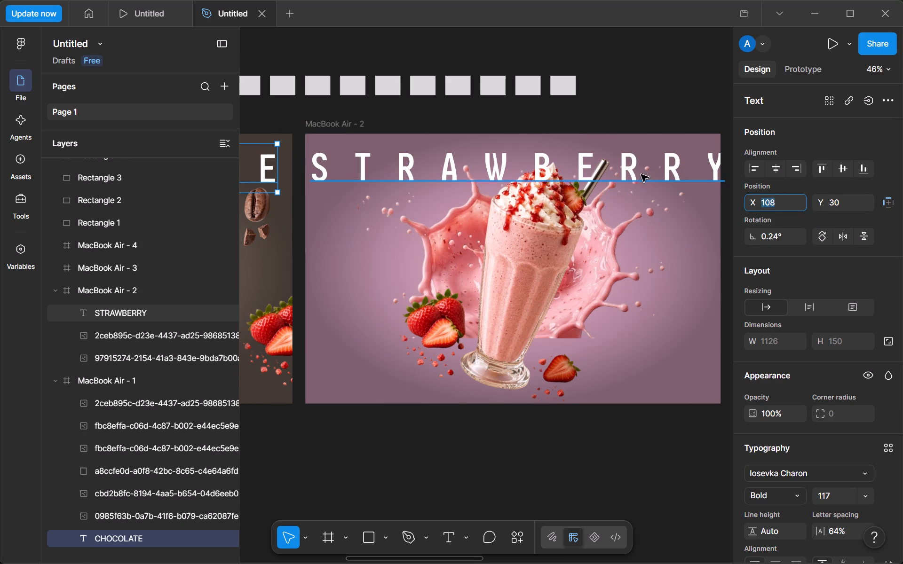
left_click(635, 161)
left_click(776, 204)
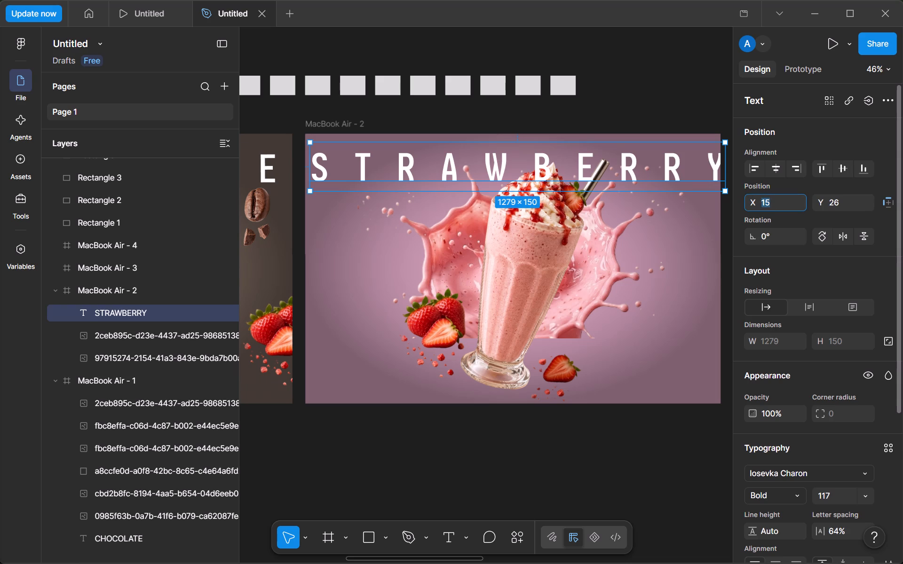
key("BackSpace")
key("ctrl+v")
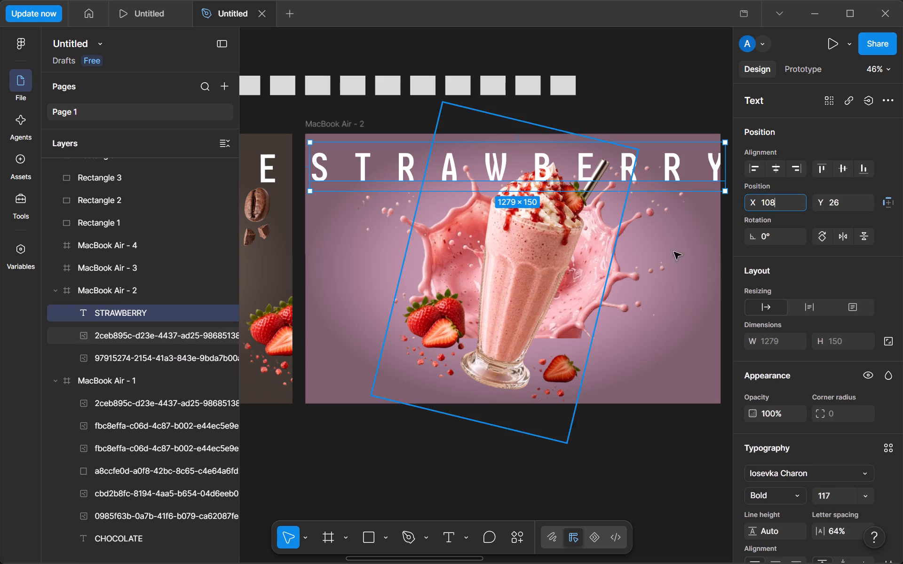
left_click(846, 203)
key("BackSpace")
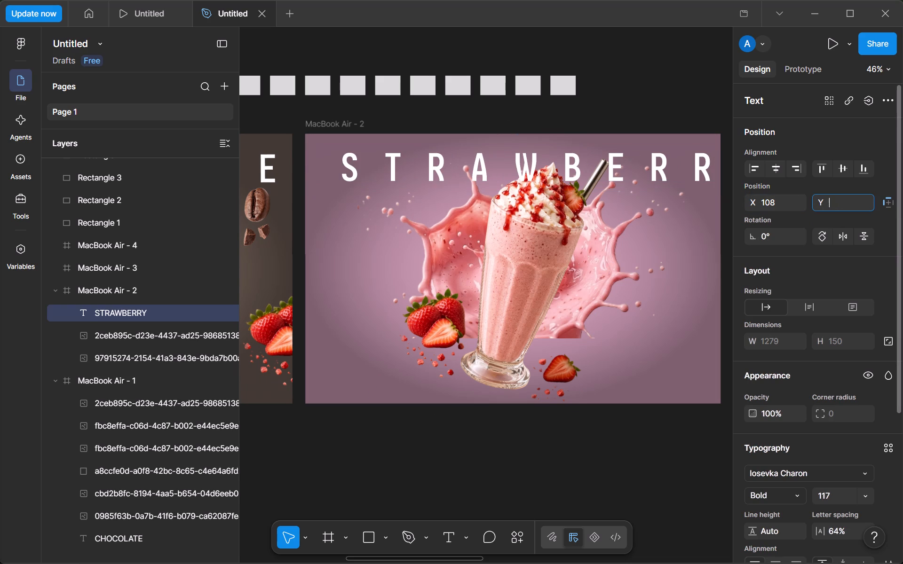
type("30")
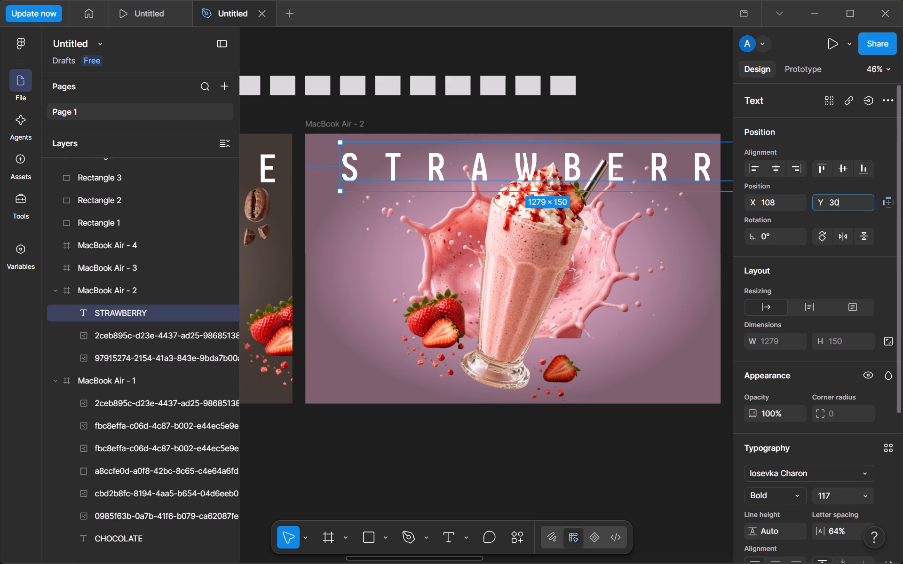
key("Return")
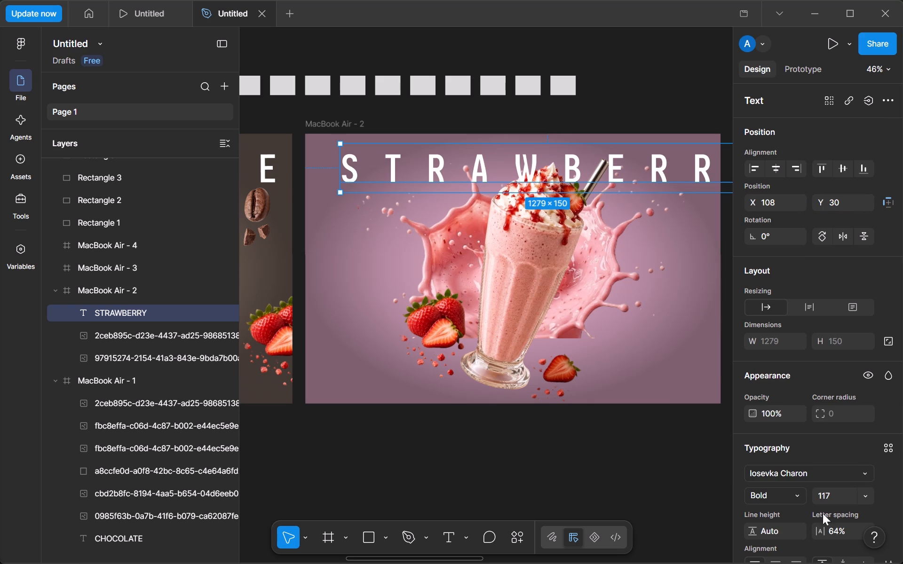
Reduce the STRAWBERRY text's letter spacing to 53%.
left_click(846, 534)
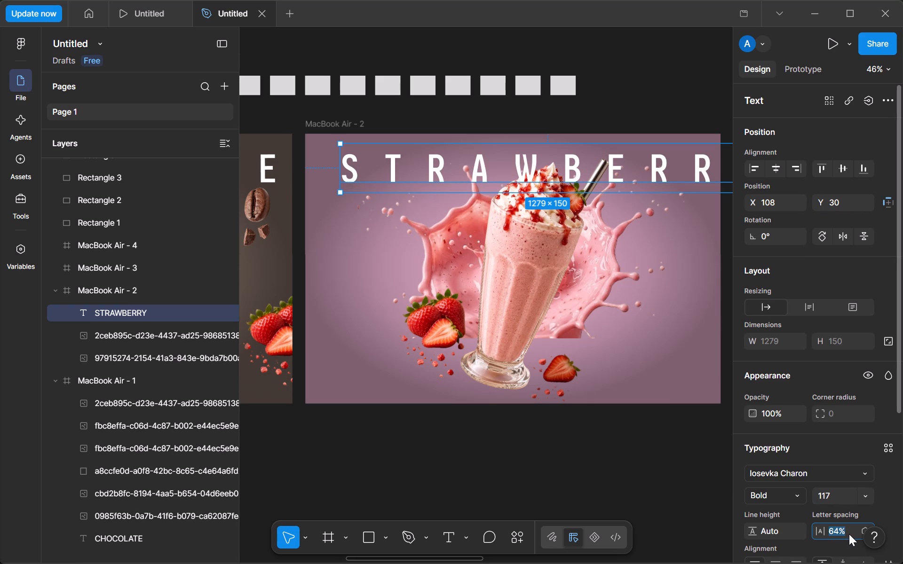
key("Down")
key("Down")
key("Down")
key("Down")
key("Down")
key("Down")
key("Down")
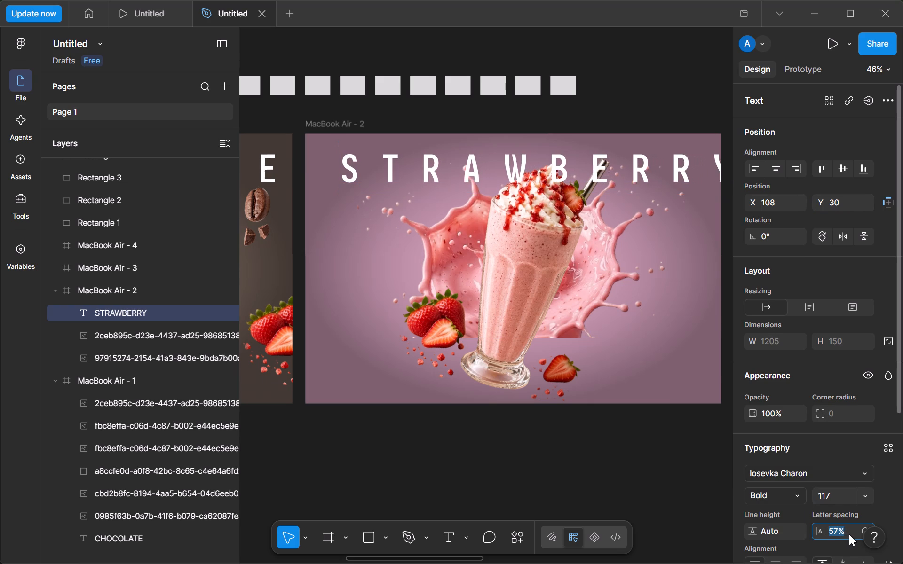
key("Down")
key("Down")
key("Down")
key("Down")
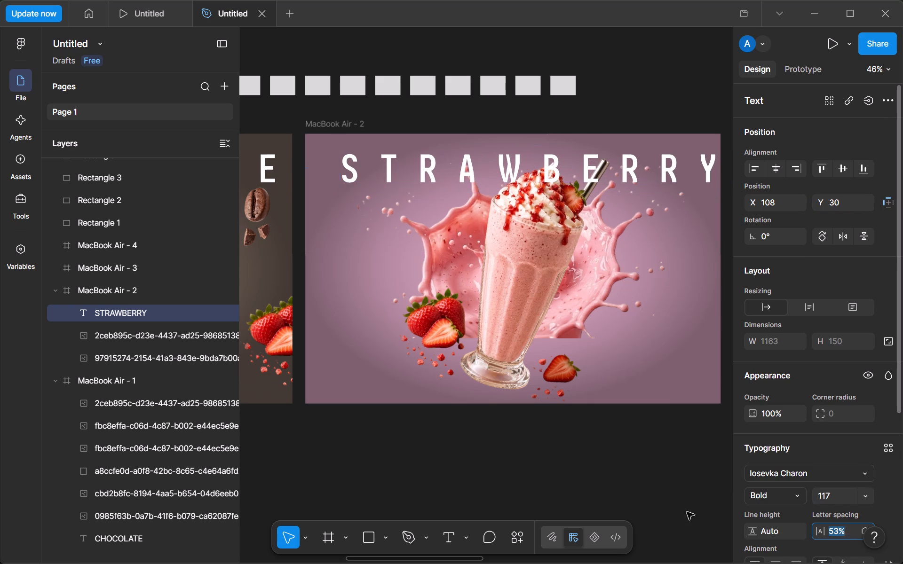
Shift the STRAWBERRY text horizontally within MacBook Air - 2 to about X 86, keeping Y at 30.
left_click_drag(585, 169, 579, 169)
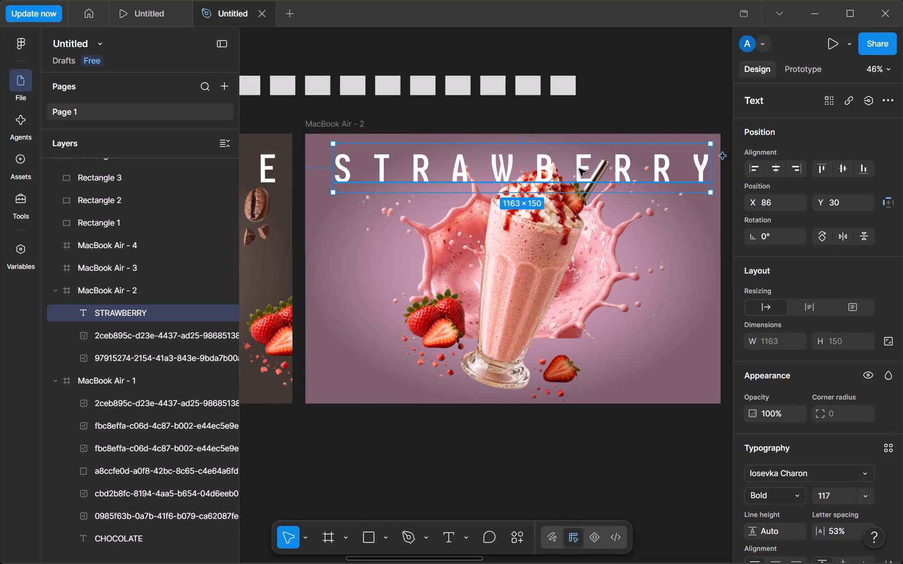
left_click(620, 476)
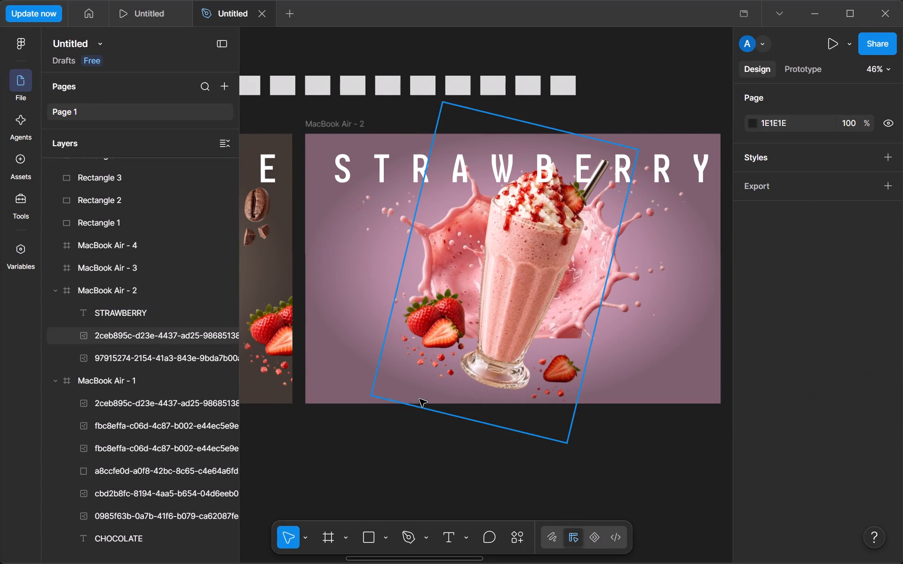
Reorder the STRAWBERRY text beneath both images in MacBook Air - 2 so it sits behind the milkshake glass.
scroll(420, 399, "right", 3)
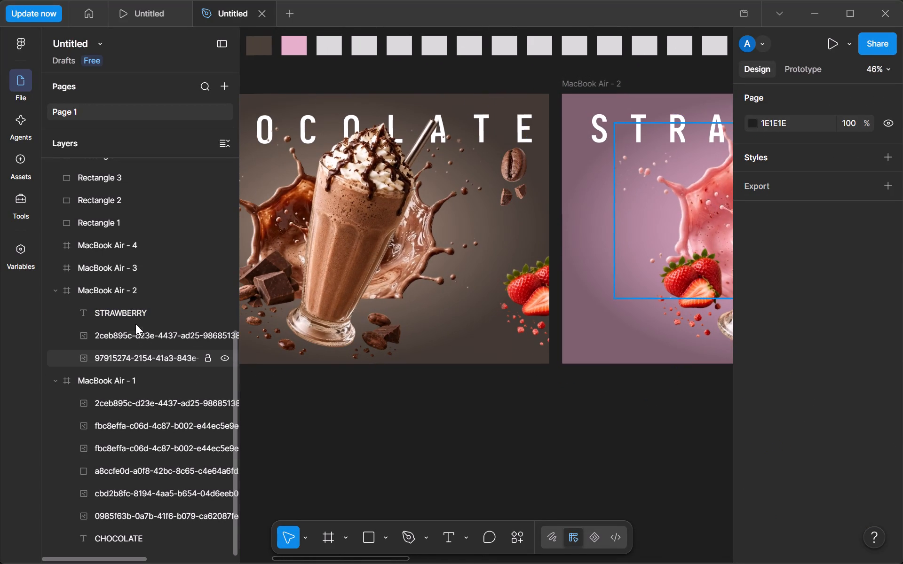
left_click_drag(125, 310, 121, 360)
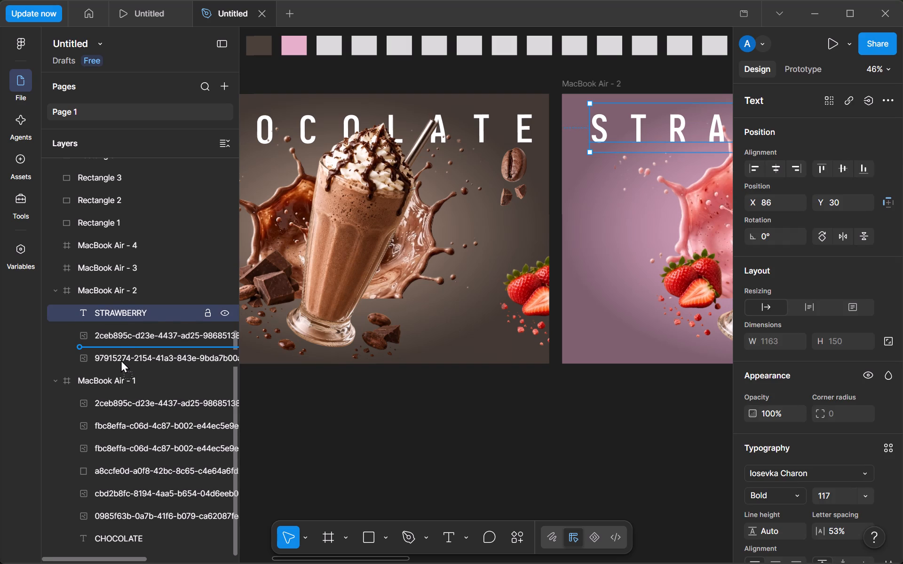
left_click_drag(121, 360, 121, 361)
scroll(647, 379, "left", 2)
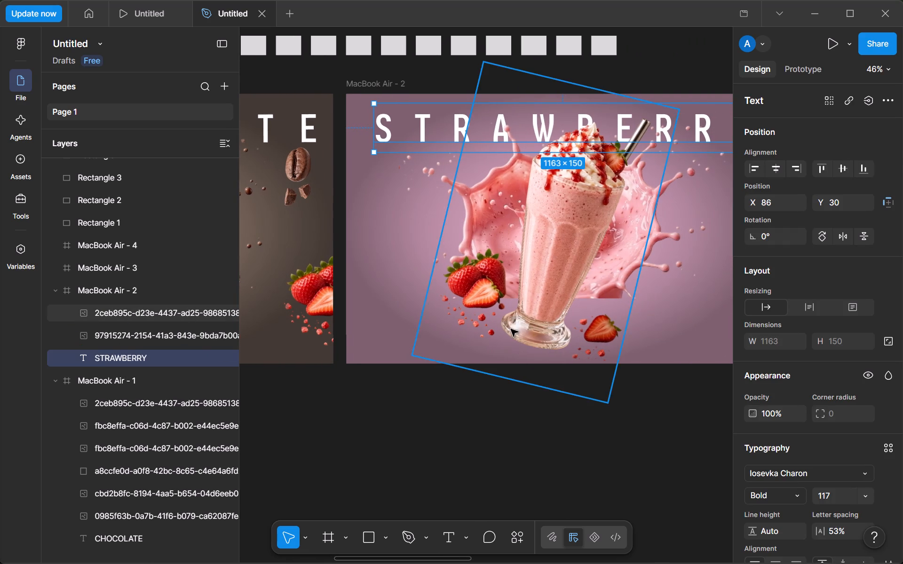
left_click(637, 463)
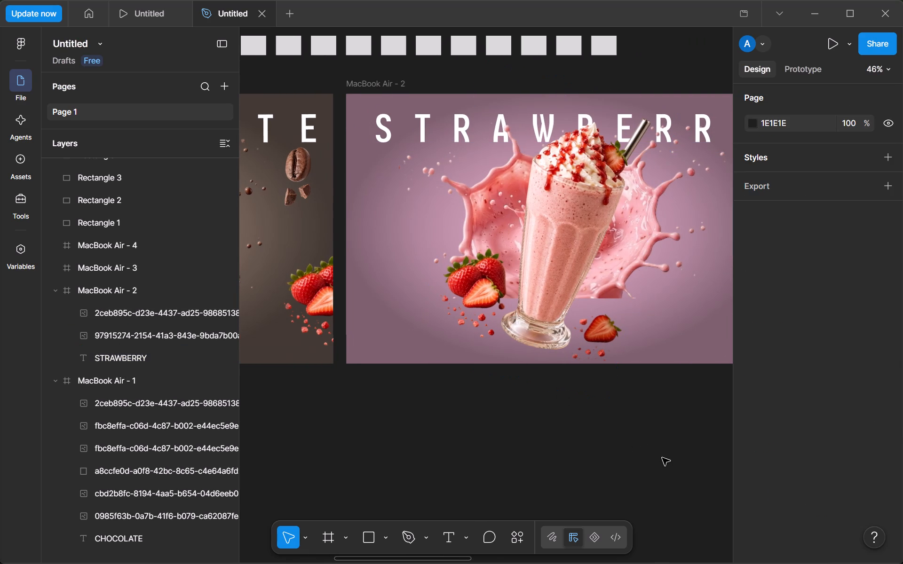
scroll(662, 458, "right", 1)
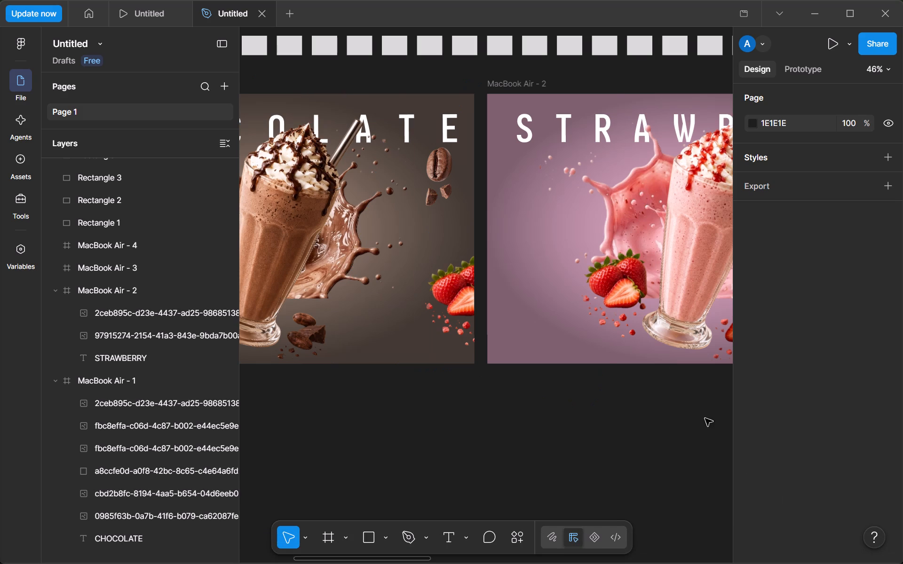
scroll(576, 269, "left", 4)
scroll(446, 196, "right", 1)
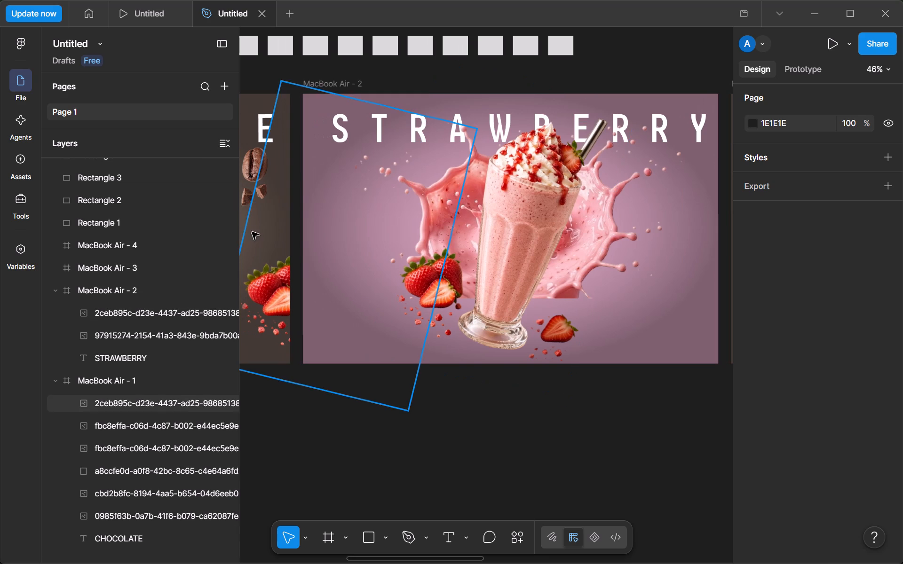
Switch to Chrome, search the web for "gremoval ai" in a new tab, and open the Removal.AI background remover.
left_click(497, 192)
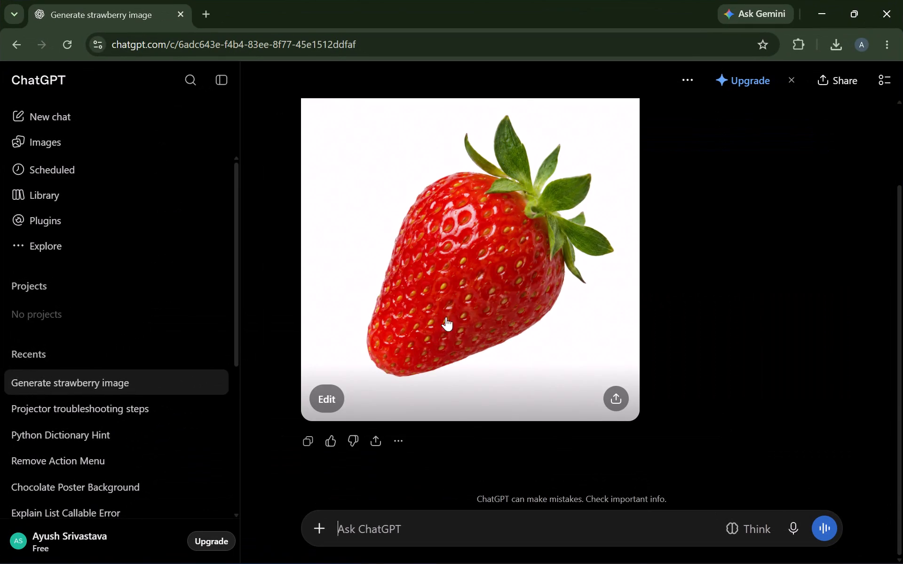
left_click(484, 282)
left_click_drag(207, 6, 204, 16)
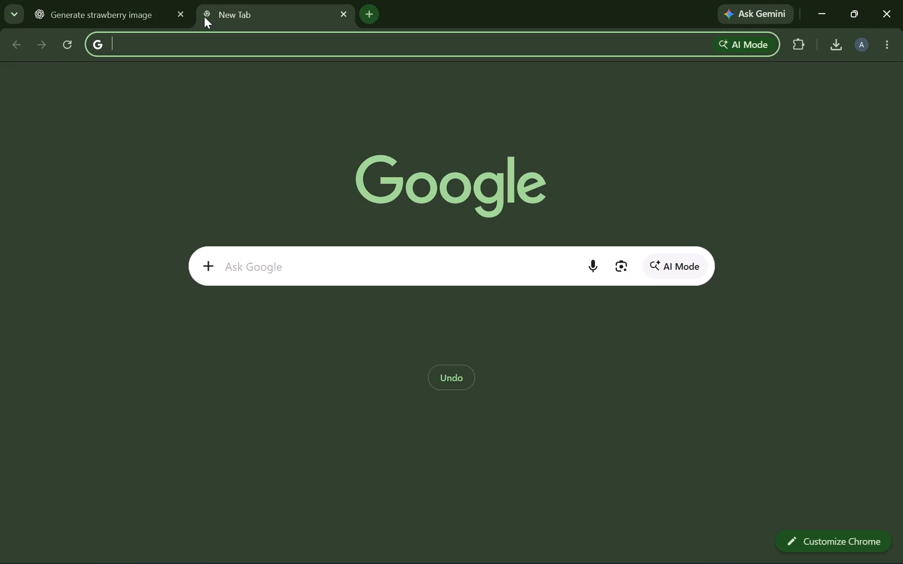
key("g")
key("BackSpace")
type("removal")
key("Return")
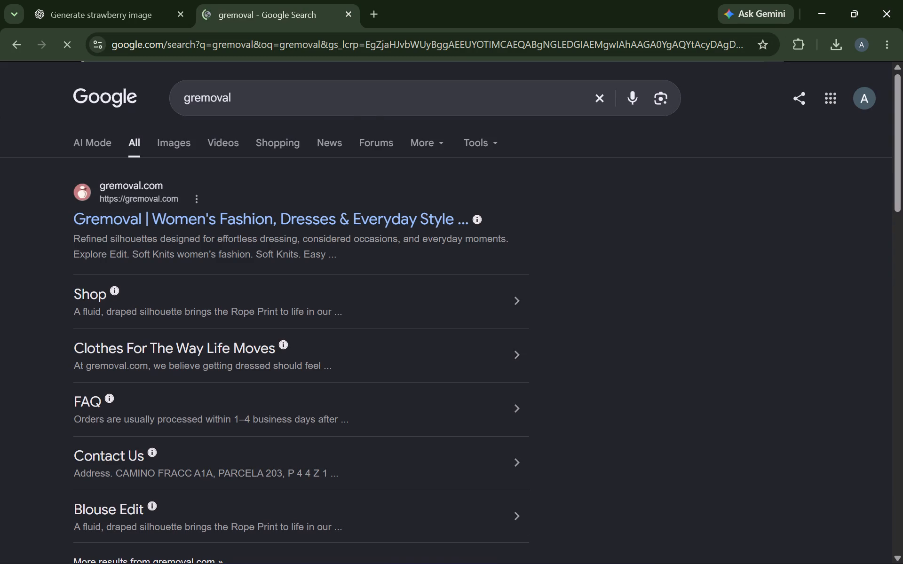
left_click(365, 114)
key("space")
type("ai")
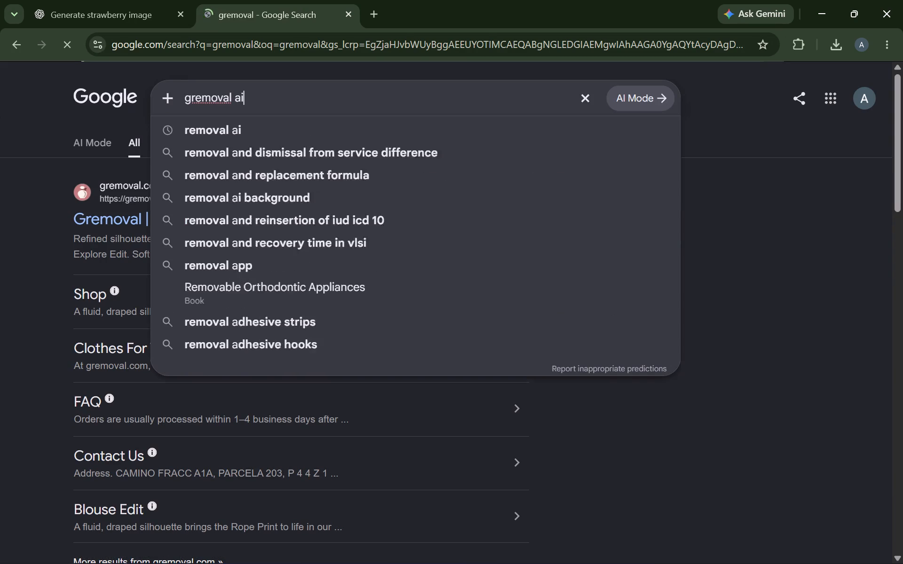
key("Return")
left_click(285, 276)
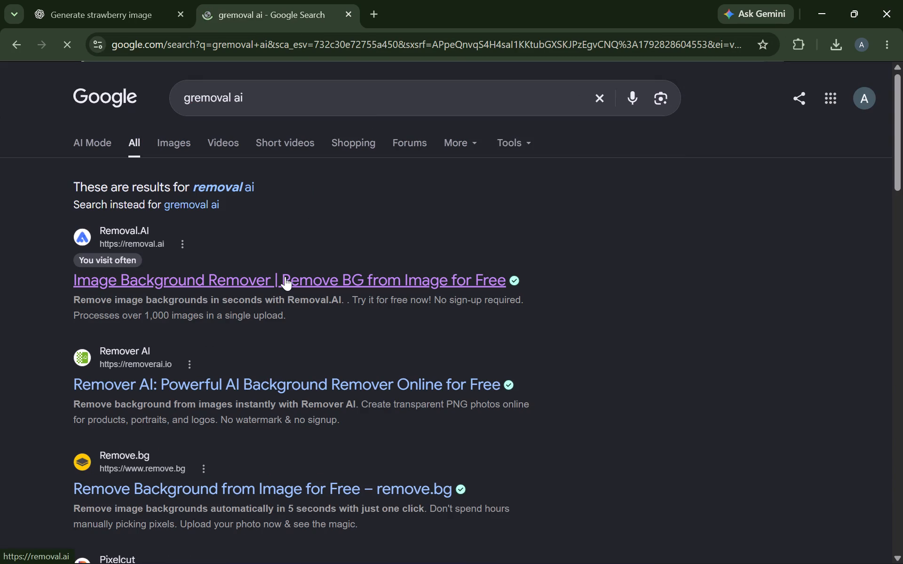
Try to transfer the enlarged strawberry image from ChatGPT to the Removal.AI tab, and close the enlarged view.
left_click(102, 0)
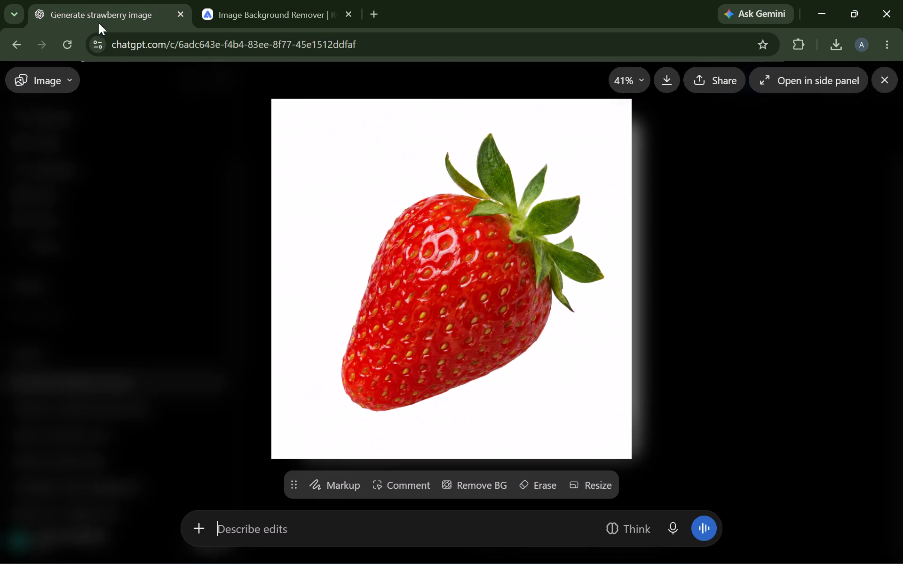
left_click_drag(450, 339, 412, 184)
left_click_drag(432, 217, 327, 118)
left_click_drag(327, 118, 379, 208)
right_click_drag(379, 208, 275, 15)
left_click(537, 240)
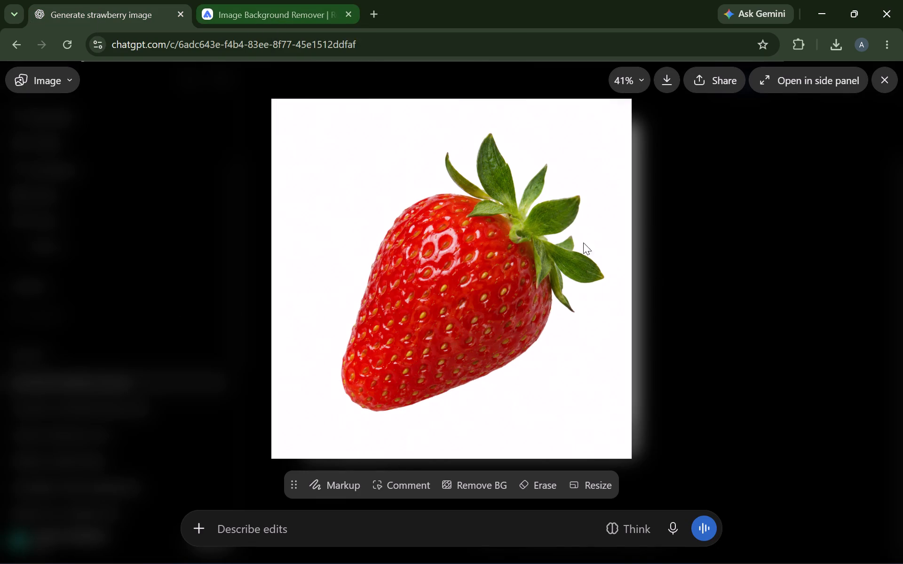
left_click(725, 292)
Upload the generated strawberry image from the ChatGPT conversation to Removal.AI for background removal.
left_click_drag(516, 267, 275, 23)
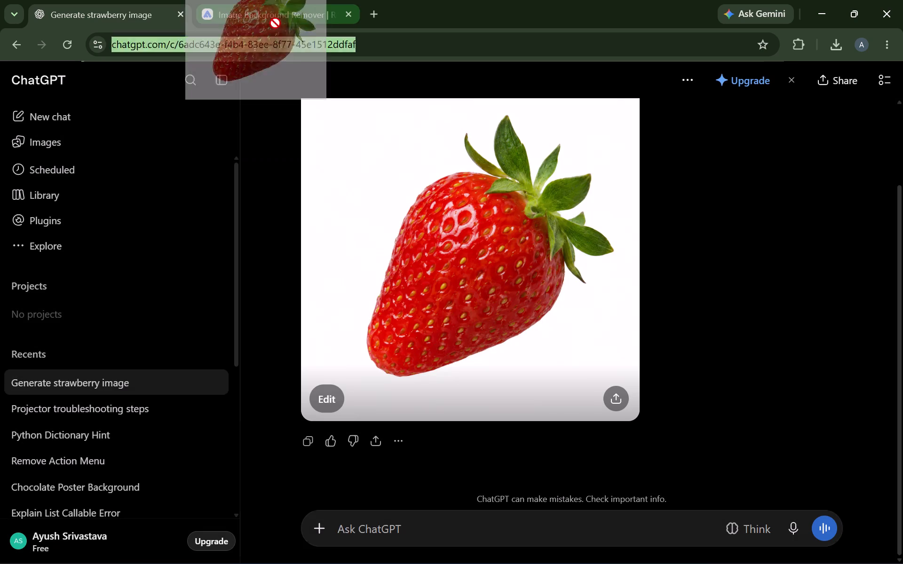
left_click_drag(275, 23, 476, 468)
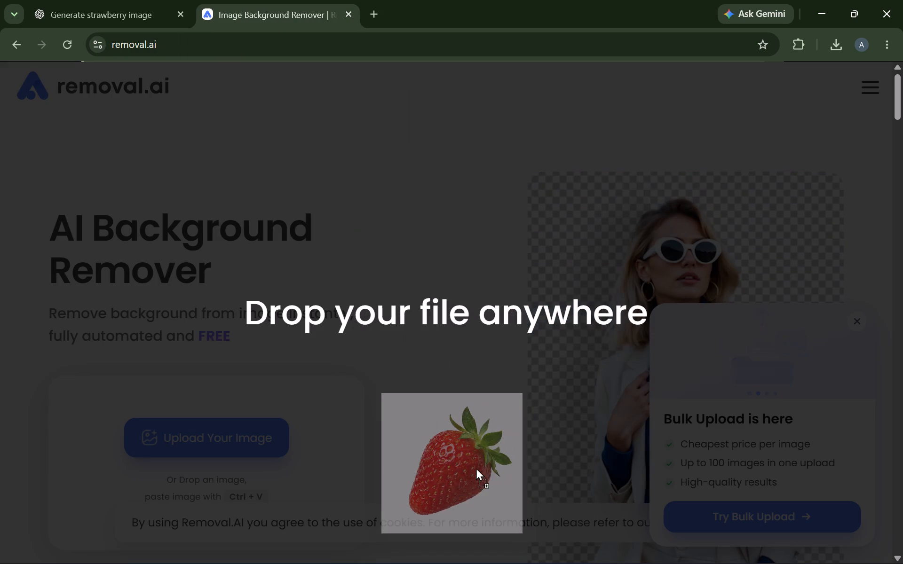
left_click_drag(476, 468, 215, 474)
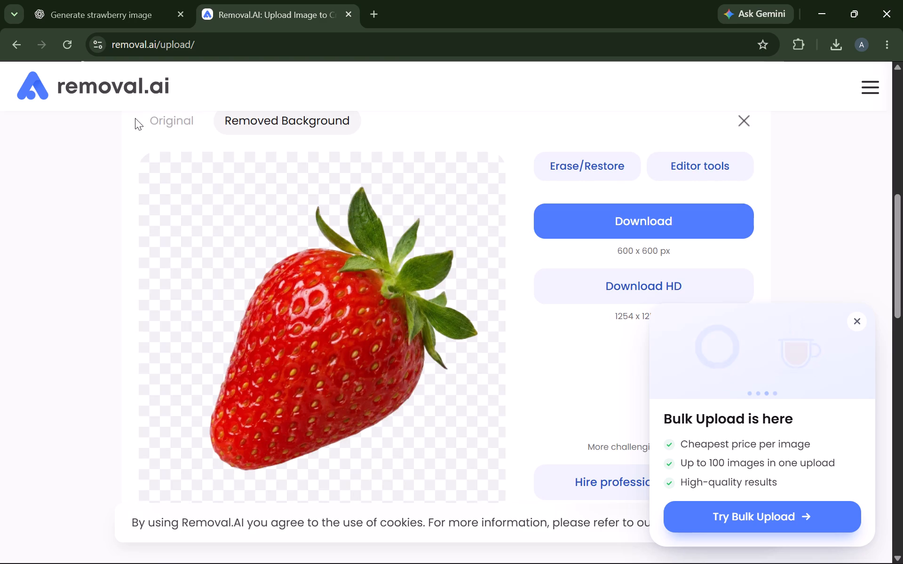
Bring the strawberry cutout from Removal.AI into the Figma canvas at the lower edge of MacBook Air - 2.
left_click_drag(341, 299, 415, 353)
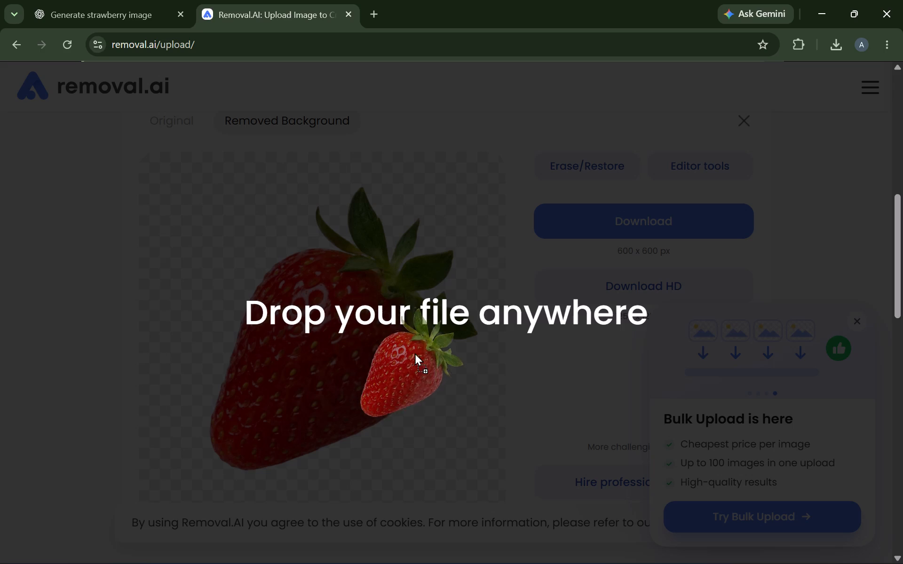
left_click_drag(415, 353, 648, 563)
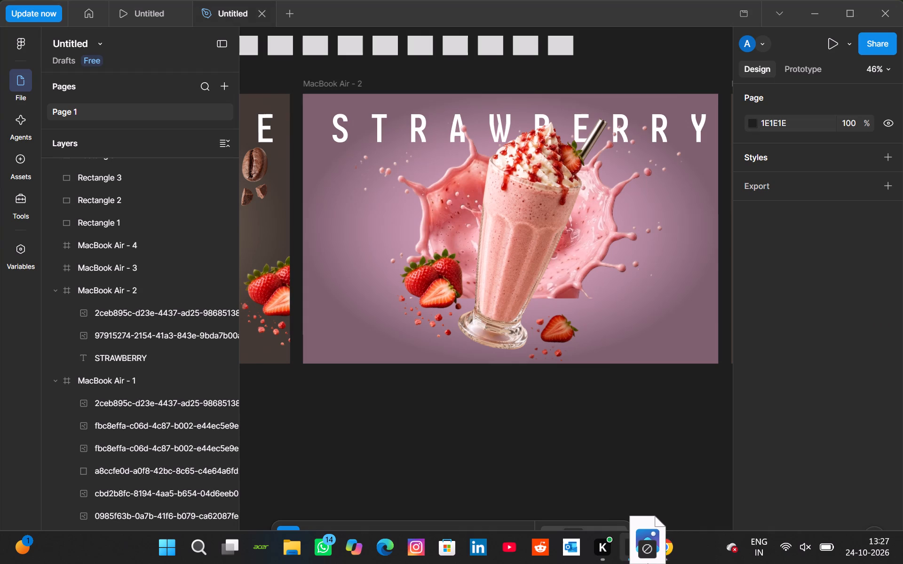
left_click_drag(648, 563, 532, 432)
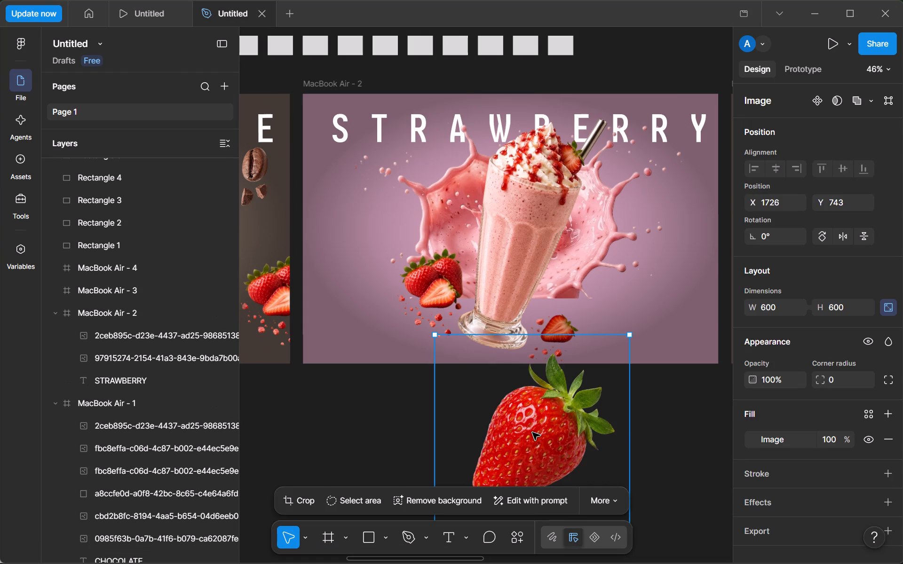
Resize the new strawberry image after the coffee bean image in MacBook Air - 1, entering width 210 and height 174.
scroll(584, 440, "down", 1)
scroll(285, 338, "right", 1)
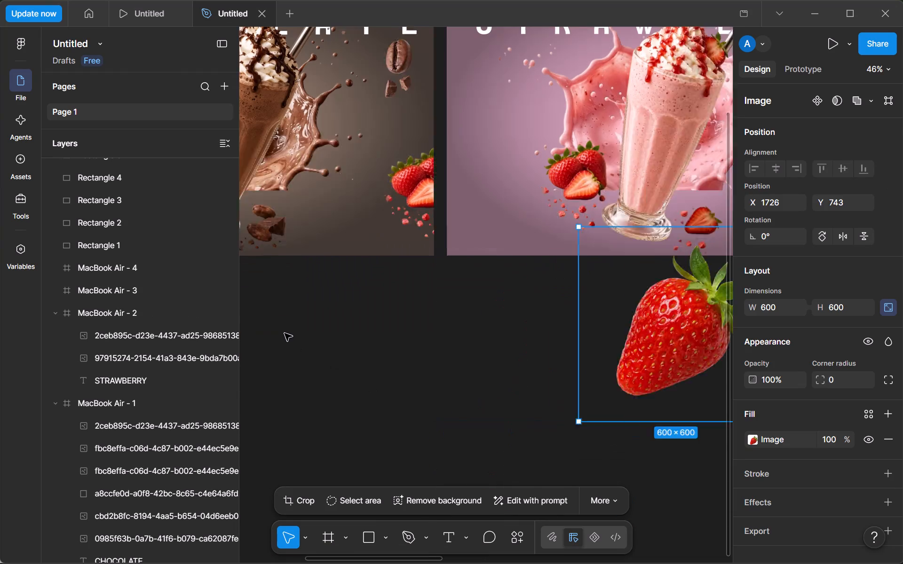
scroll(285, 333, "right", 1)
left_click(454, 80)
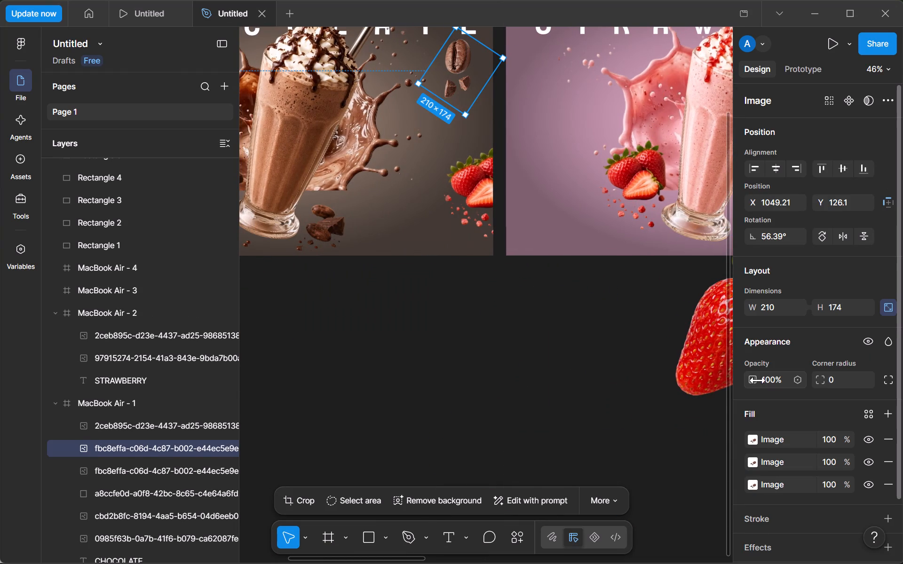
scroll(758, 380, "left", 1)
left_click_drag(848, 307, 820, 313)
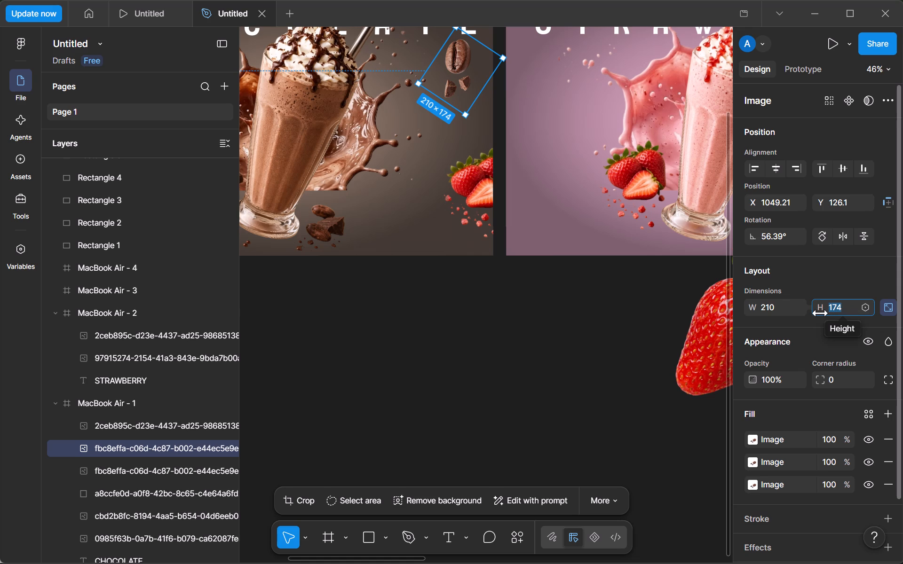
key("ctrl+c")
left_click(684, 330)
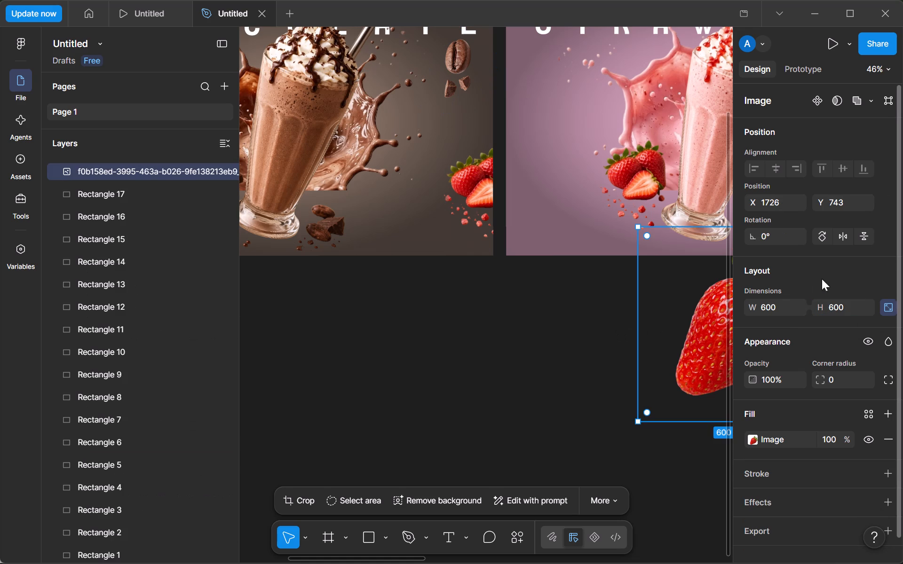
left_click_drag(780, 305, 724, 305)
key("BackSpace")
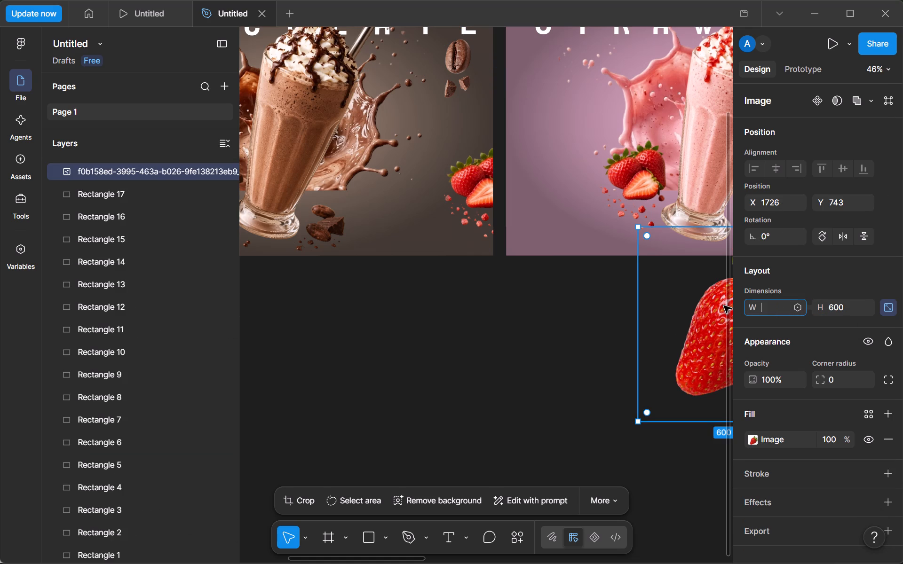
type("22")
key("BackSpace")
type("10")
key("Return")
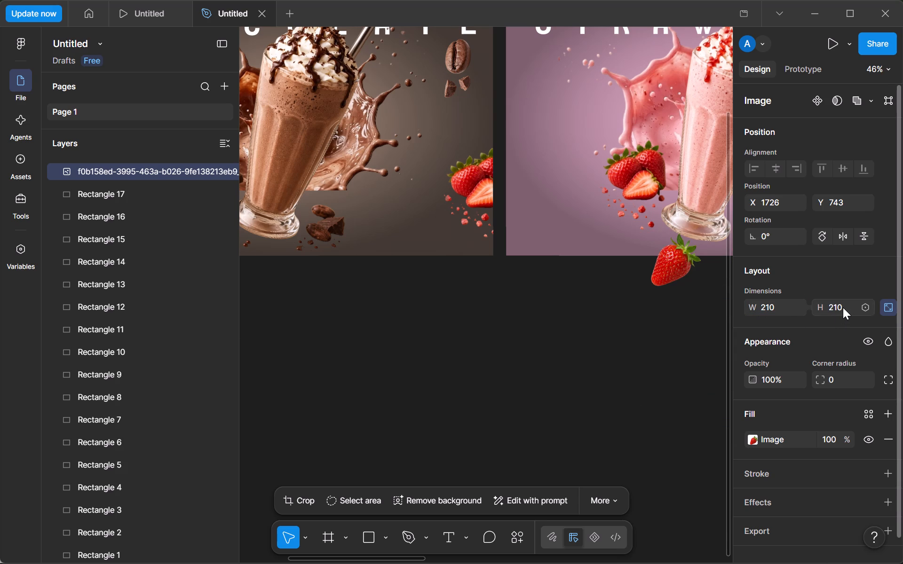
left_click(843, 307)
key("BackSpace")
key("ctrl+v")
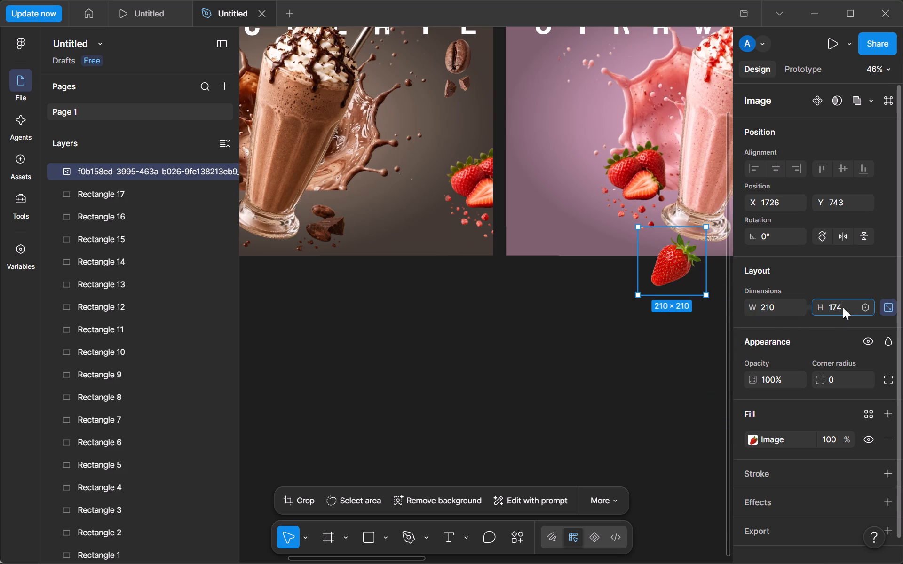
key("Return")
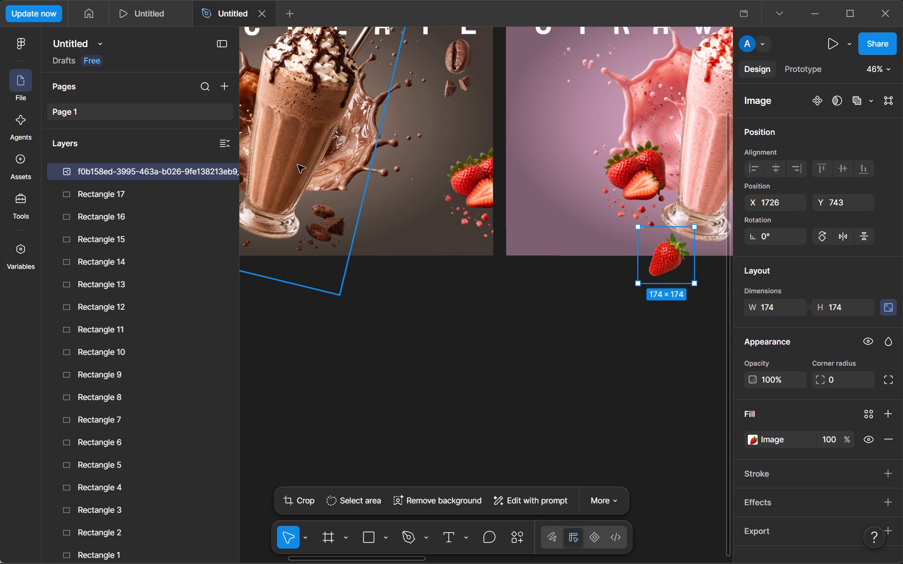
Set the new strawberry image's position to the coffee bean image's coordinates, X 1049.21 and Y 126.1.
left_click(448, 86)
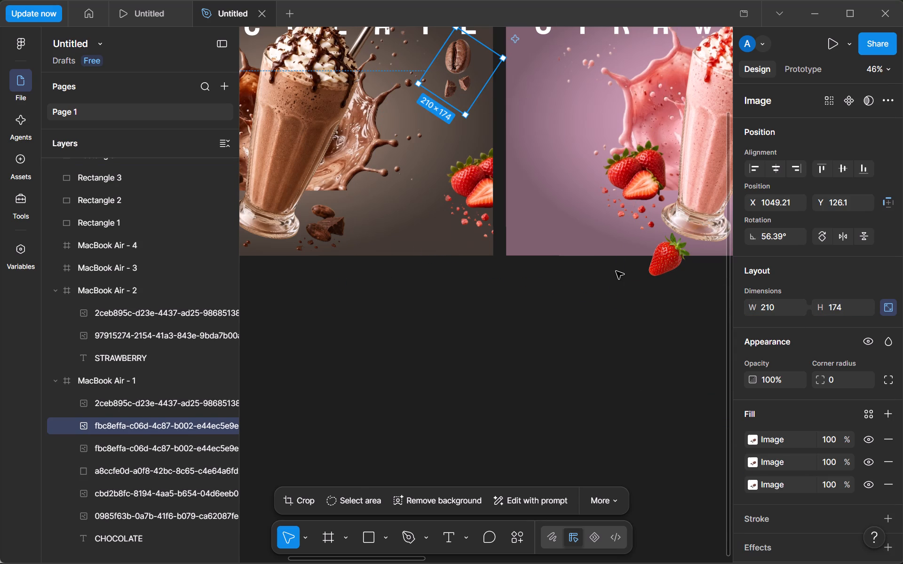
left_click(795, 199)
left_click_drag(794, 199, 784, 201)
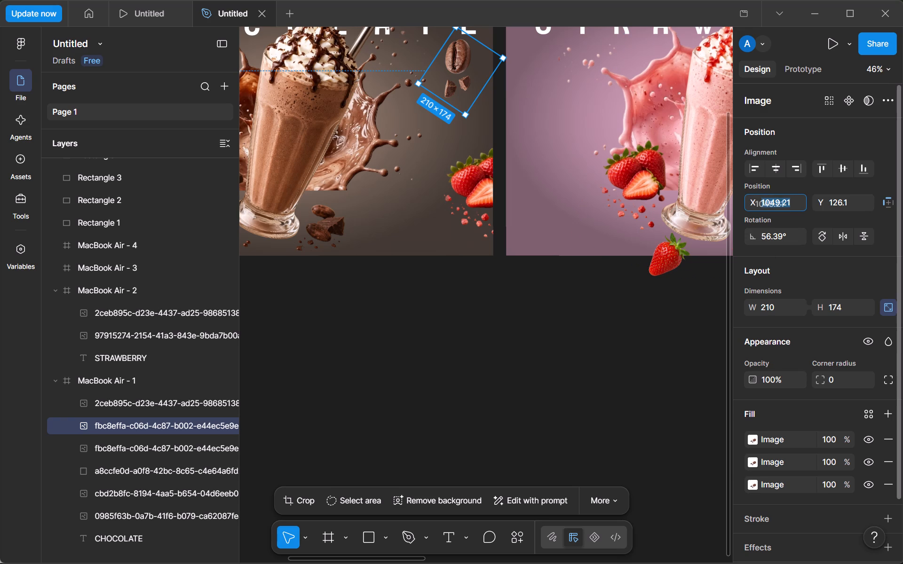
key("ctrl+c")
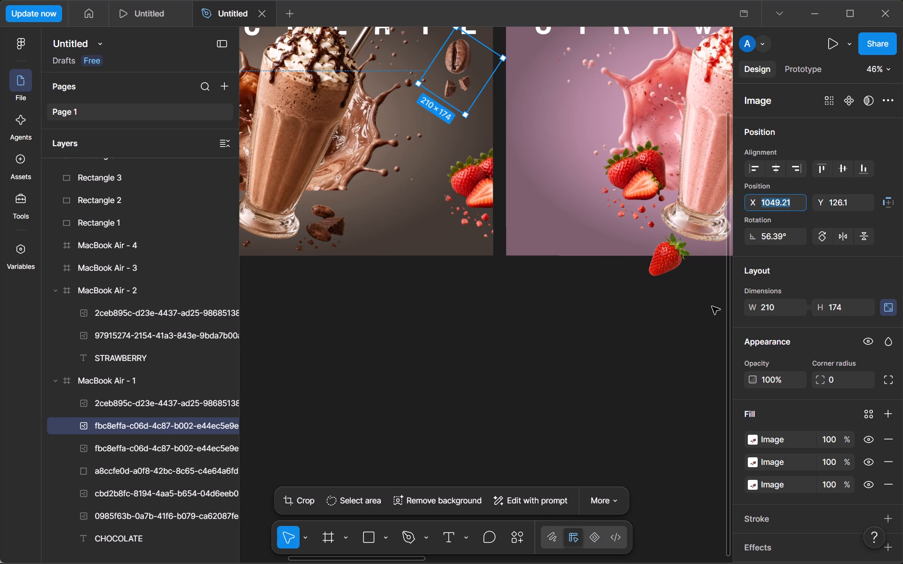
left_click(678, 271)
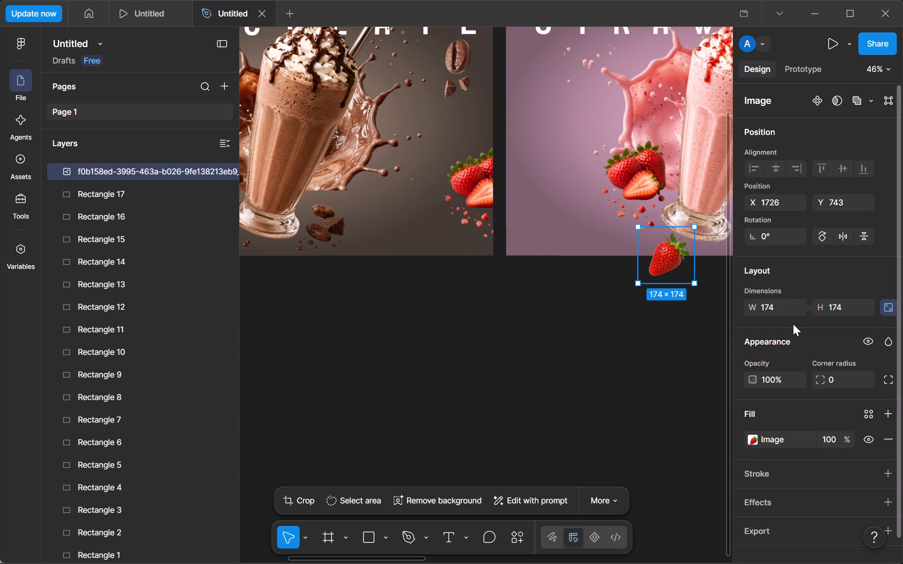
double_click(779, 198)
key("BackSpace")
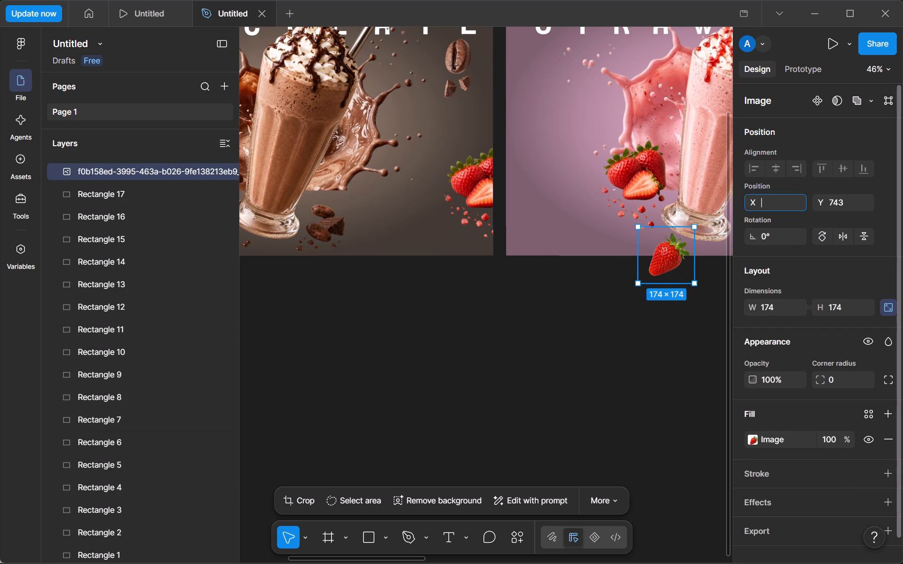
key("ctrl+v")
left_click(850, 202)
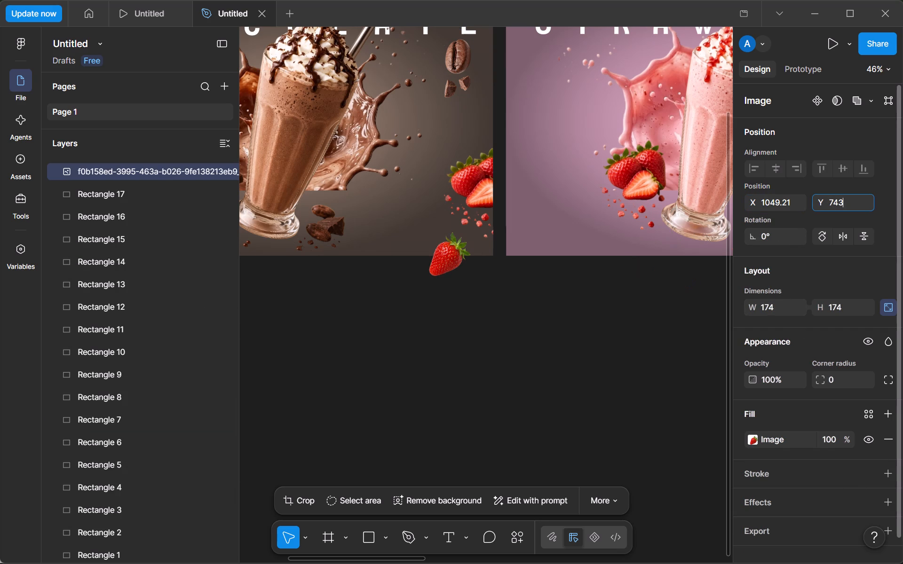
key("BackSpace")
type("126.1")
key("Return")
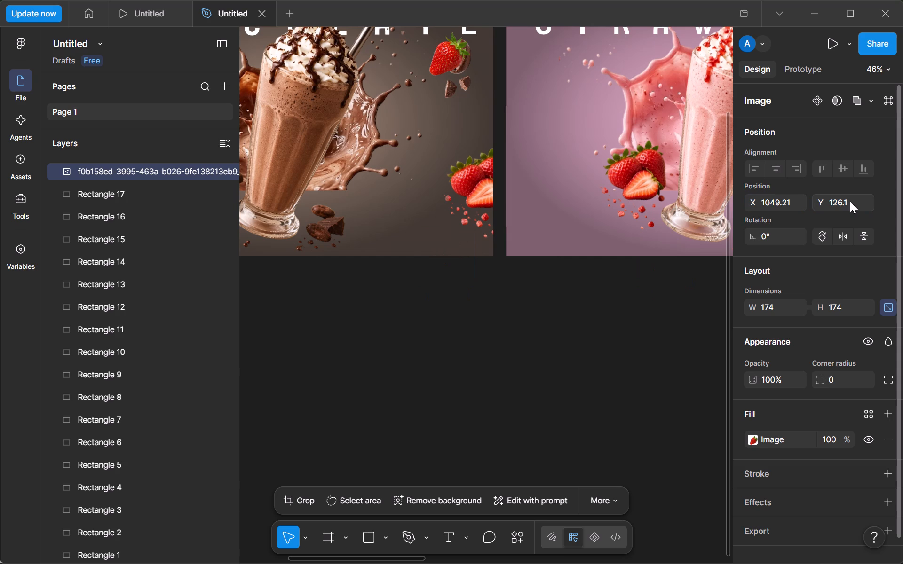
scroll(467, 113, "up", 1)
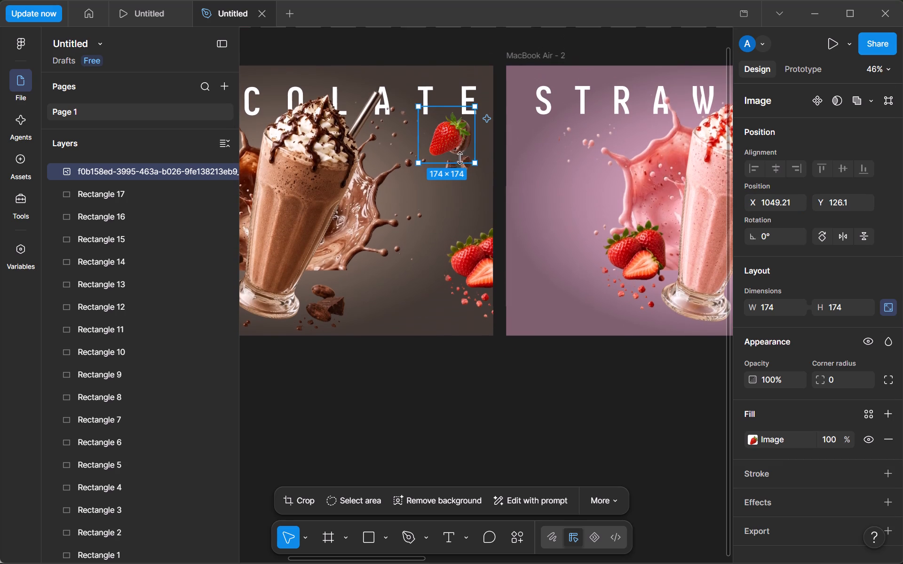
left_click(456, 424)
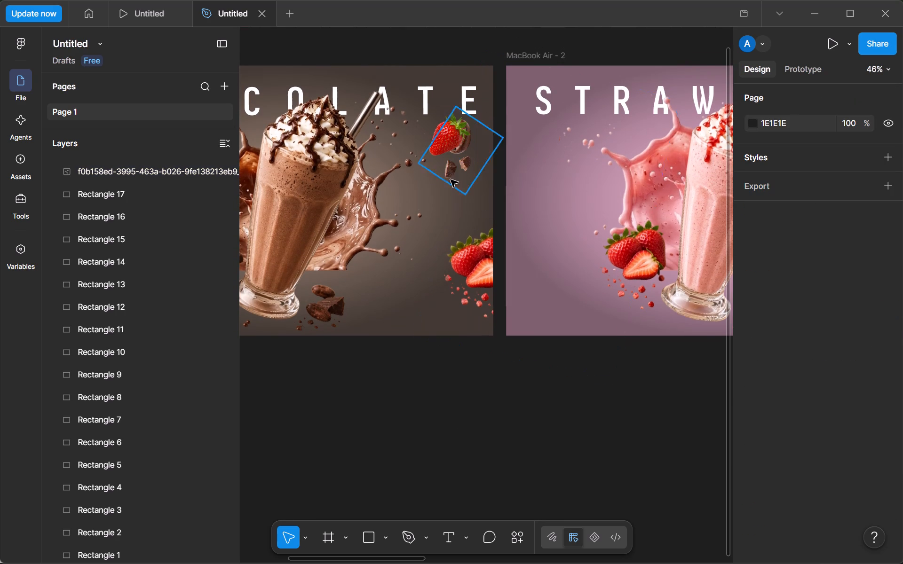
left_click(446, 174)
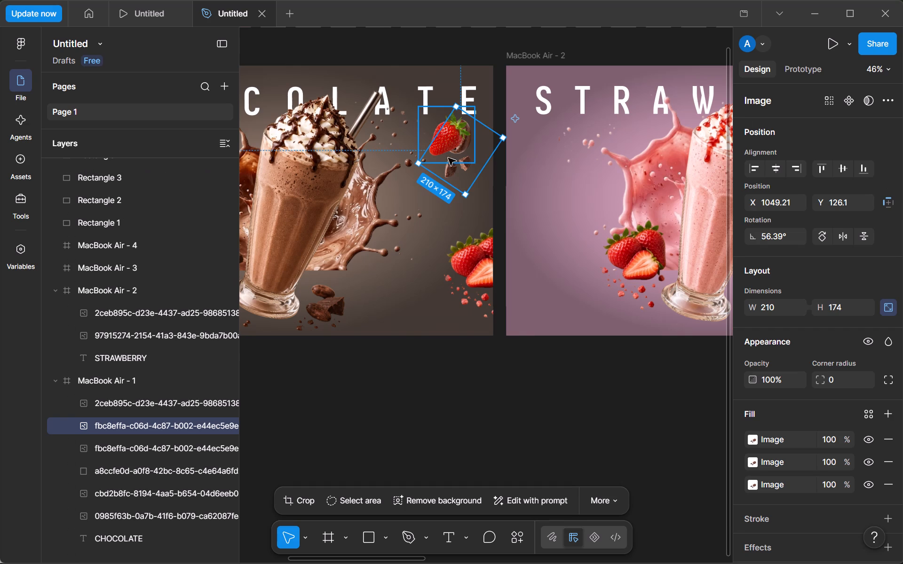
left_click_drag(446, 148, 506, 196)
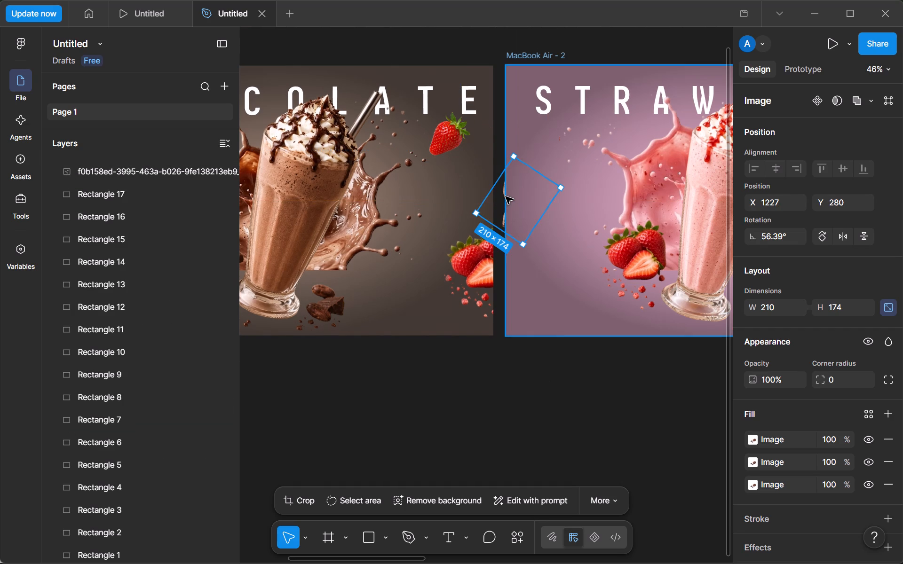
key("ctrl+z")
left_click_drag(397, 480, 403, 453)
Move the strawberry image off the coffee bean into MacBook Air - 2, beside the pink splash below the S, at about X 29, Y 204.
left_click(451, 134)
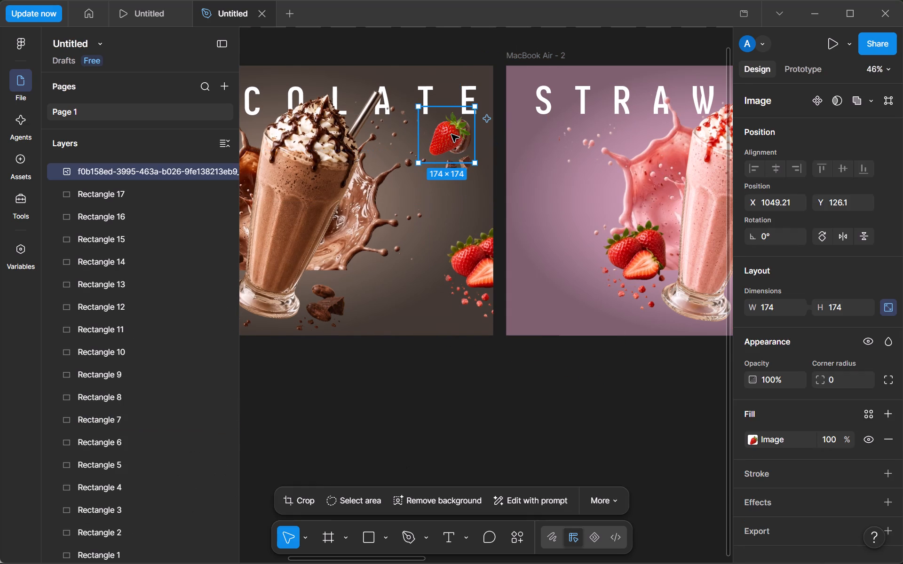
left_click_drag(451, 135, 505, 149)
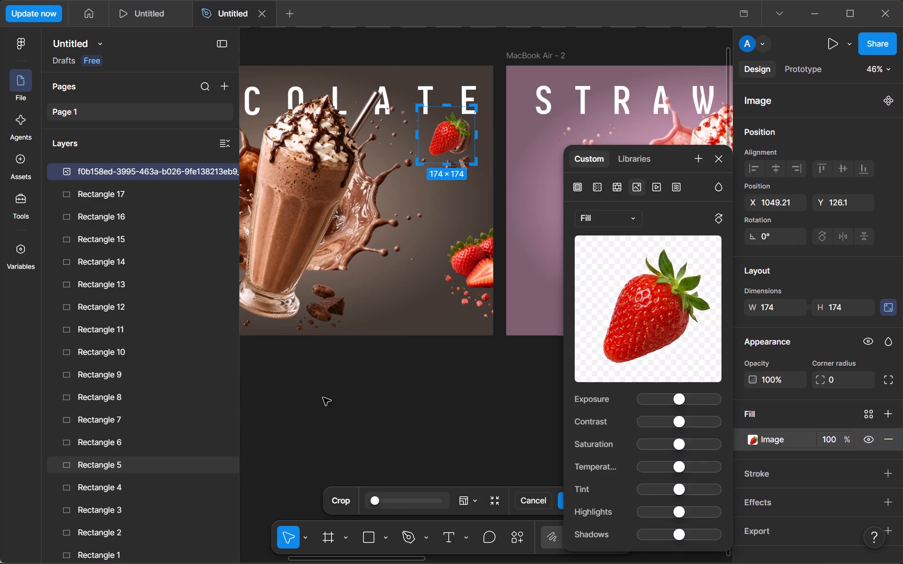
left_click(323, 398)
left_click_drag(451, 141, 533, 154)
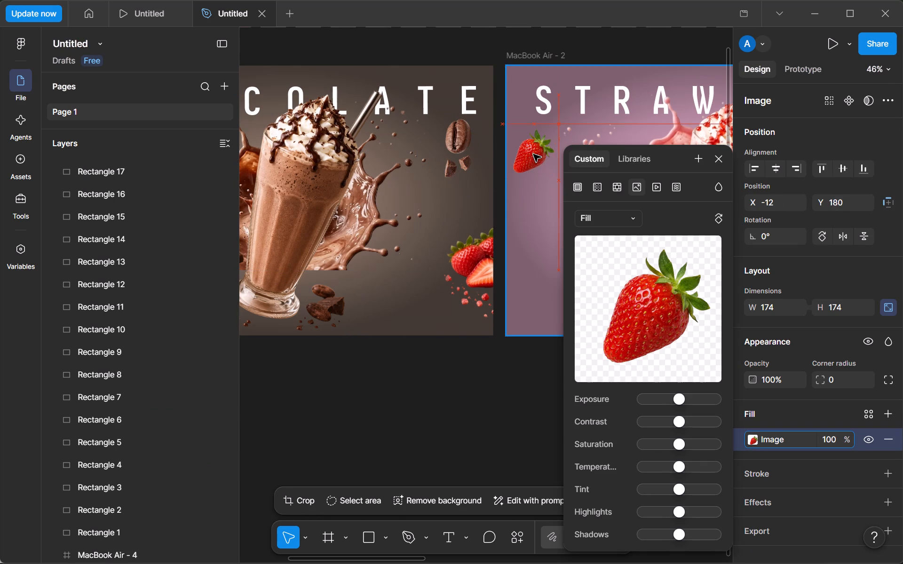
left_click_drag(533, 154, 551, 165)
left_click(418, 419)
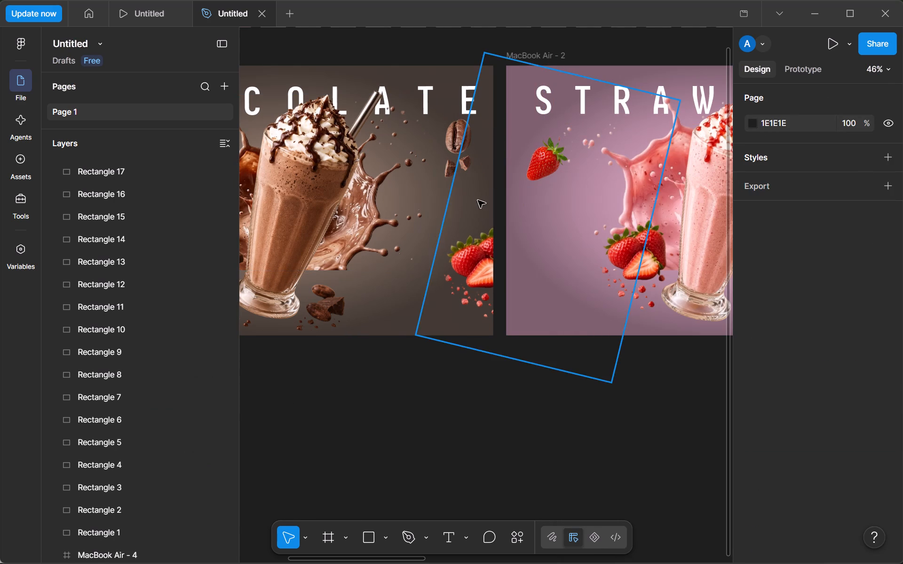
Enlarge the single strawberry in MacBook Air - 2 proportionally to about 223 × 223.
scroll(478, 200, "left", 1)
left_click(442, 165)
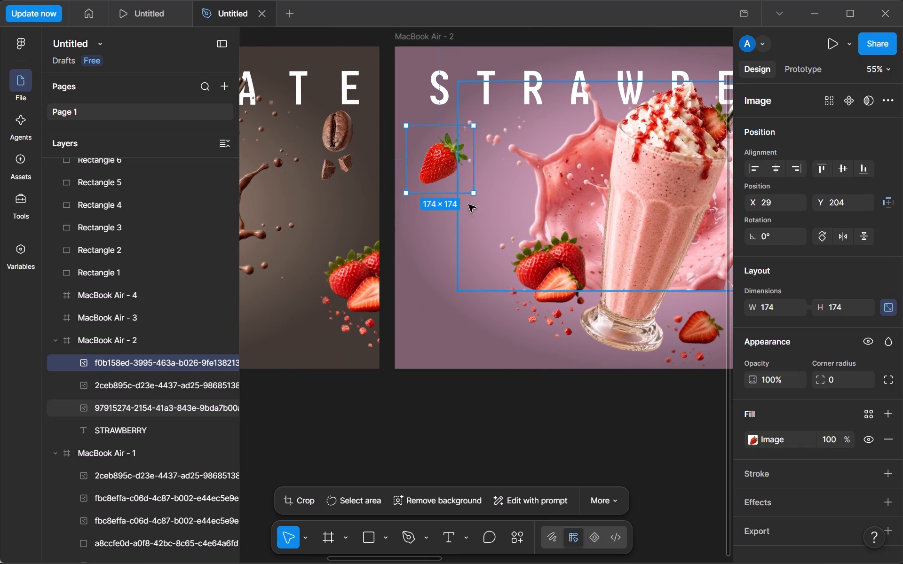
left_click_drag(476, 191, 483, 212)
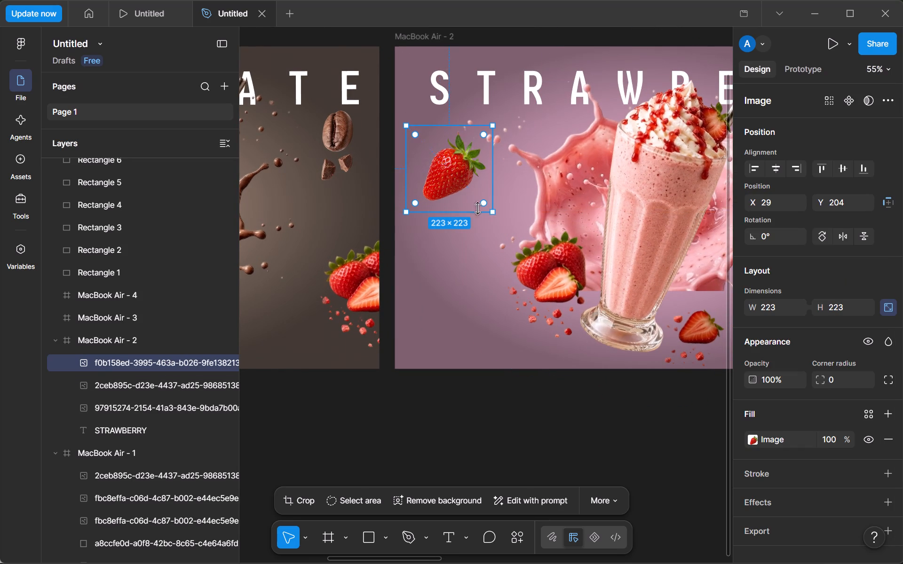
Duplicate the enlarged strawberry and place the copy beside the strawberry cluster in MacBook Air - 2, at about X 50, Y 495.
key("ctrl+d")
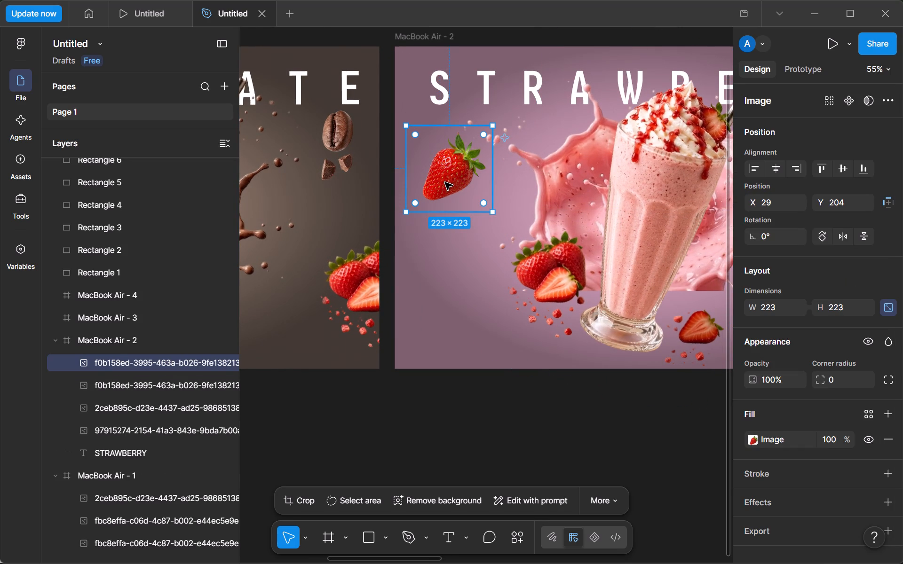
scroll(446, 171, "down", 2)
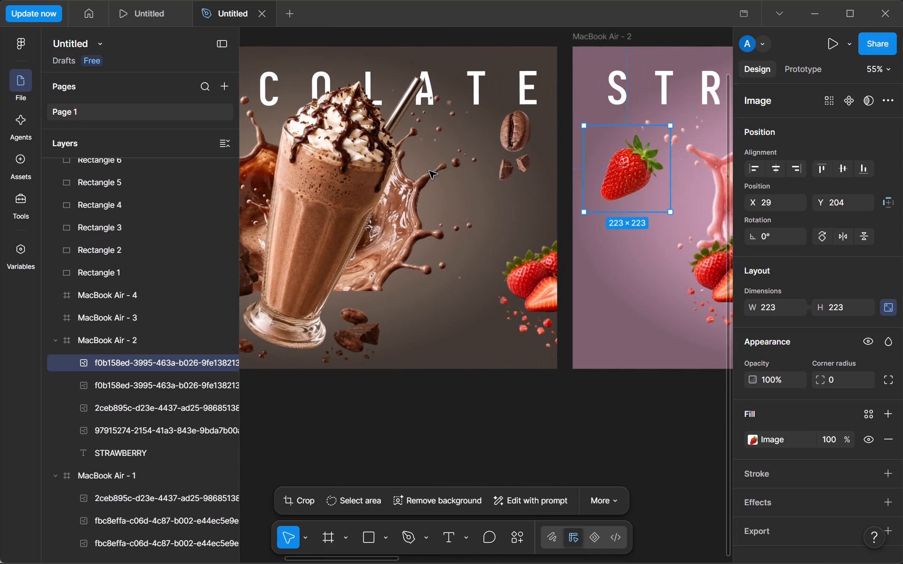
scroll(429, 171, "down", 1)
scroll(429, 171, "left", 1)
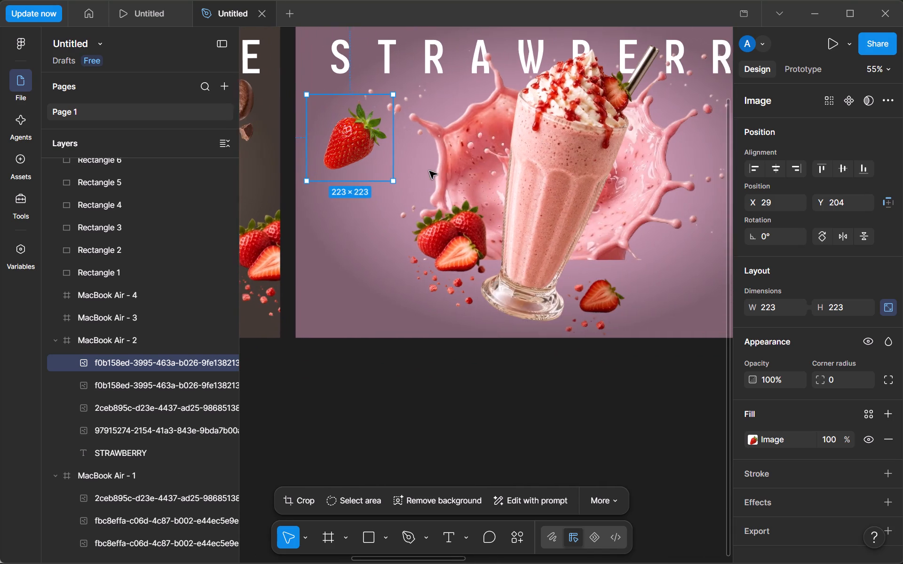
scroll(429, 171, "right", 1)
left_click_drag(404, 147, 421, 251)
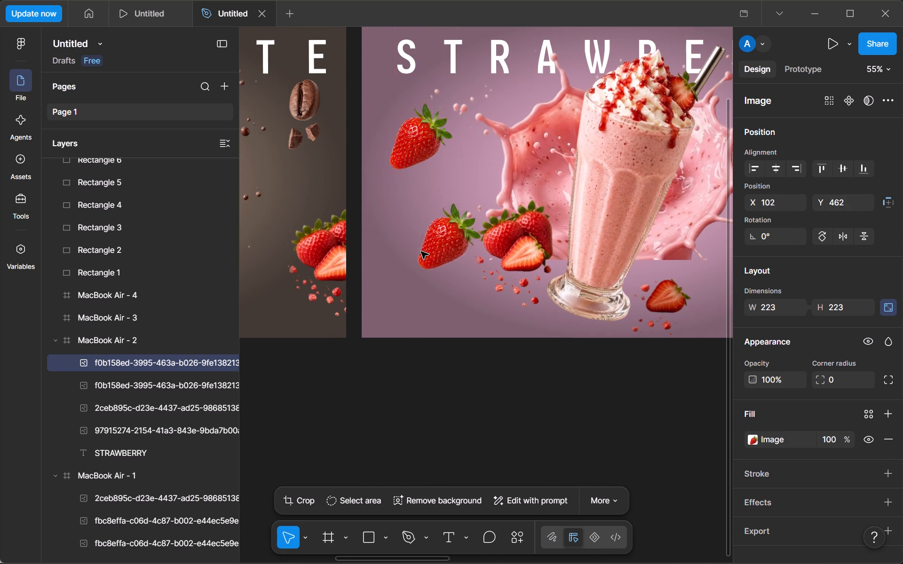
left_click_drag(421, 251, 412, 259)
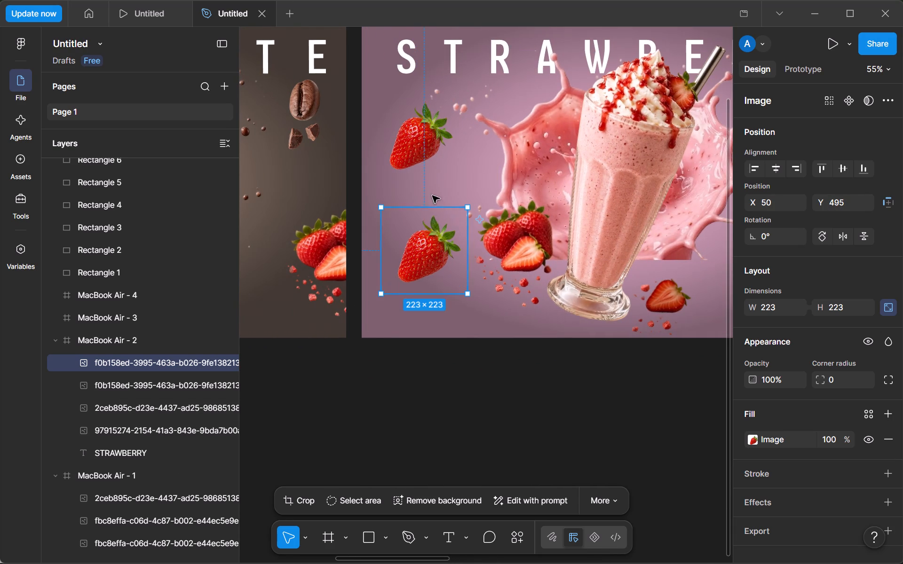
Move the upper strawberry to the other side of the milkshake in MacBook Air - 2, beneath the final RY, at about X 975, Y 180.
scroll(432, 195, "left", 1)
left_click_drag(313, 151, 587, 130)
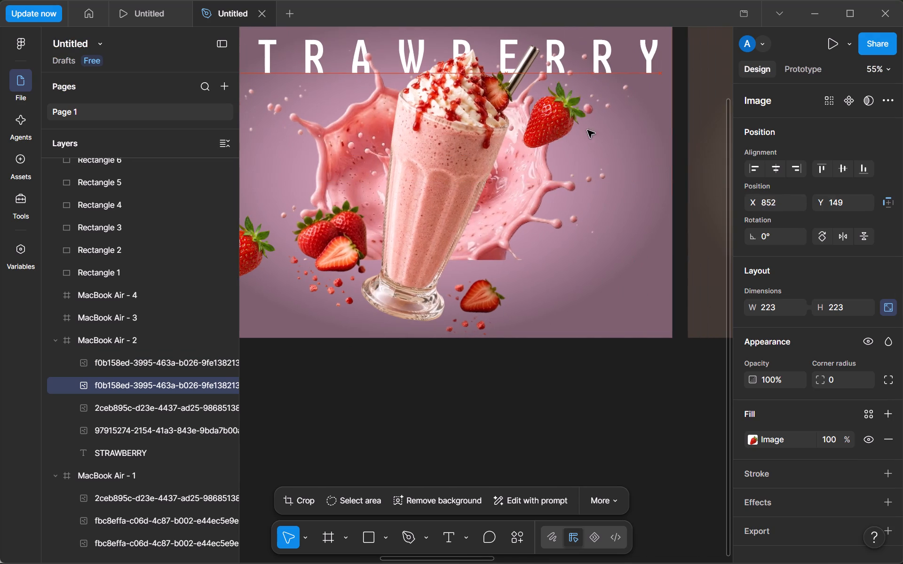
left_click_drag(587, 130, 599, 138)
scroll(568, 182, "right", 1)
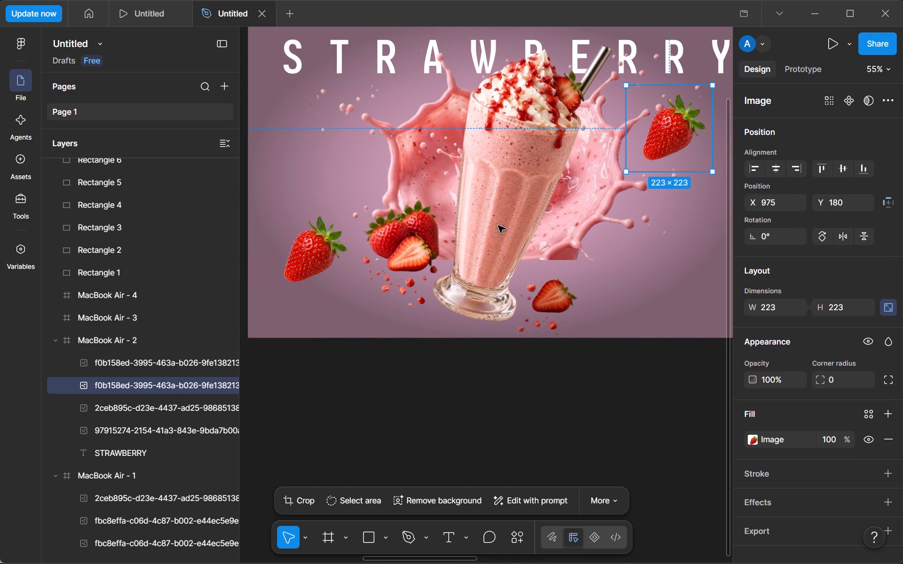
left_click_drag(361, 347, 361, 353)
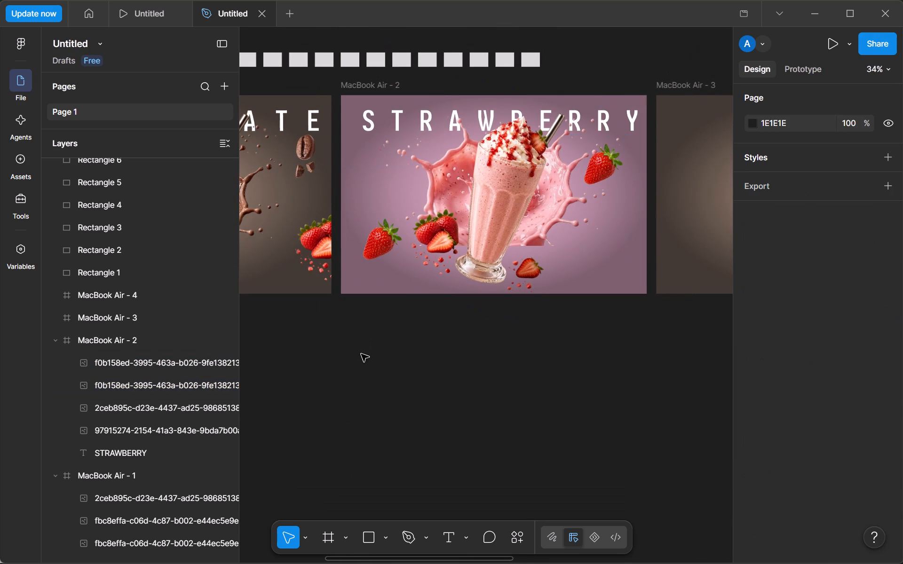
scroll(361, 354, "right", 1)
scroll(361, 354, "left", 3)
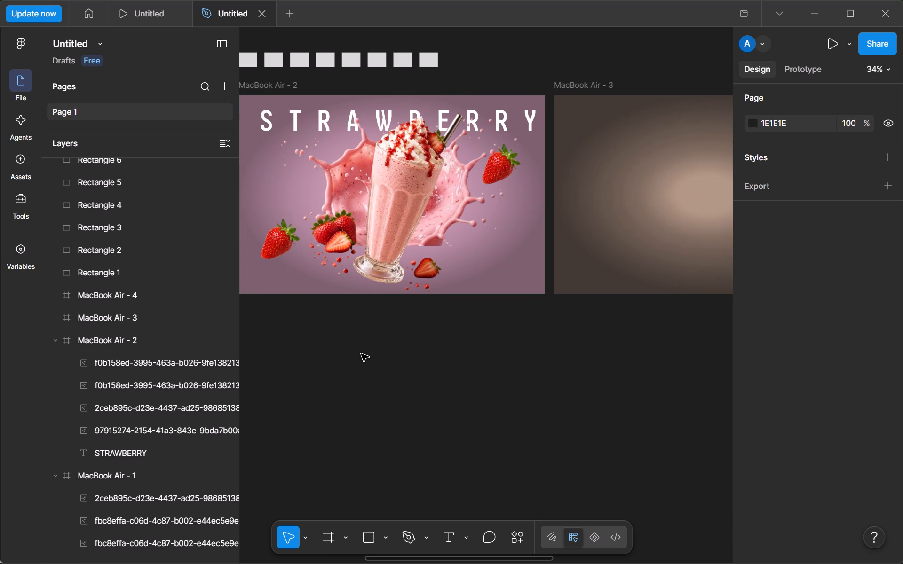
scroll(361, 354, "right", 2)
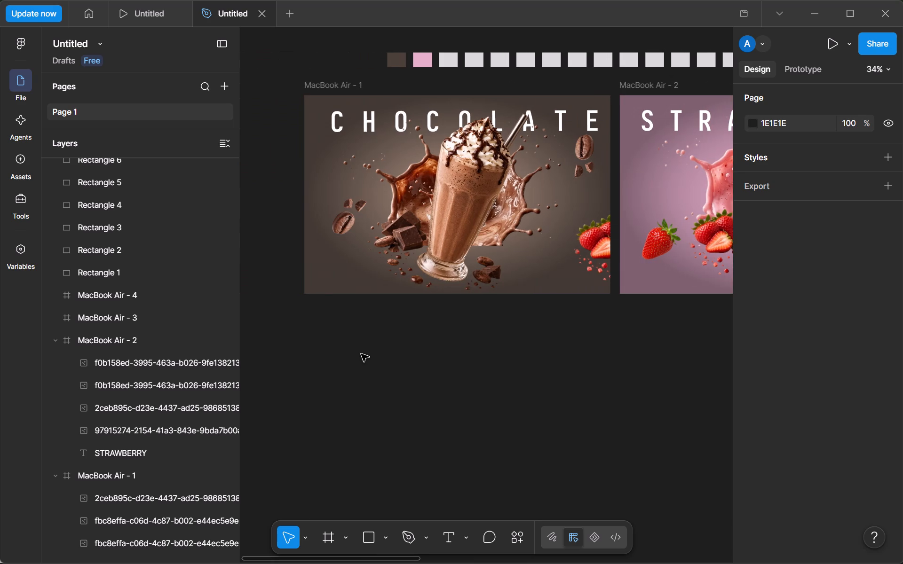
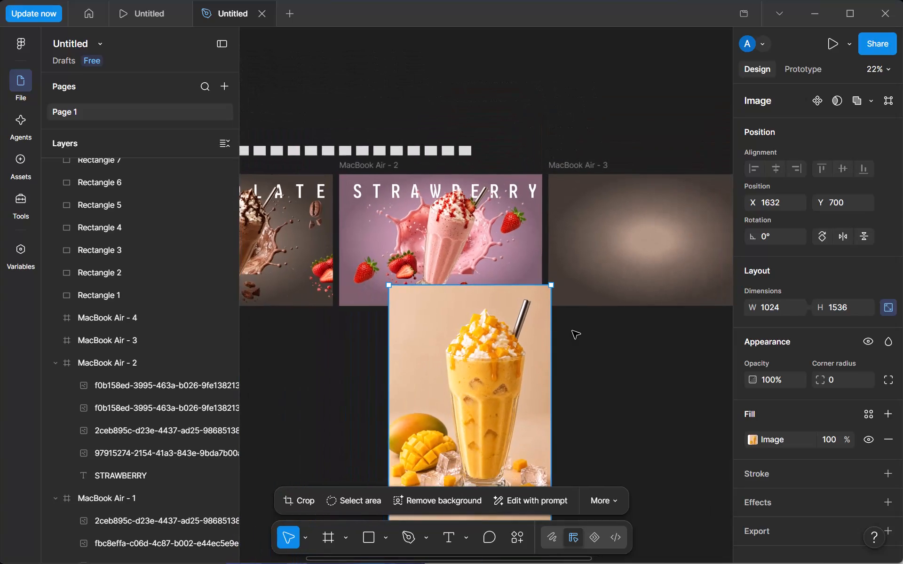
Switch to Chrome, search the web for "collor hunt" and open the Color Hunt palette site.
left_click(616, 371)
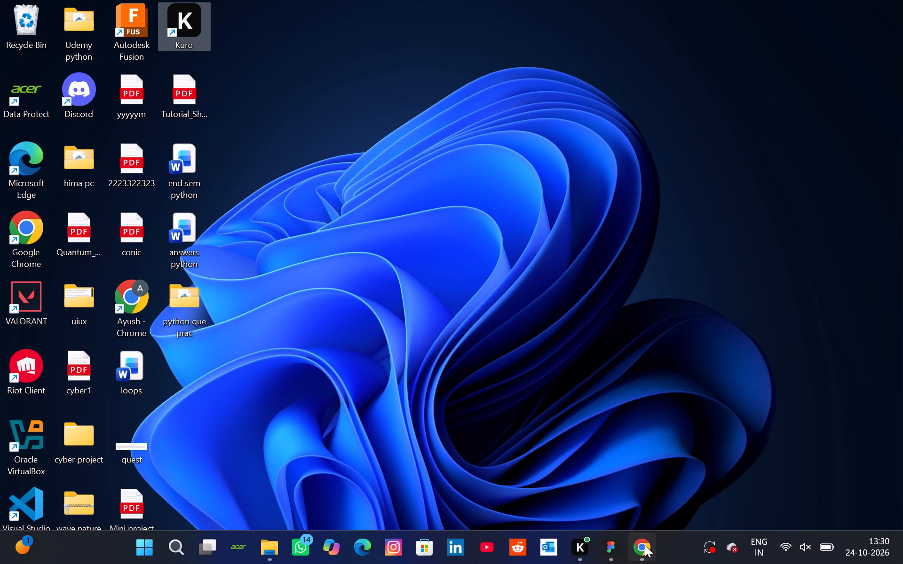
left_click(638, 563)
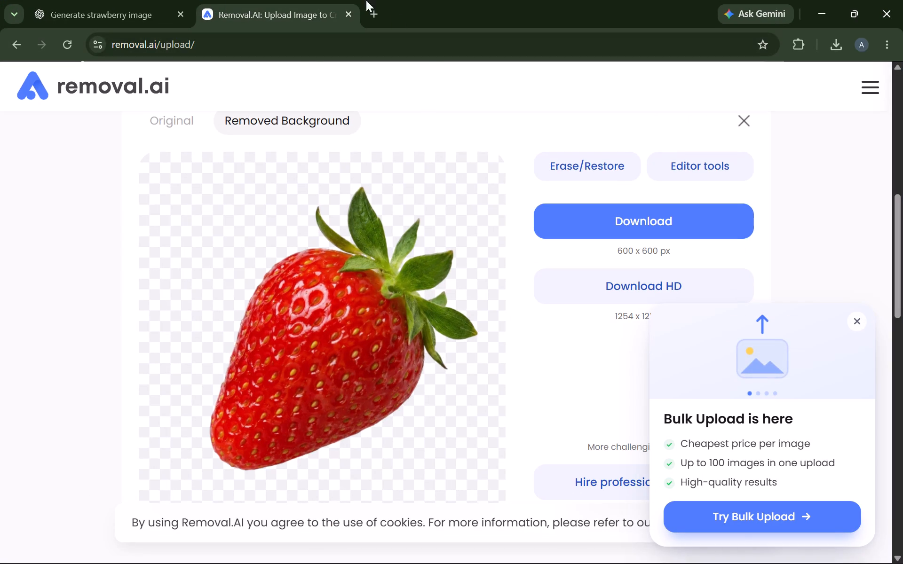
left_click(154, 13)
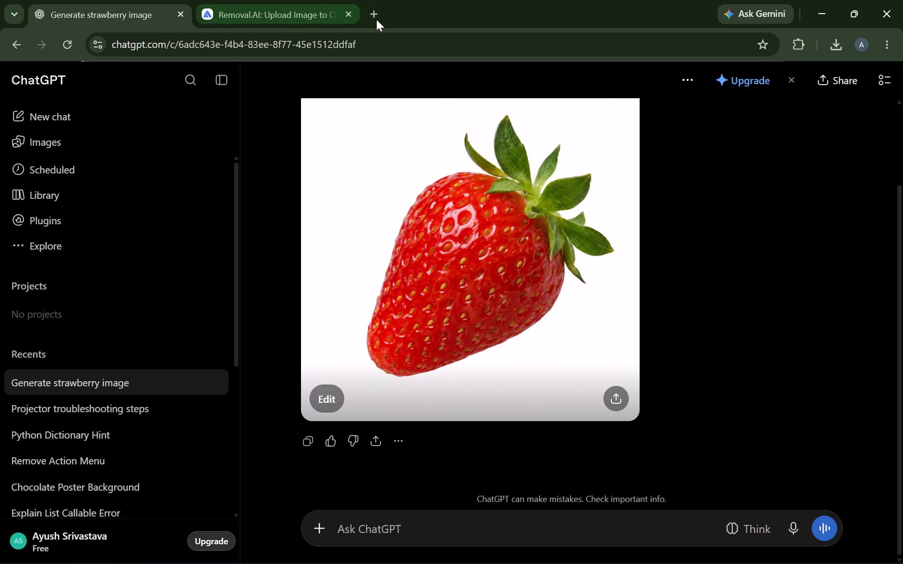
left_click(377, 19)
type("collor")
key("space")
type("hunt")
key("Return")
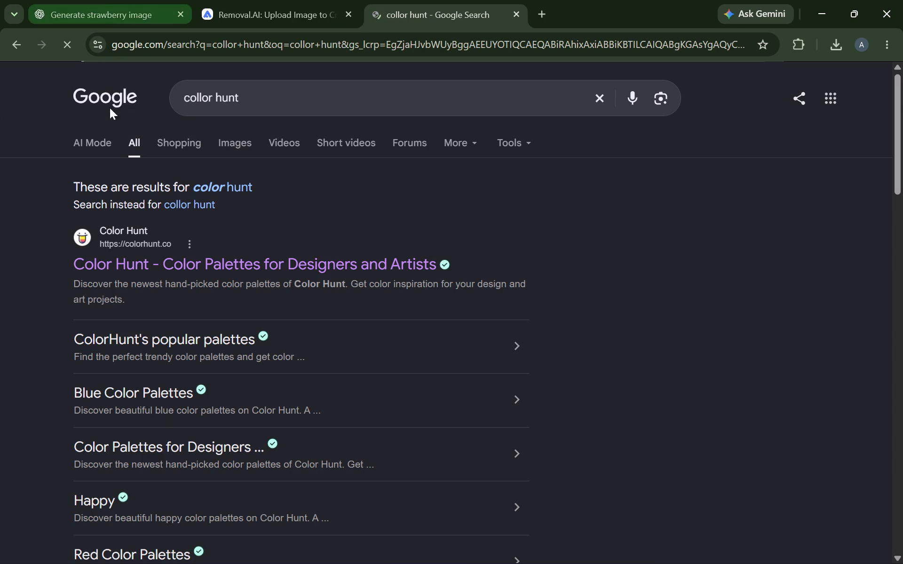
left_click(265, 270)
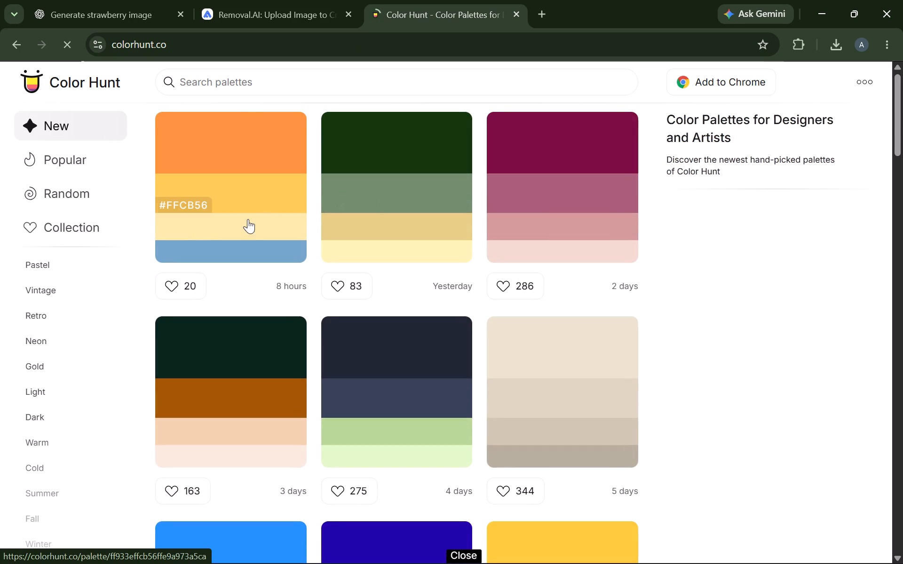
Copy the pale yellow FFE9A9 from Color Hunt's first palette and fill the third swatch rectangle above the frames in Figma with it.
left_click(206, 230)
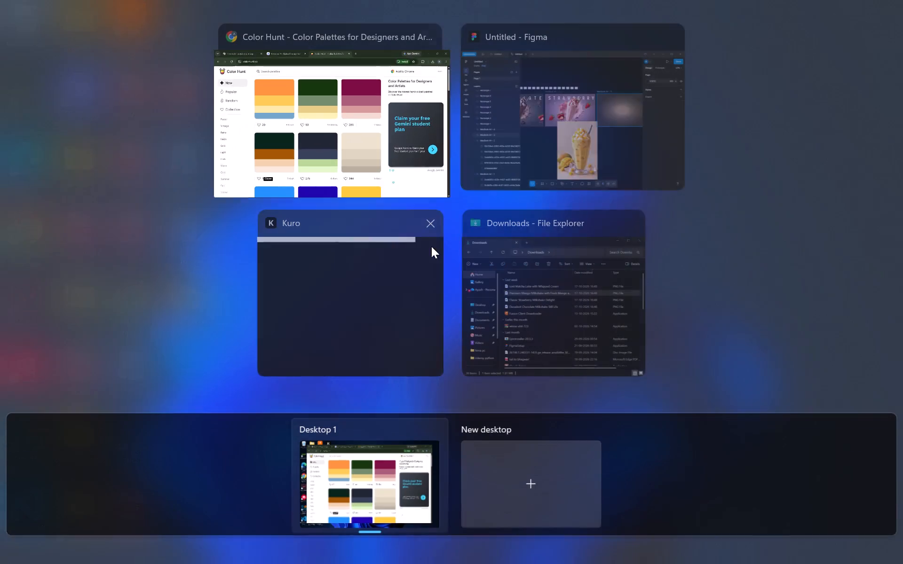
left_click(516, 127)
scroll(187, 167, "right", 1)
scroll(326, 160, "right", 1)
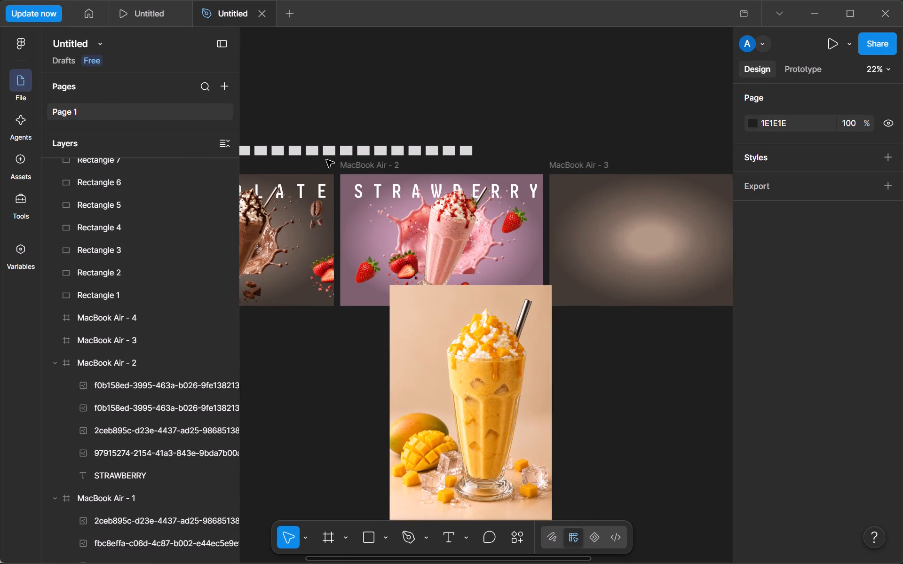
scroll(326, 160, "right", 1)
left_click(354, 140)
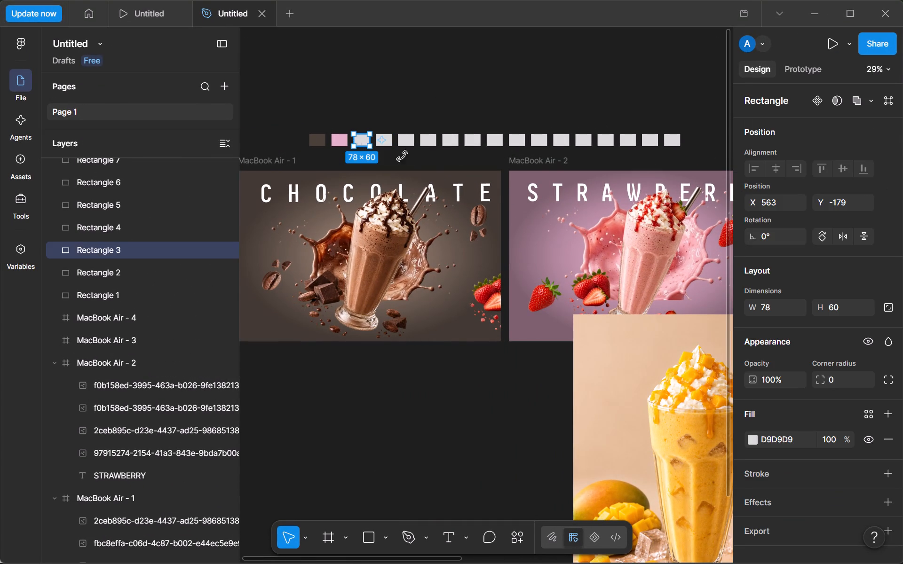
left_click(754, 434)
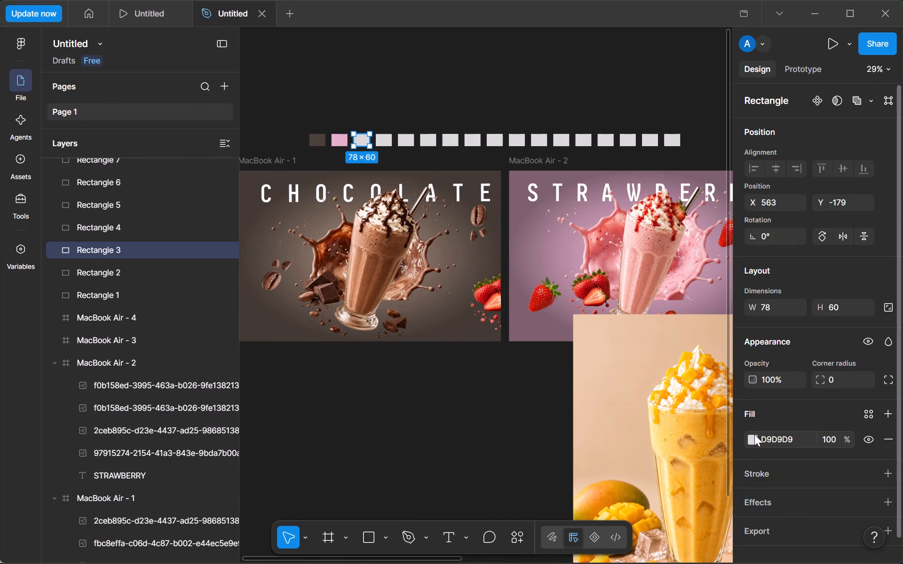
double_click(797, 437)
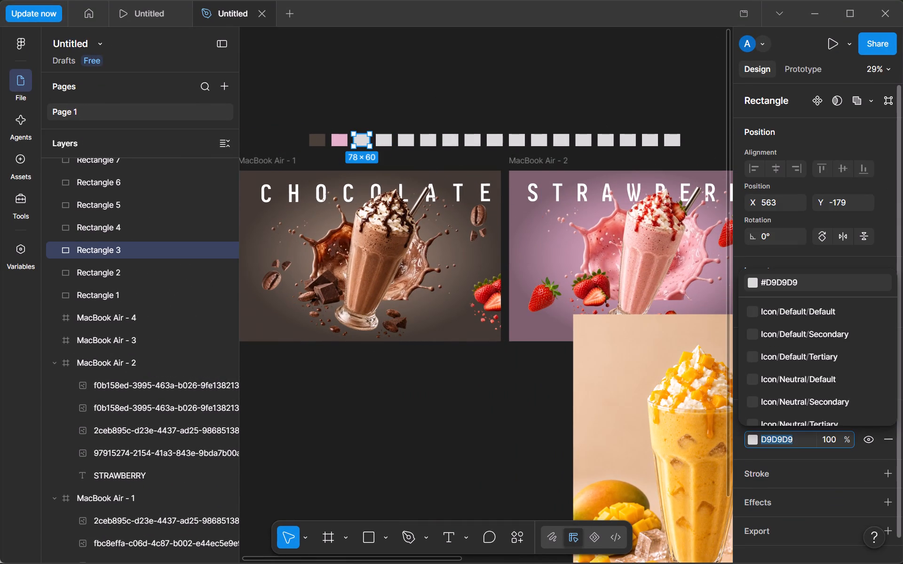
key("BackSpace")
key("ctrl+v")
key("Return")
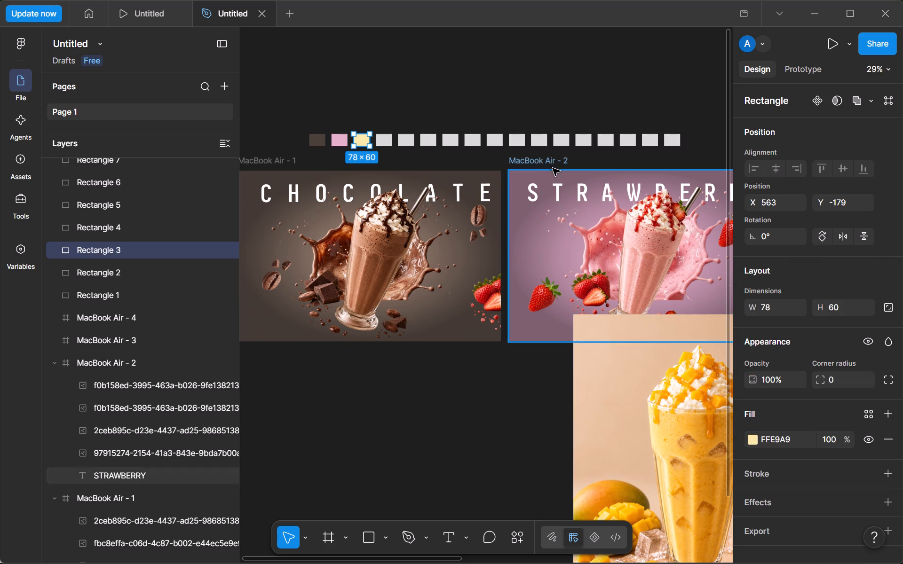
Replace the MacBook Air - 3 frame's radial fill with a solid FFE9A9 sampled from the yellow swatch rectangle.
scroll(502, 120, "left", 3)
left_click(456, 288)
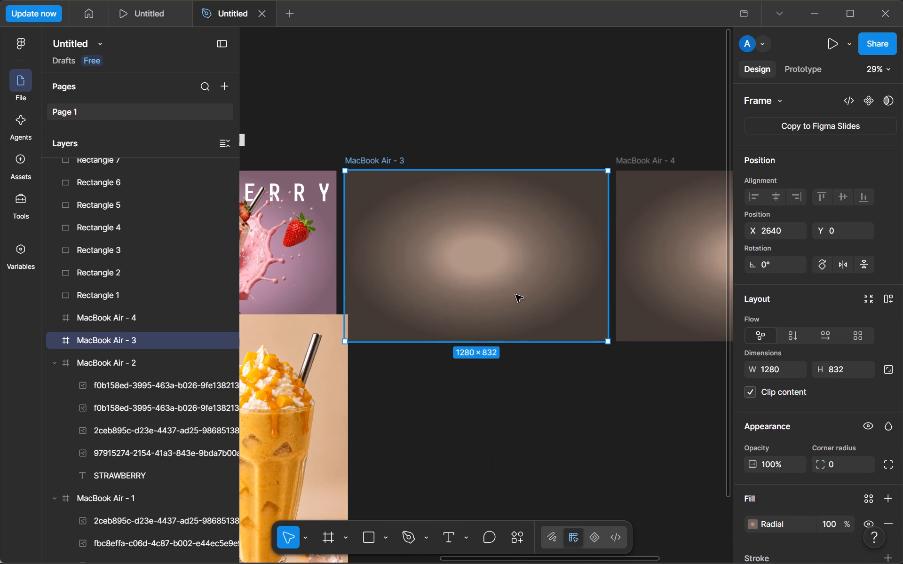
left_click(751, 527)
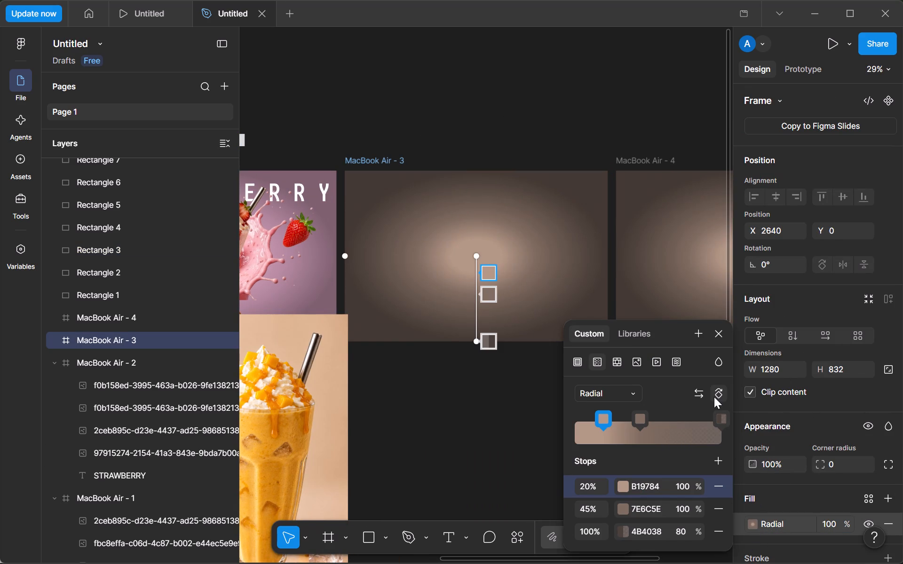
left_click(581, 365)
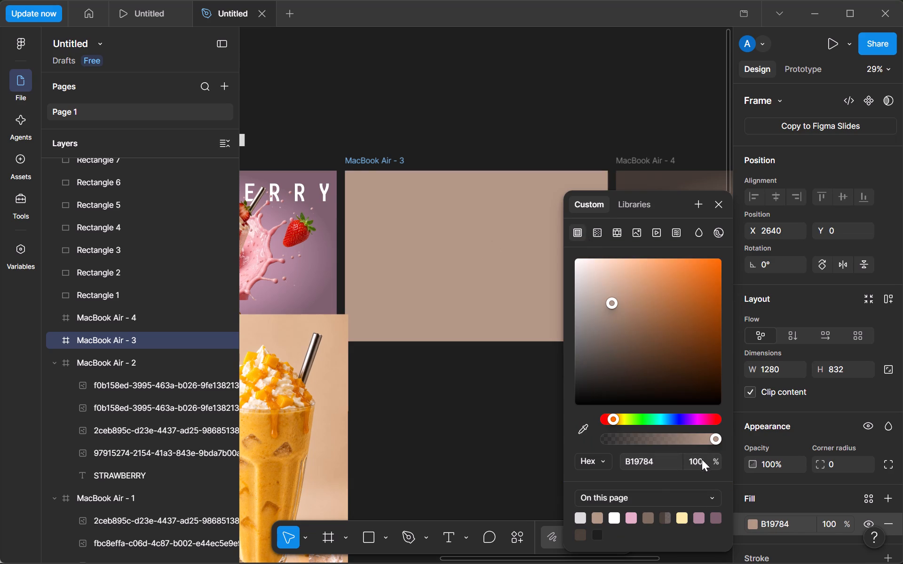
left_click(589, 434)
scroll(425, 189, "right", 1)
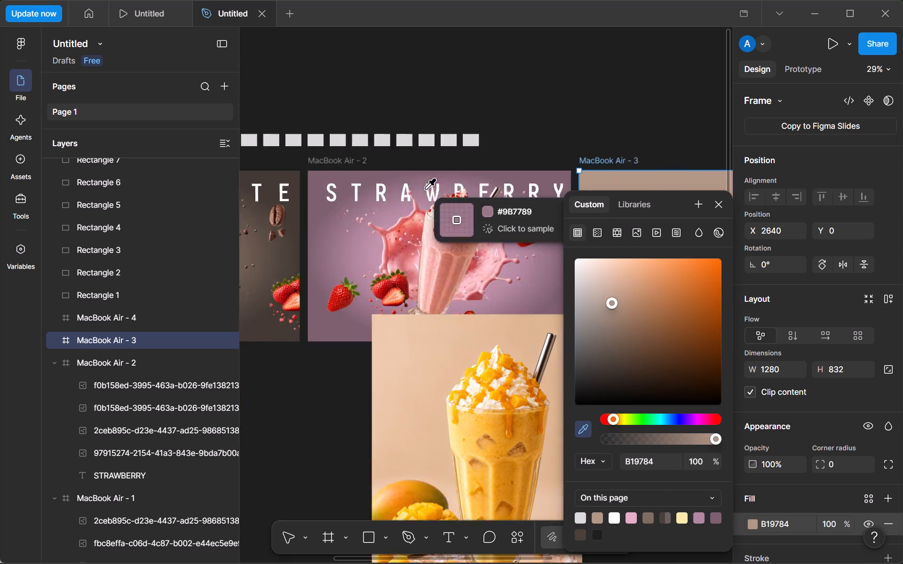
scroll(425, 189, "right", 2)
left_click(354, 141)
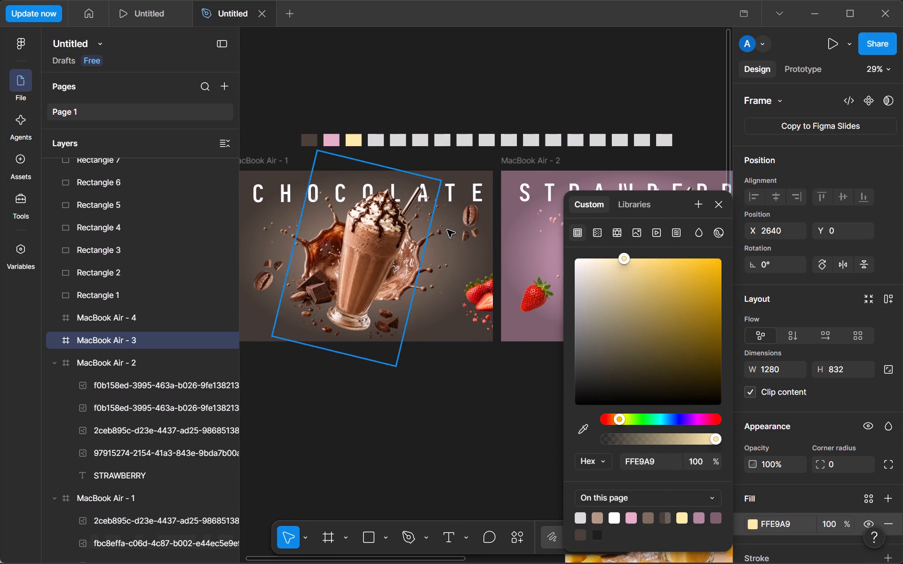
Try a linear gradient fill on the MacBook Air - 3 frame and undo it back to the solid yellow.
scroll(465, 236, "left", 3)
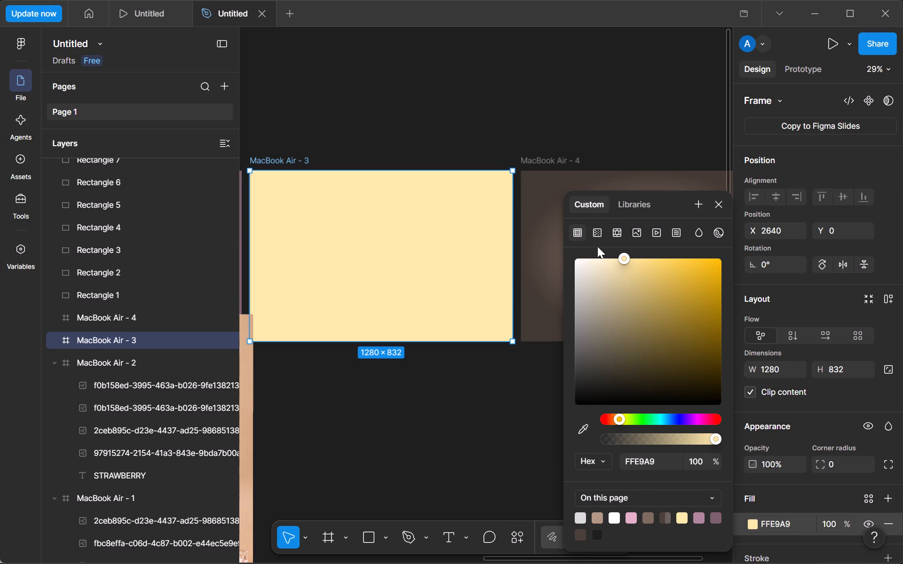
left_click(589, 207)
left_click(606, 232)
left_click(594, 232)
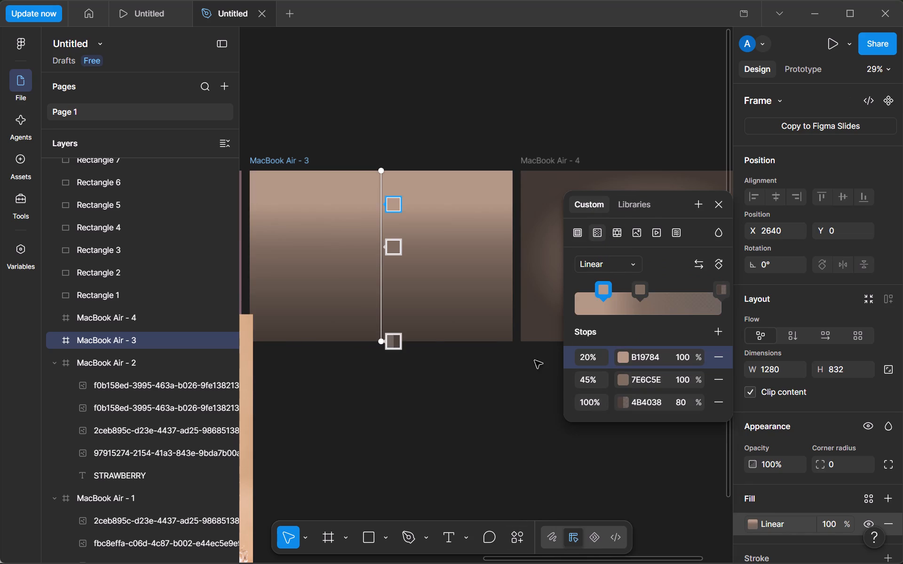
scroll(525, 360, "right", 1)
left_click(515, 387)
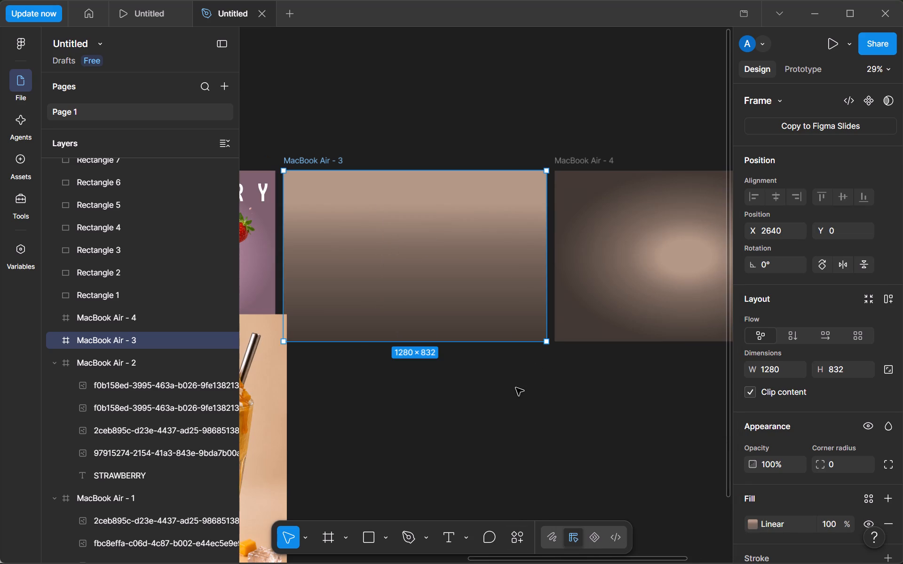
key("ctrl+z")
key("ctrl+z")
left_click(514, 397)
Give the MacBook Air - 3 frame a radial gradient fill from FFE9A9 at 22% to 998C65 at 100%.
left_click(475, 292)
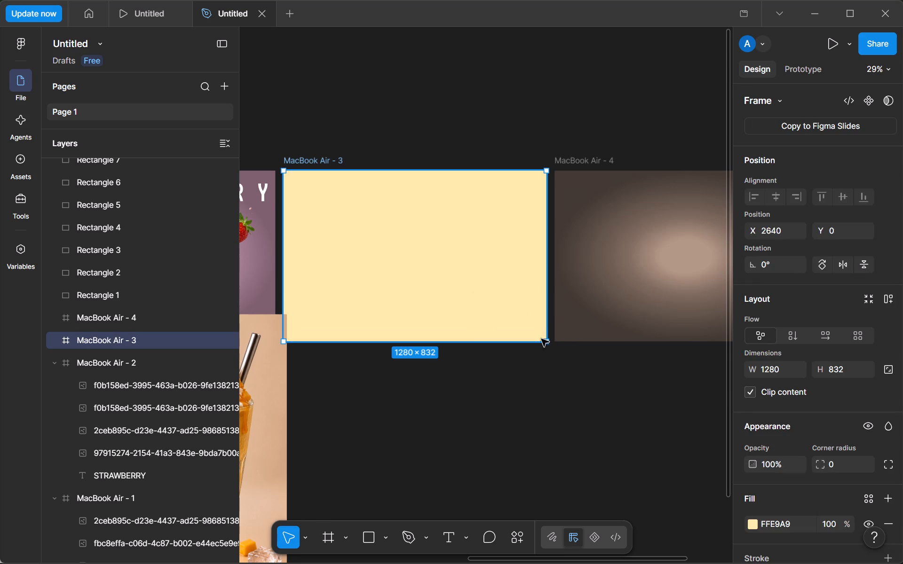
left_click(750, 529)
left_click(747, 519)
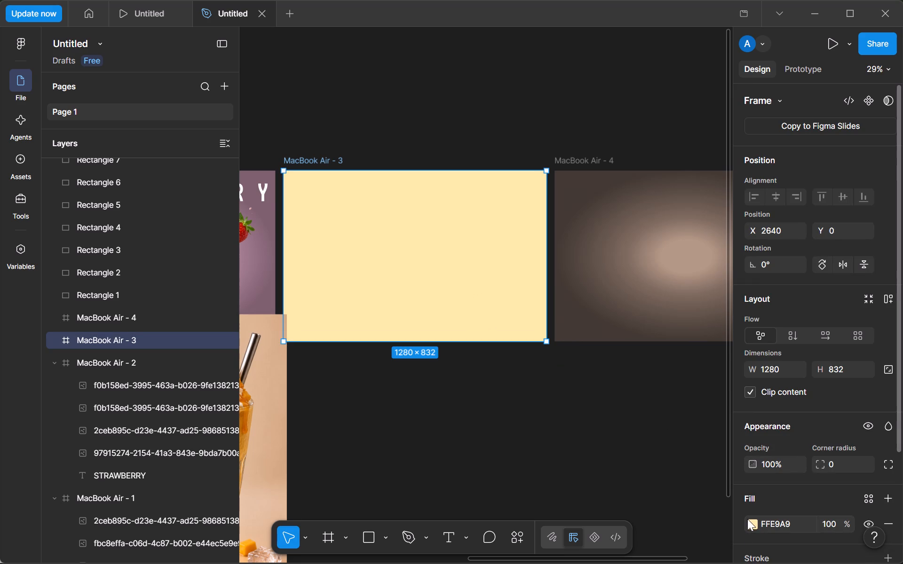
left_click(754, 521)
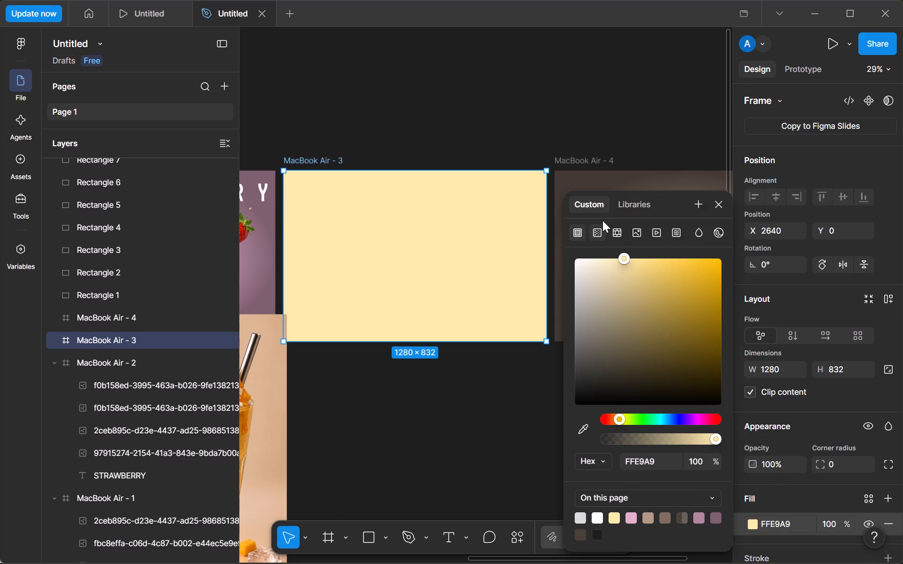
left_click(598, 233)
left_click_drag(569, 279, 579, 289)
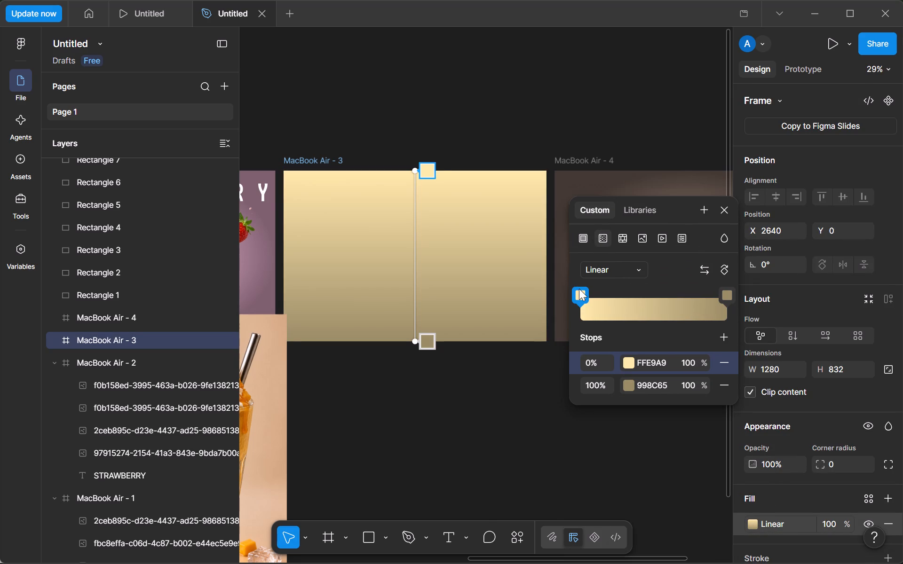
left_click(579, 289)
left_click_drag(585, 295, 613, 298)
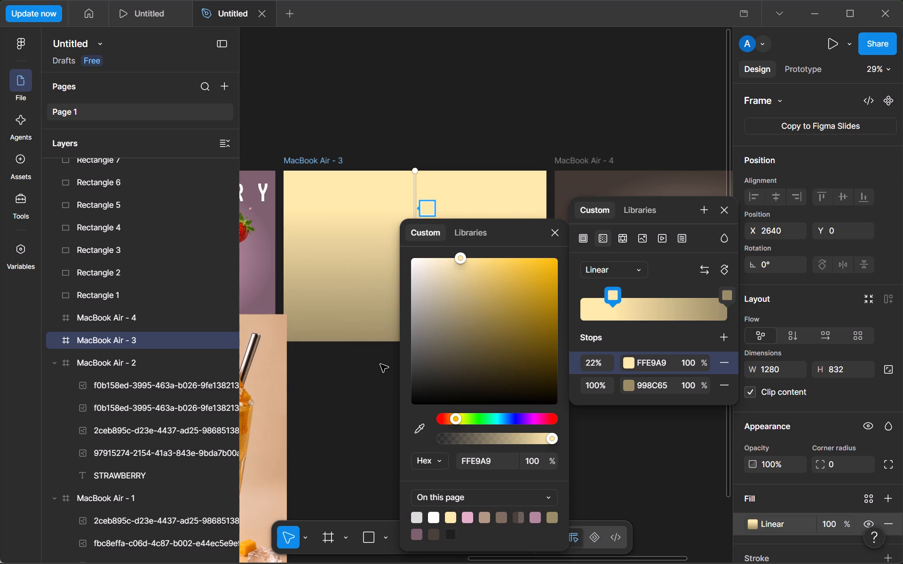
left_click(614, 261)
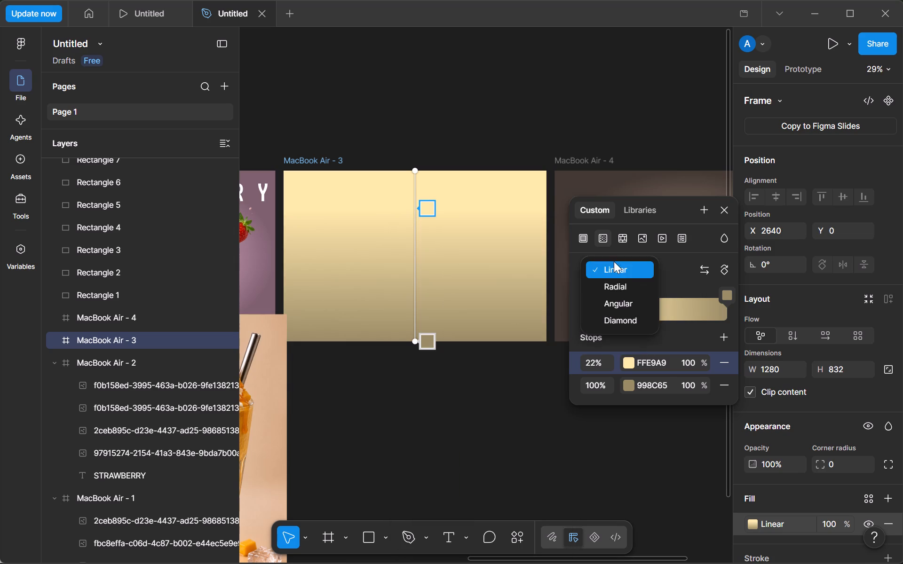
left_click(624, 288)
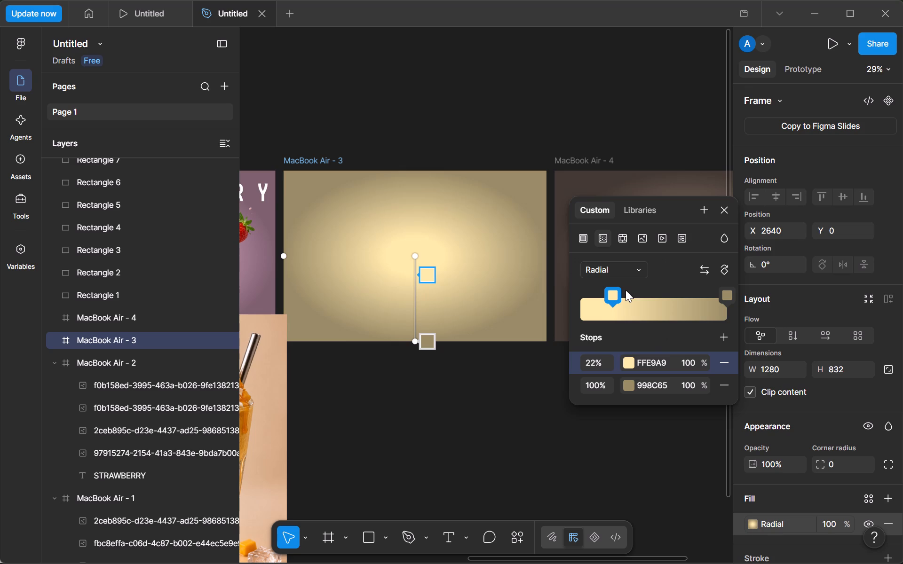
Shift the FFE9A9 stop of MacBook Air - 3's radial gradient to 29%.
scroll(602, 326, "right", 1)
scroll(424, 394, "right", 2)
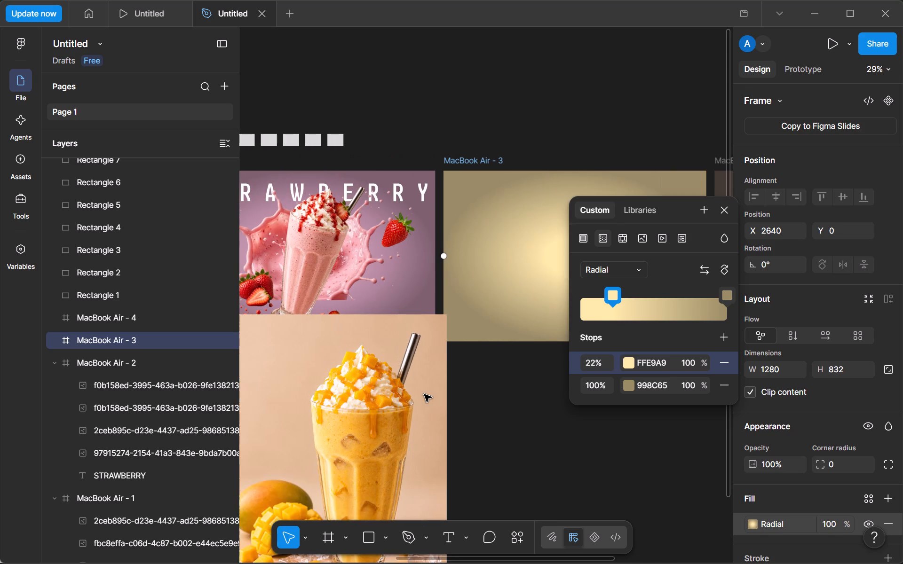
scroll(424, 394, "right", 3)
scroll(424, 394, "left", 2)
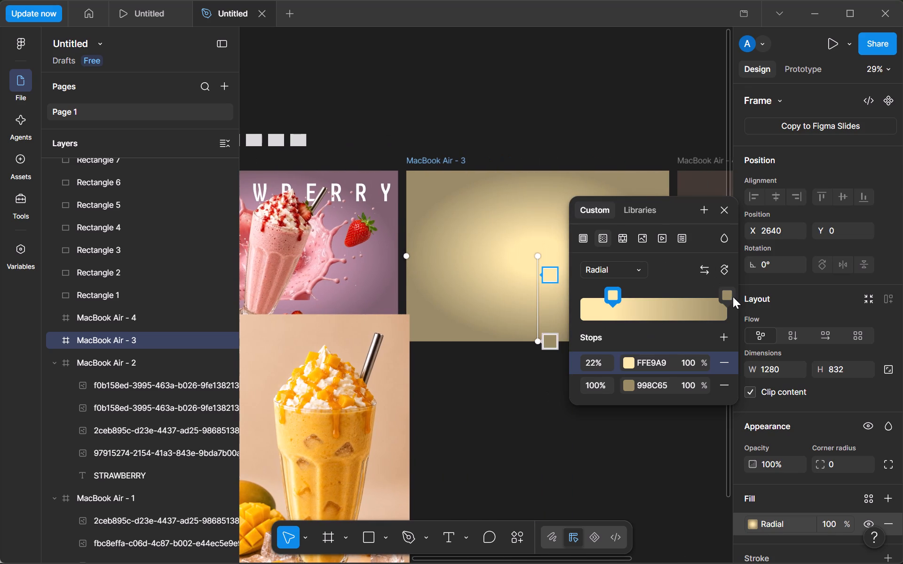
left_click_drag(729, 297, 749, 298)
left_click_drag(610, 299, 628, 307)
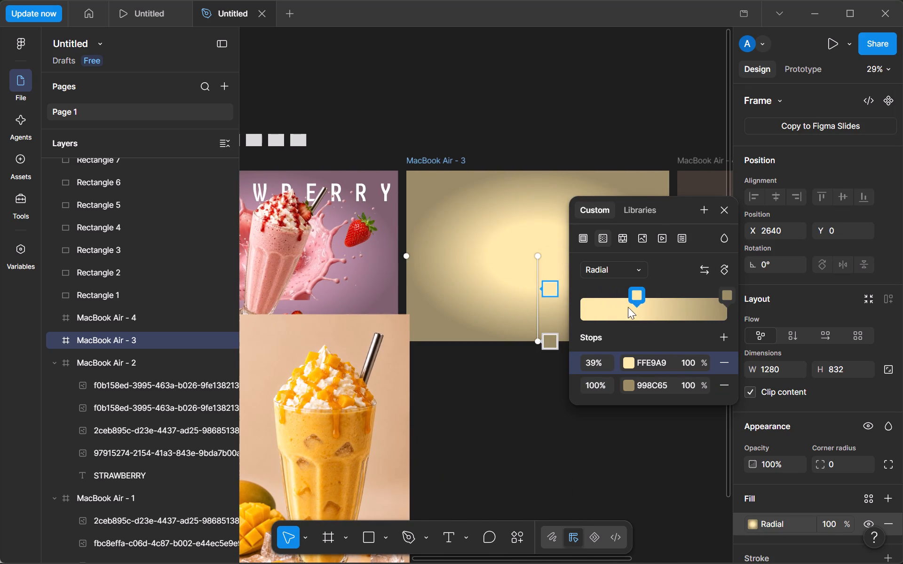
left_click_drag(628, 307, 623, 309)
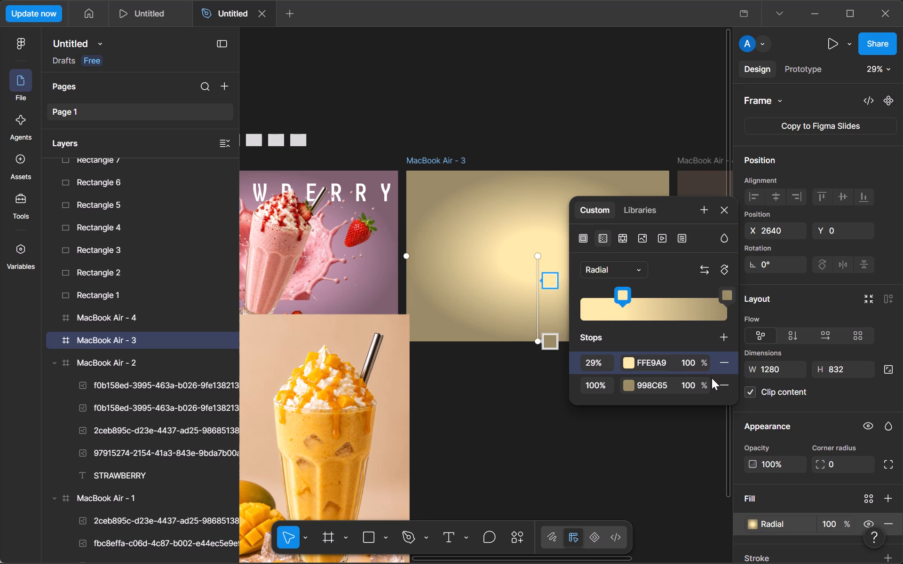
Add a middle stop of CCBA87 to MacBook Air - 3's radial gradient and place it at 50%.
left_click(722, 340)
left_click_drag(683, 298, 665, 297)
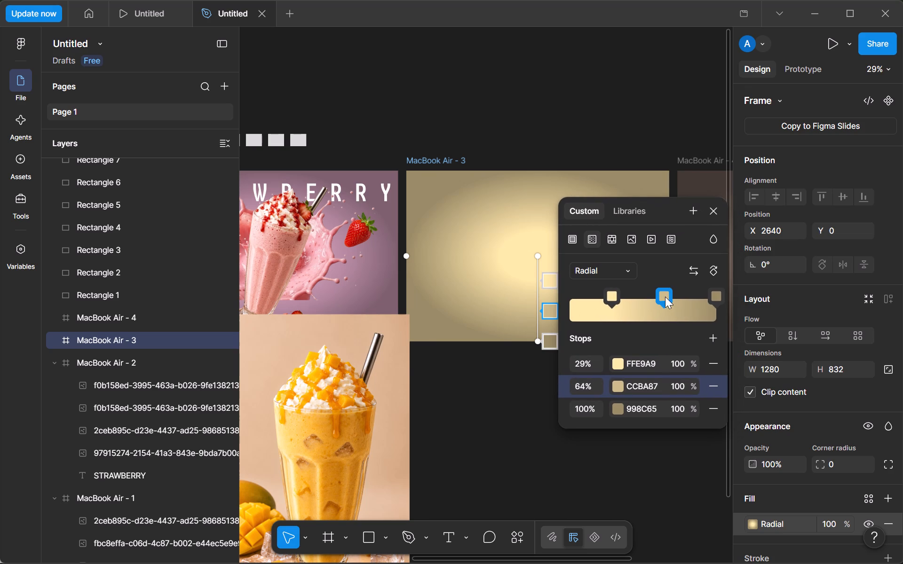
left_click_drag(665, 297, 641, 326)
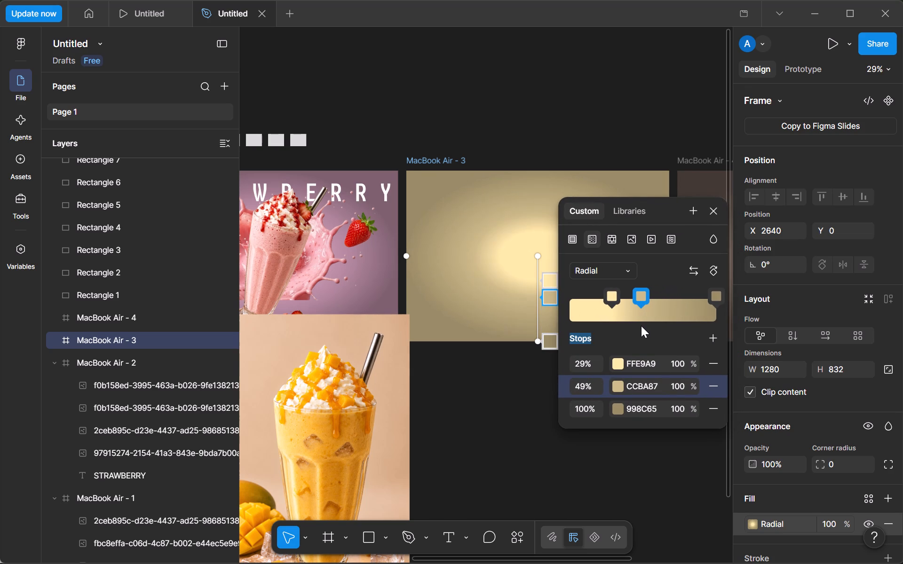
left_click_drag(641, 326, 642, 324)
Move the outer 998C65 stop of MacBook Air - 3's radial gradient inward to 79%.
left_click_drag(719, 293, 700, 299)
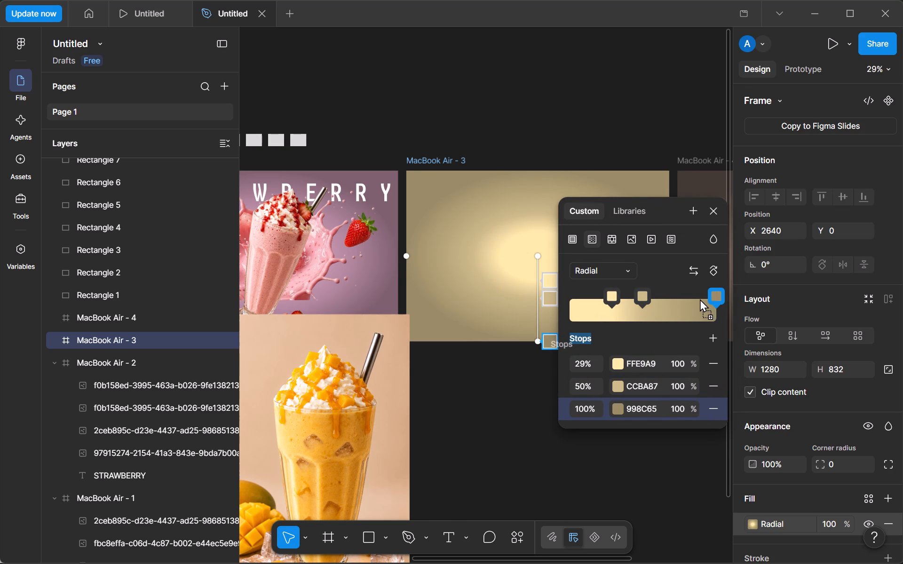
left_click_drag(700, 299, 691, 303)
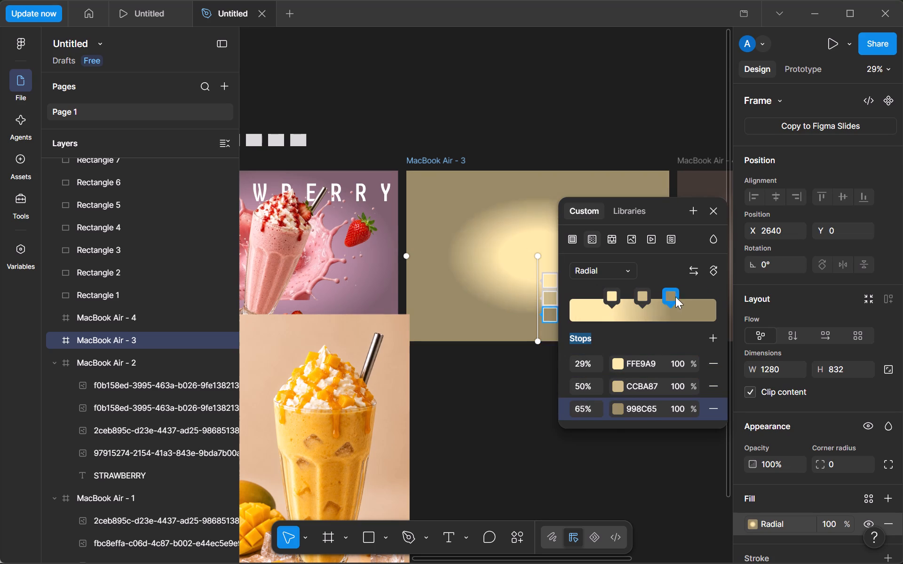
left_click(721, 296)
left_click_drag(687, 307, 702, 307)
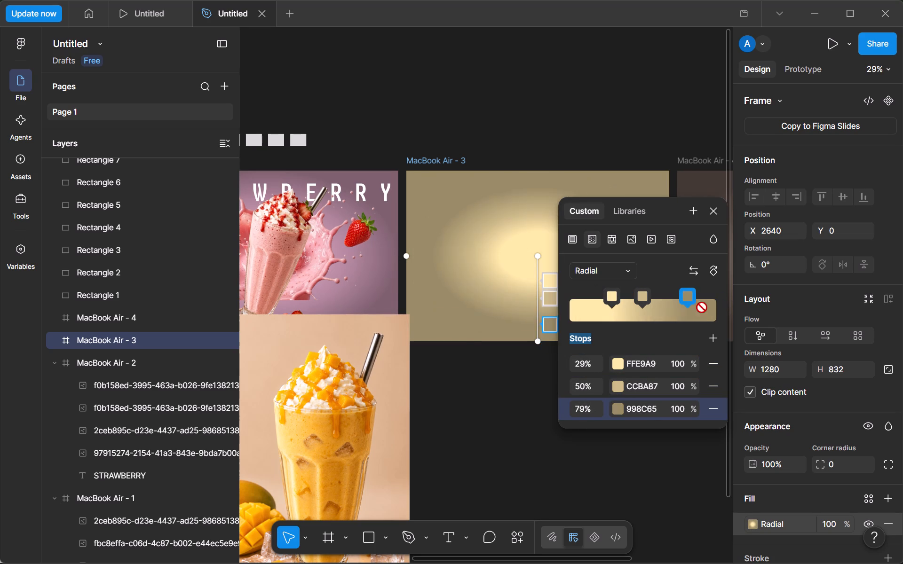
In MacBook Air - 3's radial gradient, move the 998C65 stop to 100% and the FFE9A9 stop to 14%.
left_click_drag(702, 307, 710, 306)
left_click_drag(715, 306, 719, 307)
right_click(726, 308)
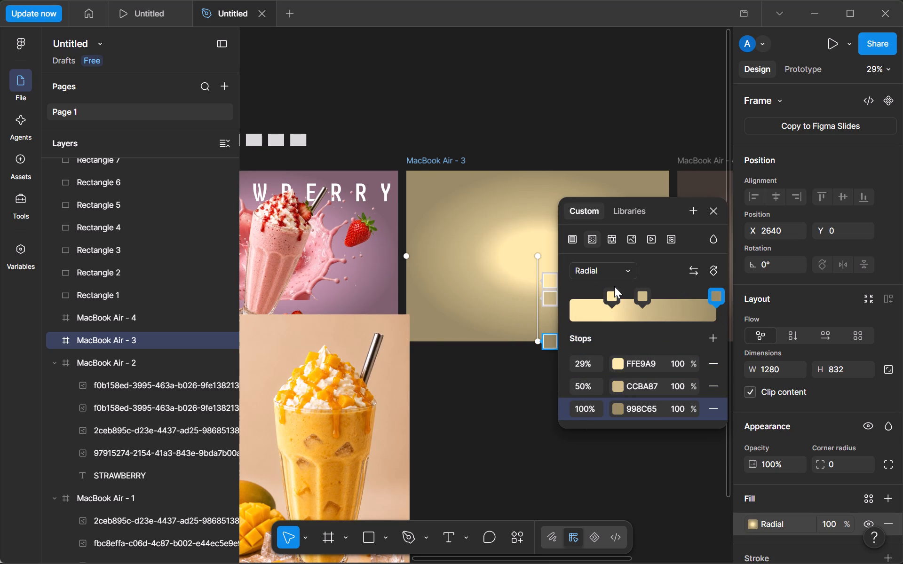
left_click_drag(610, 296, 591, 301)
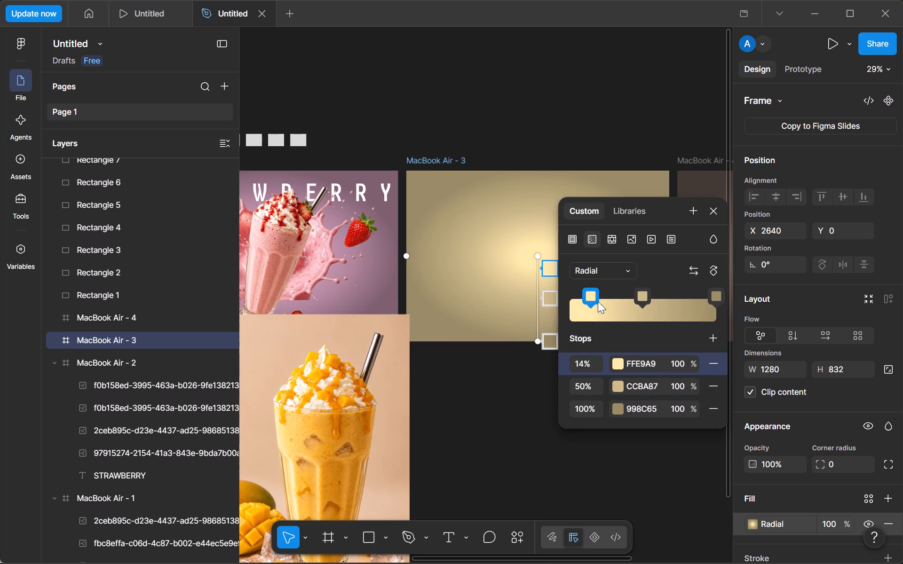
left_click_drag(515, 411, 519, 410)
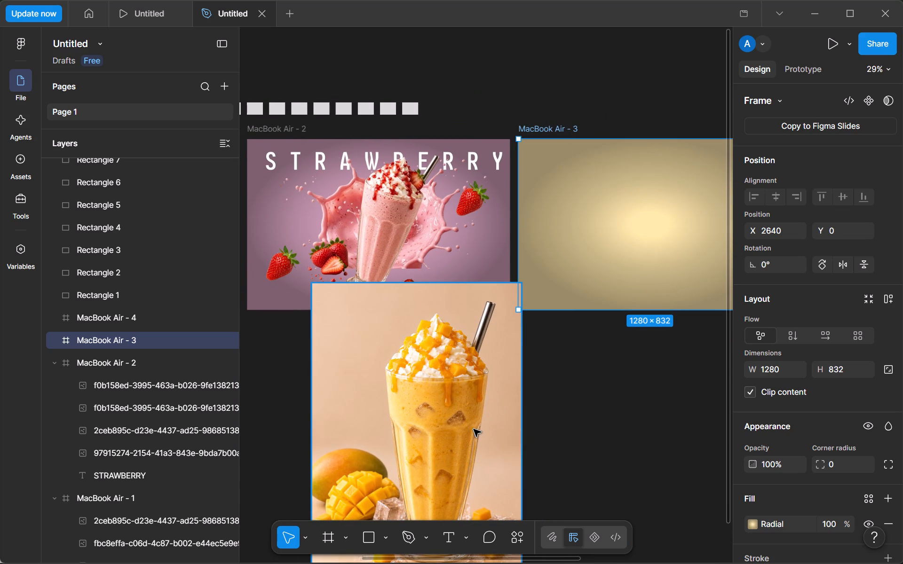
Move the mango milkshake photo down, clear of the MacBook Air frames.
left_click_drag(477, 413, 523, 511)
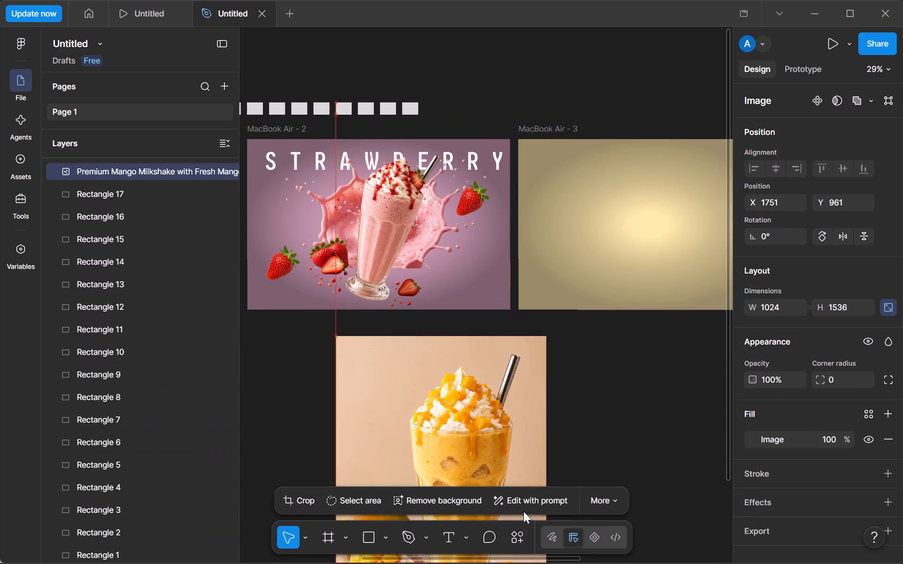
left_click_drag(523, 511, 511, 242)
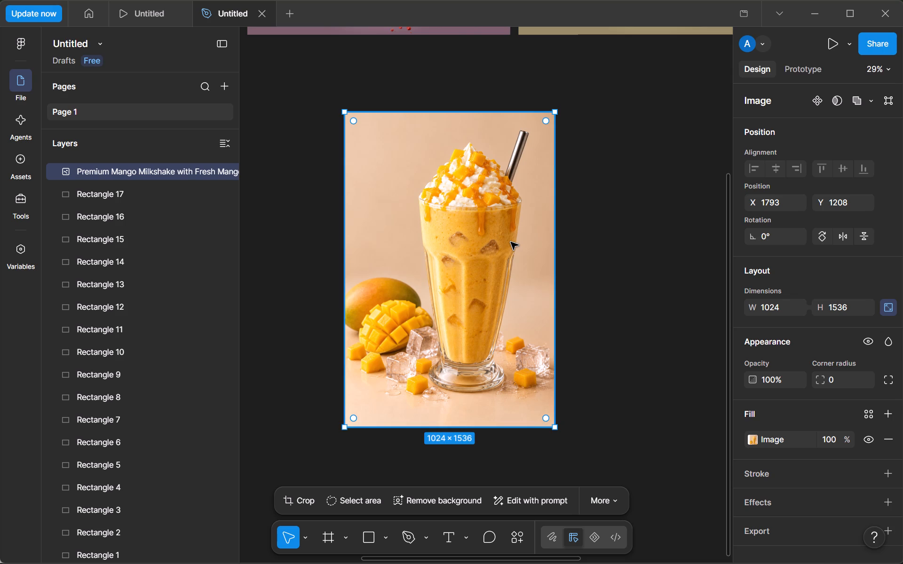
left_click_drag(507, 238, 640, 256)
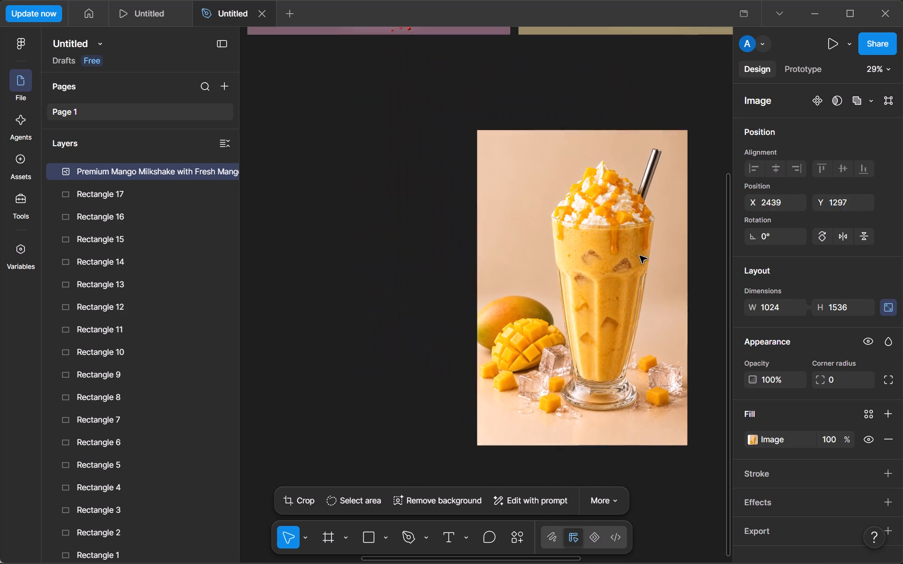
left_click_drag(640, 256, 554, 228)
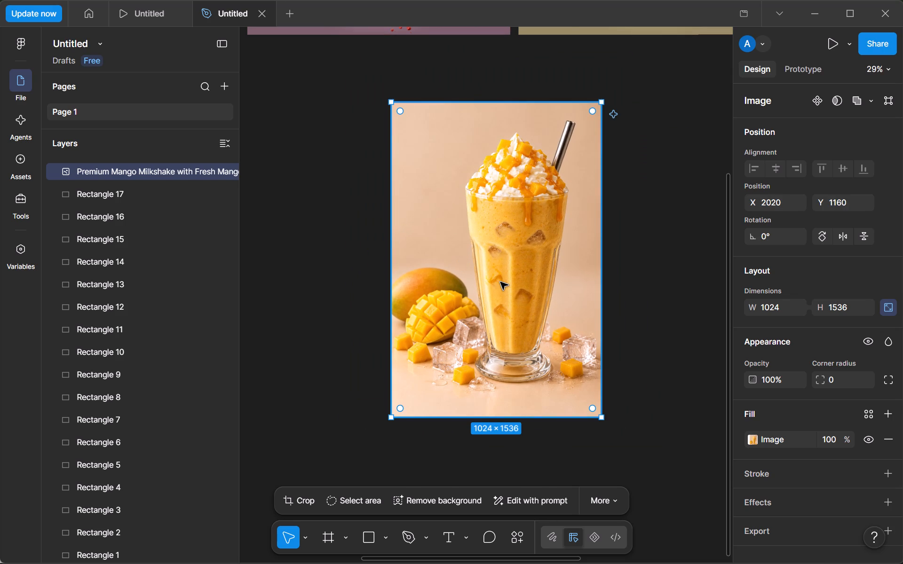
Cut the mango milkshake photo with the beige background from the canvas.
right_click(512, 269)
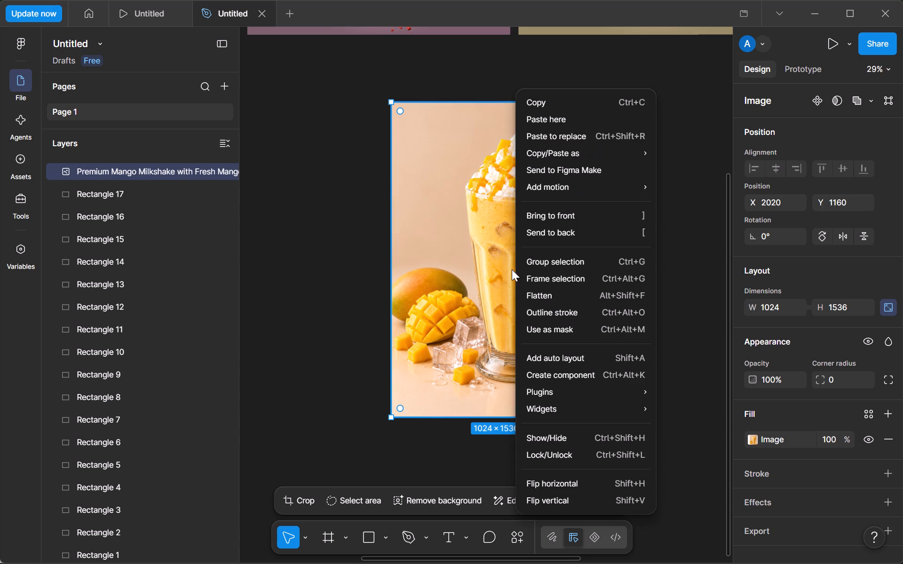
key("ctrl+x")
left_click_drag(127, 134, 151, 136)
left_click(448, 238)
key("ctrl+x")
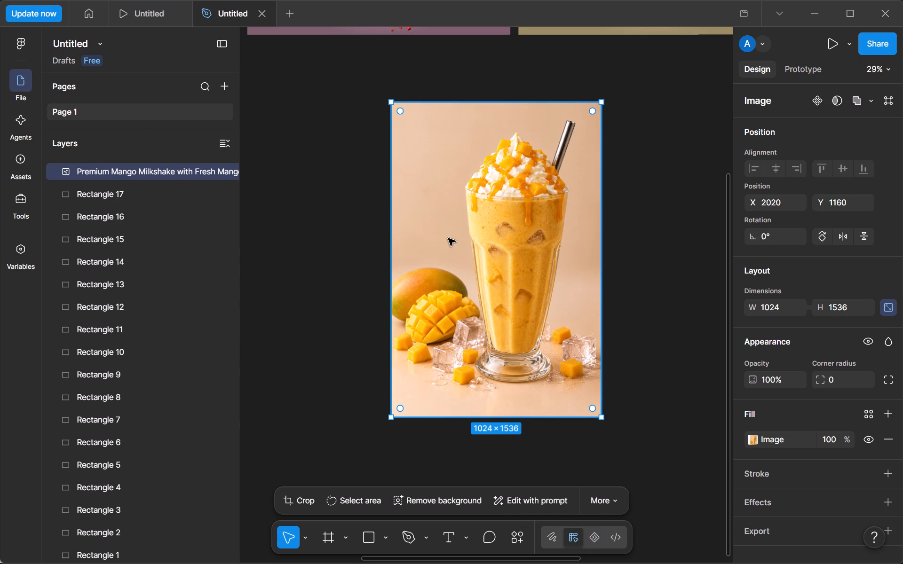
scroll(450, 248, "down", 3)
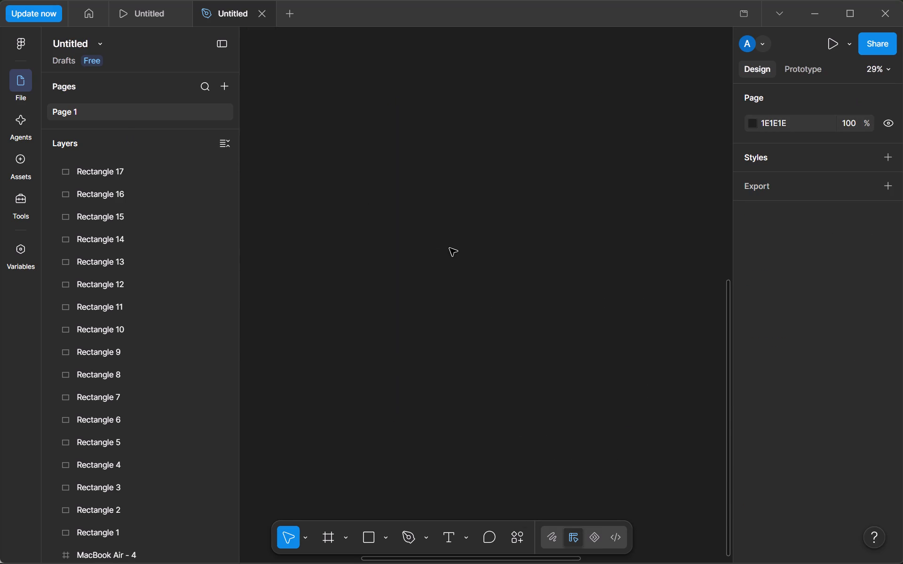
left_click(539, 90)
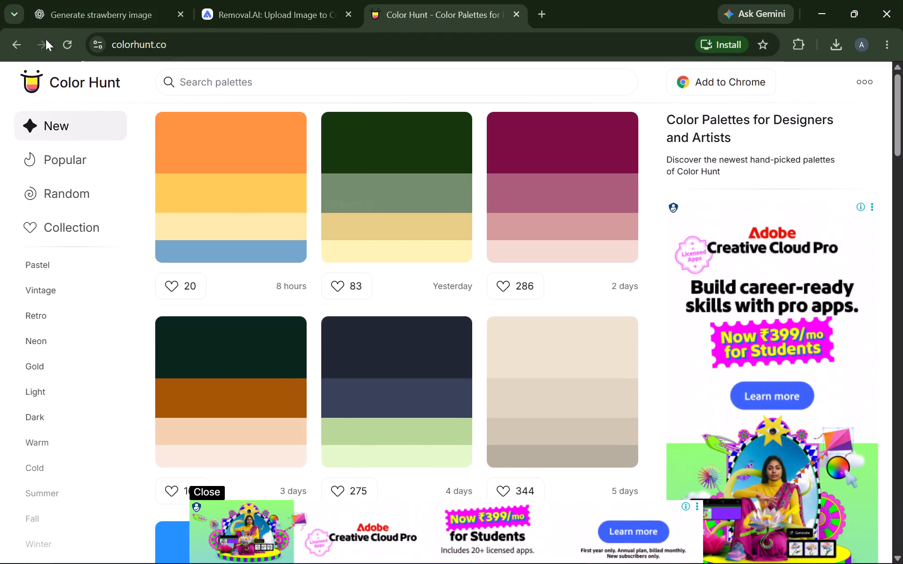
left_click(285, 2)
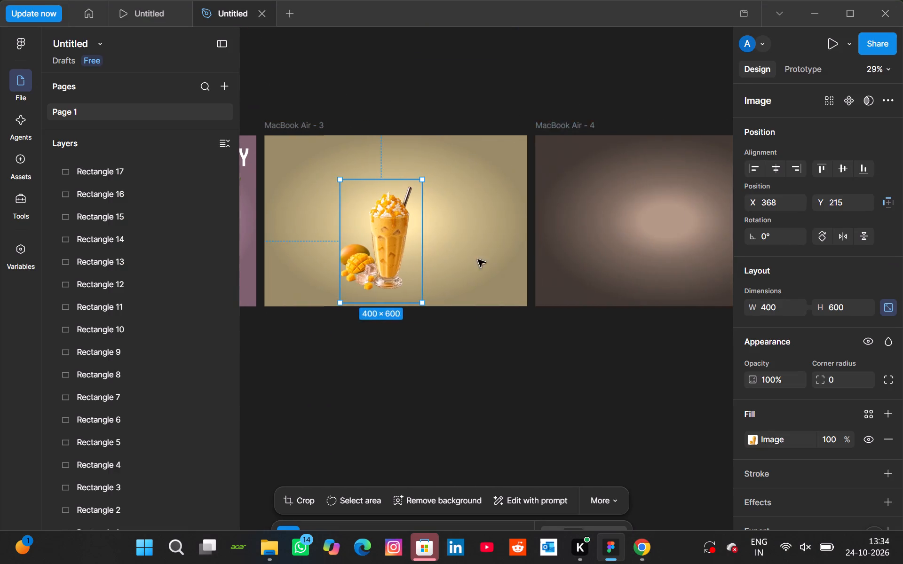
scroll(478, 259, "left", 1)
left_click(377, 235)
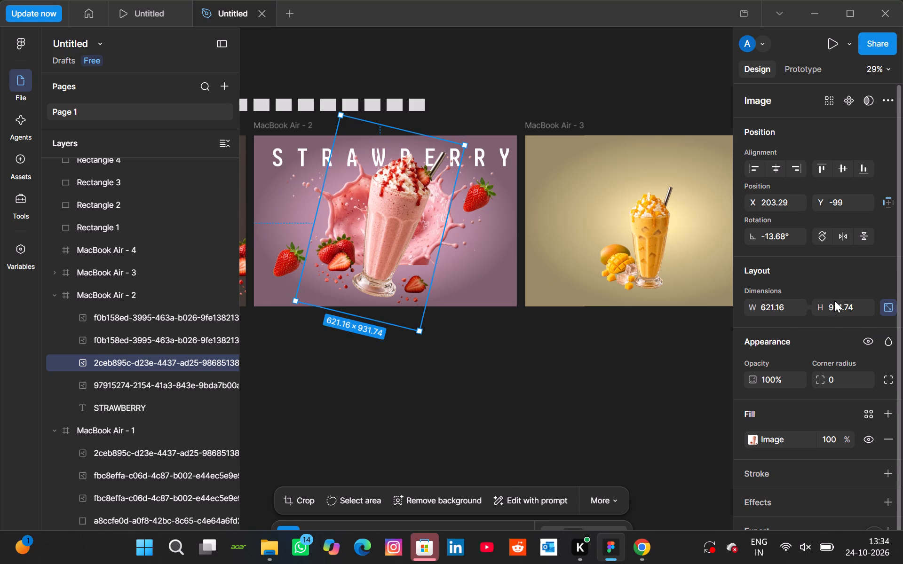
left_click(784, 306)
key("ctrl+c")
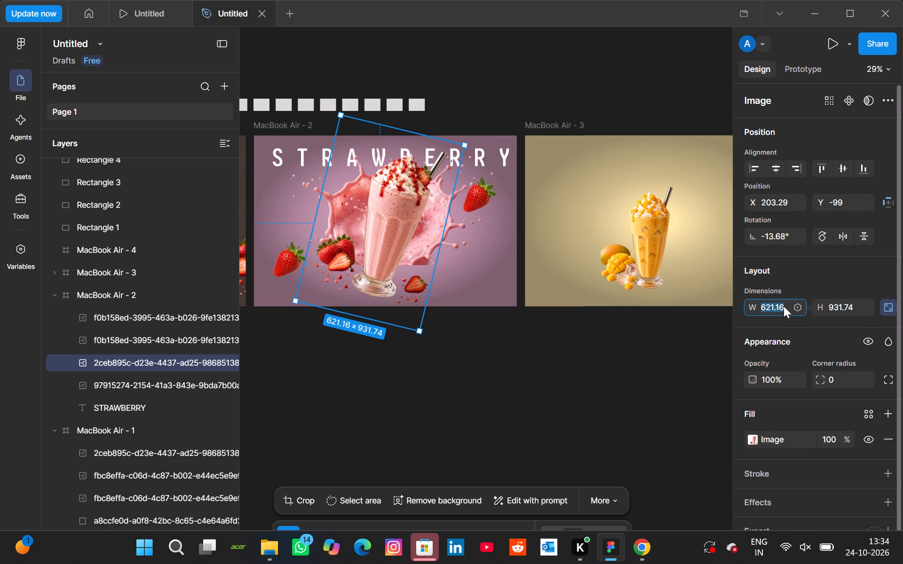
left_click(649, 257)
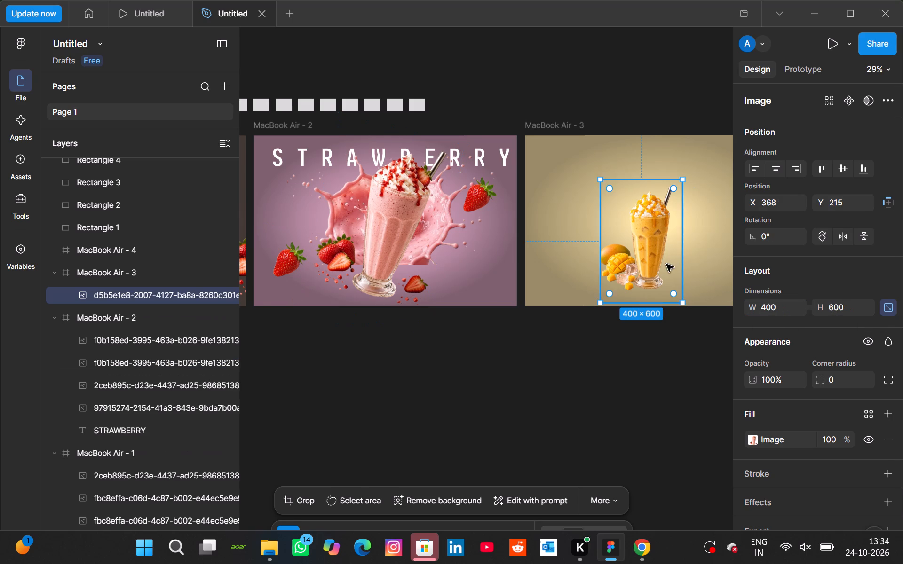
left_click(775, 305)
key("BackSpace")
key("ctrl+v")
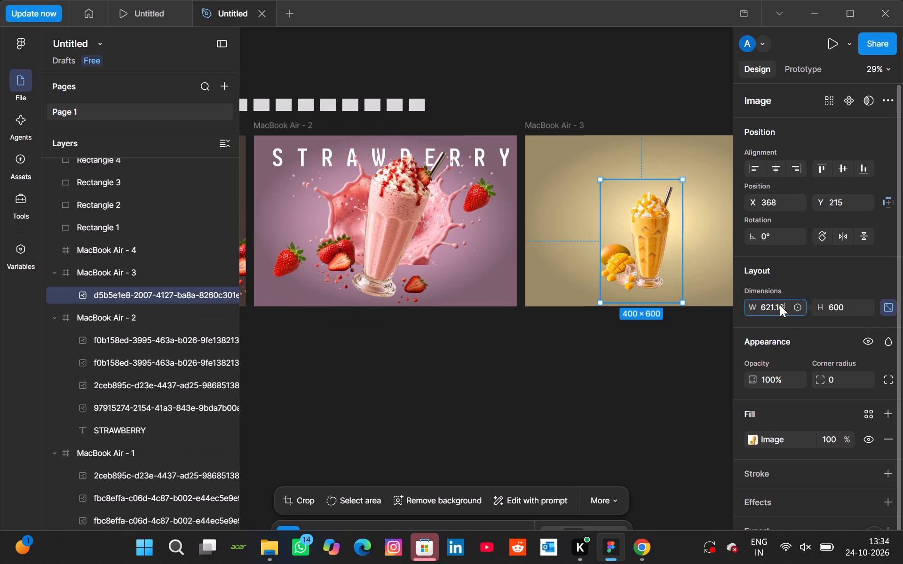
Set the mango milkshake image's height to 931.74, copied from the strawberry milkshake image in MacBook Air - 2.
left_click(387, 291)
left_click(850, 309)
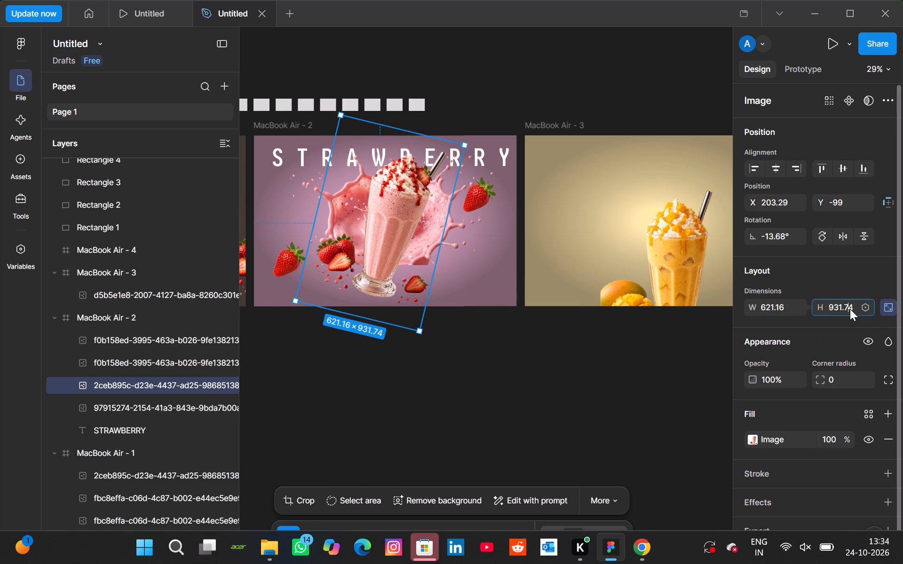
key("ctrl+c")
left_click(671, 274)
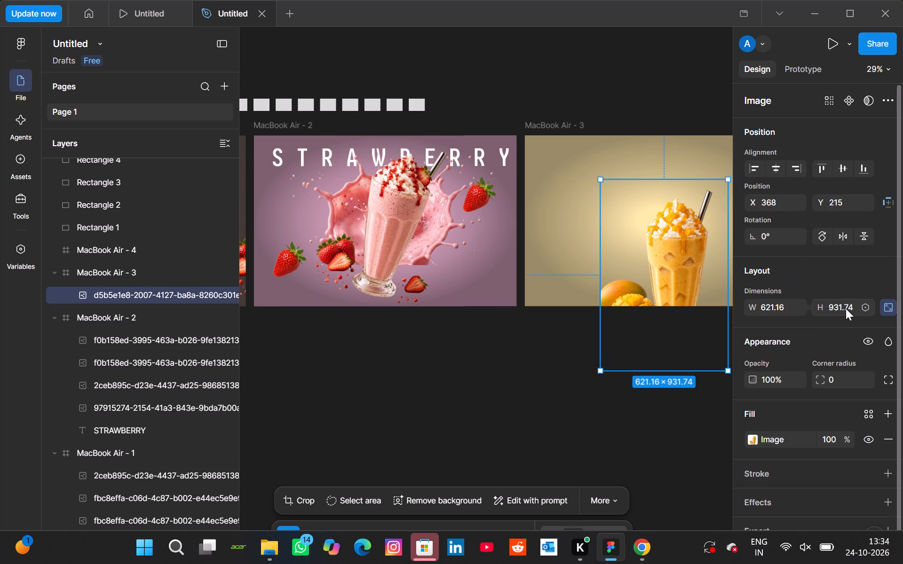
left_click(846, 308)
key("ctrl+v")
left_click_drag(514, 443, 518, 438)
Position the mango milkshake image at X 203.29 and Y -99 in MacBook Air - 3, copied from the strawberry milkshake image.
left_click_drag(678, 249, 634, 183)
left_click(417, 228)
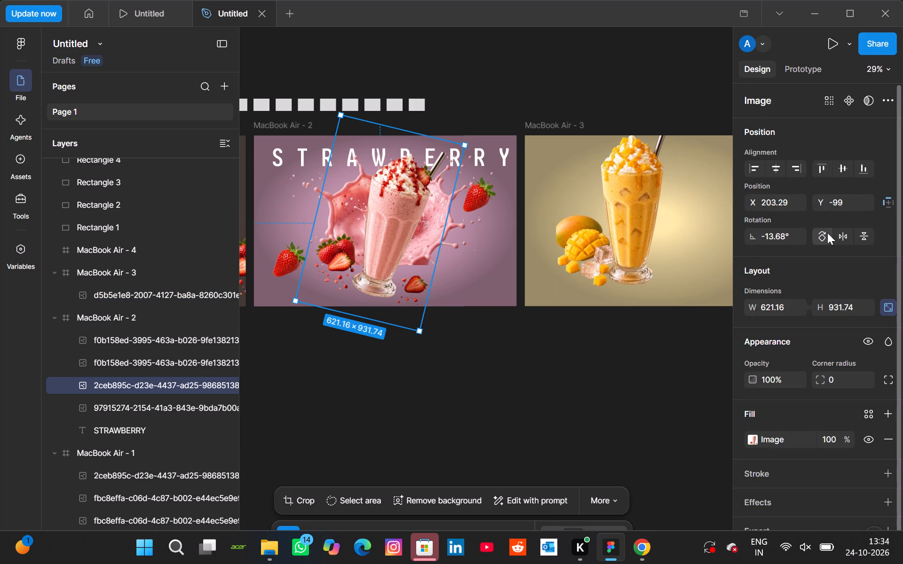
left_click(779, 201)
key("ctrl+c")
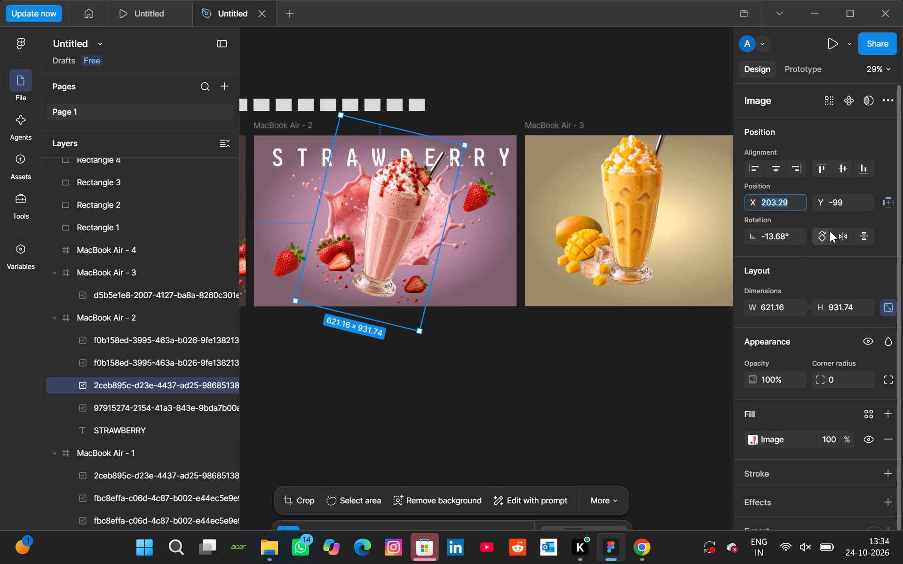
left_click(615, 188)
left_click(783, 203)
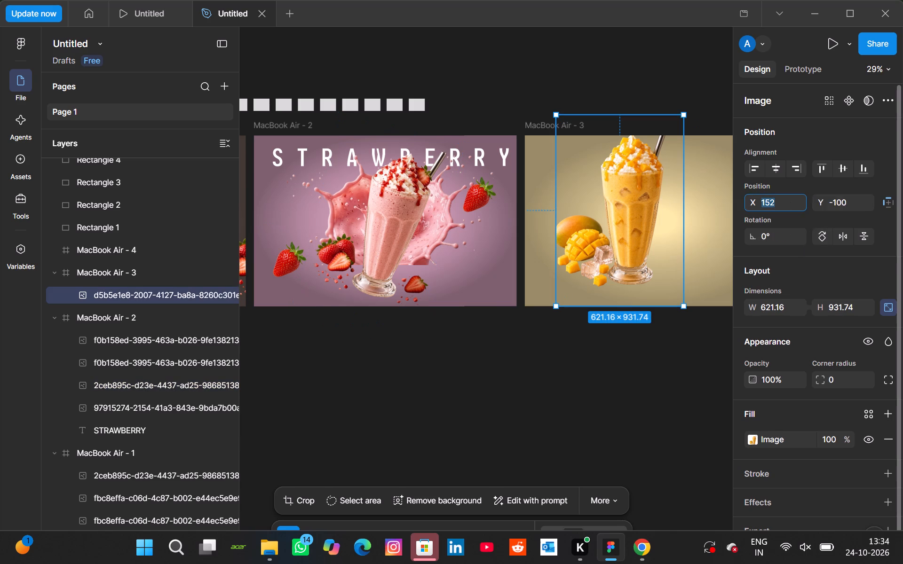
key("ctrl+v")
left_click(338, 221)
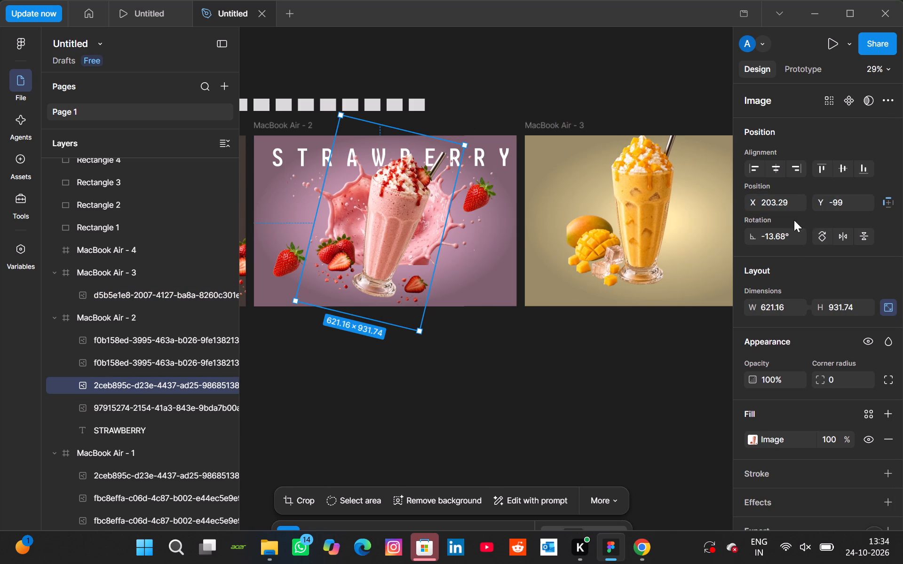
left_click(844, 203)
key("ctrl+c")
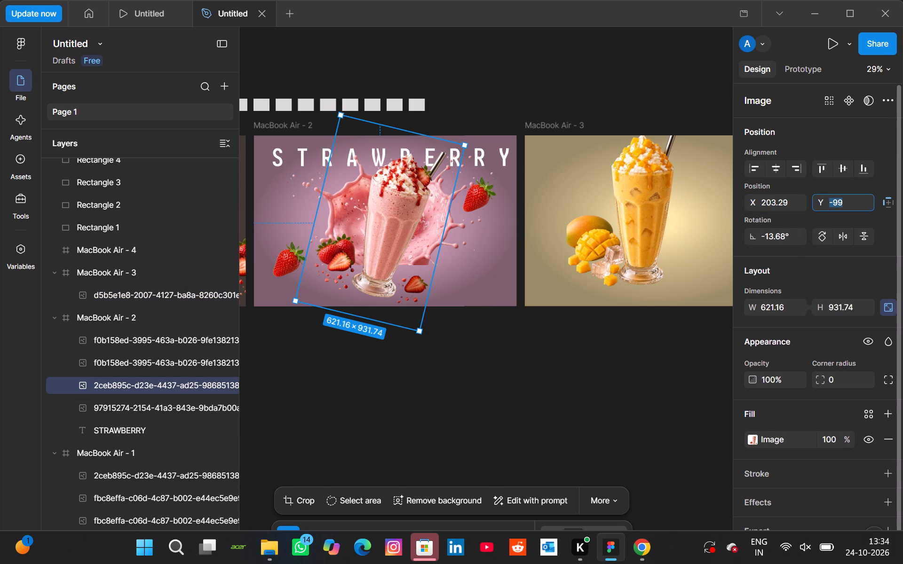
left_click(617, 212)
left_click(849, 209)
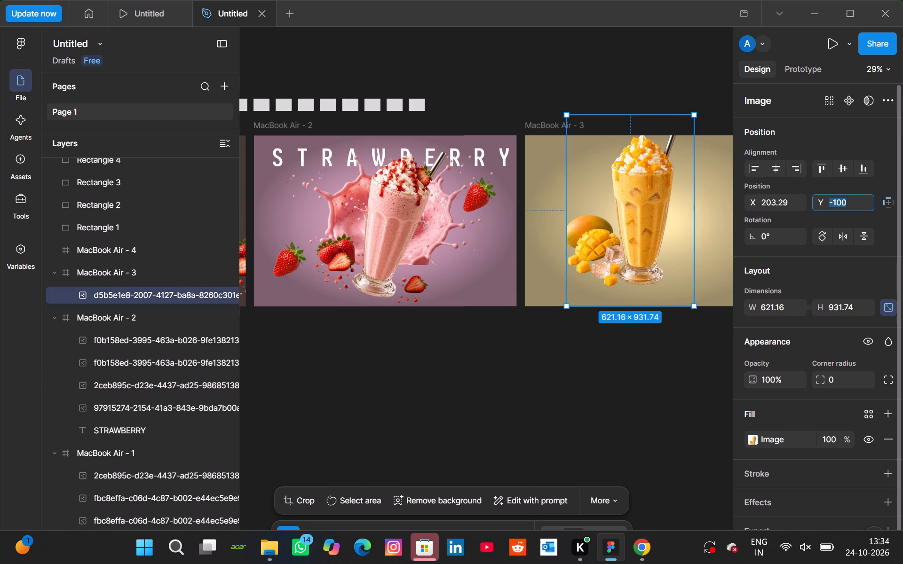
key("ctrl+v")
Set the mango milkshake image's rotation to -13.68°, copied from the strawberry milkshake image.
left_click(370, 258)
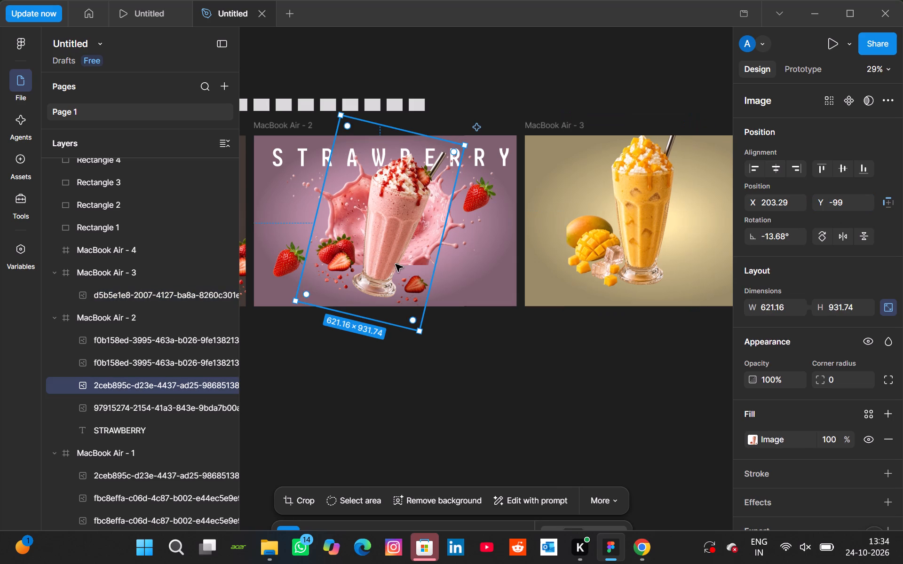
left_click(795, 229)
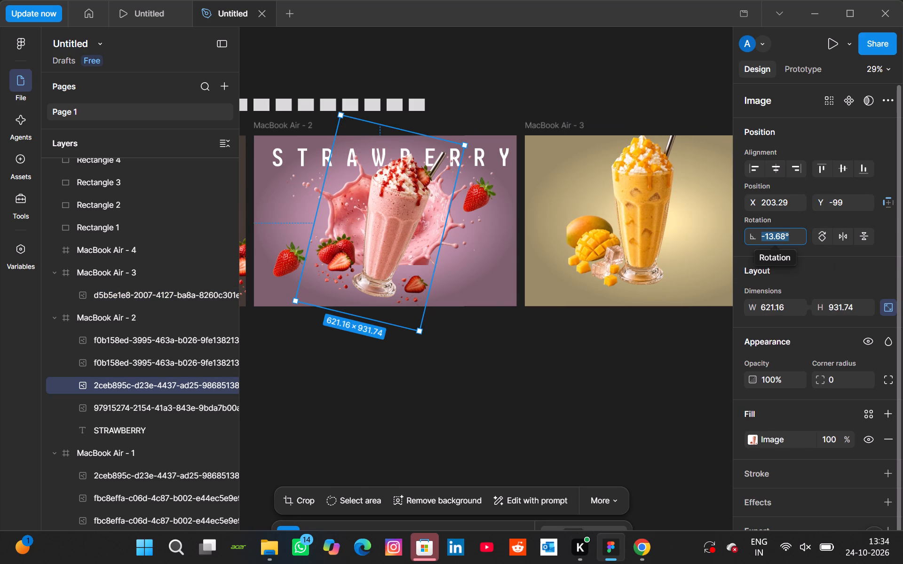
key("ctrl+c")
left_click(599, 236)
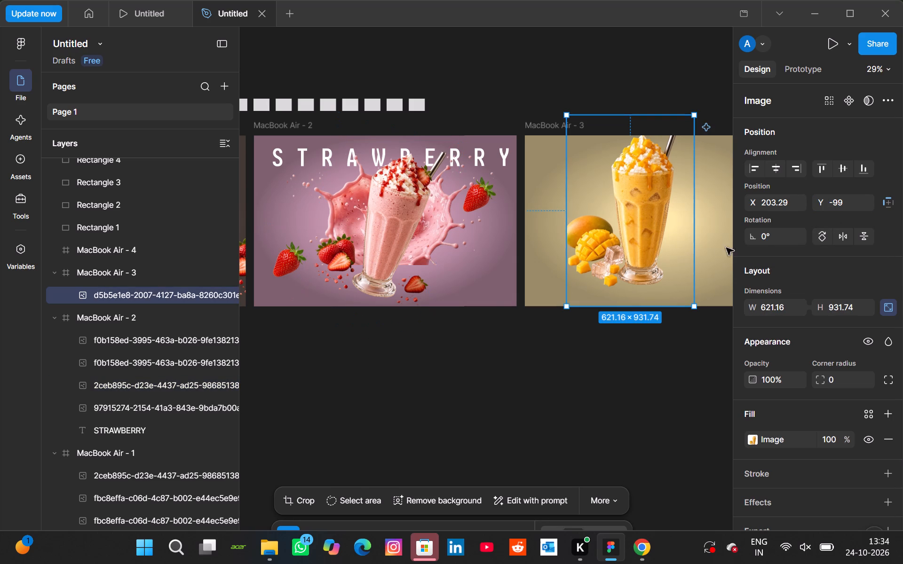
left_click(783, 235)
key("ctrl+v")
left_click(666, 391)
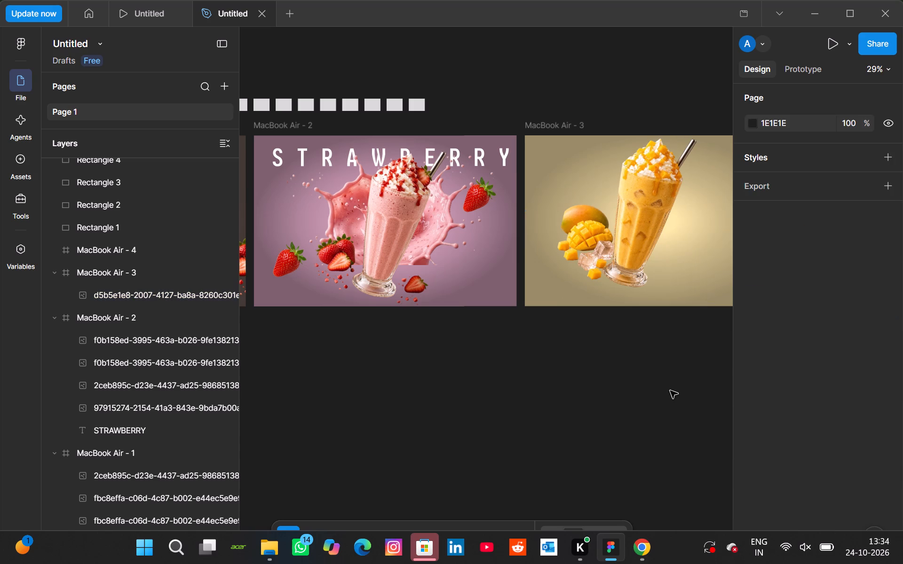
left_click(371, 222)
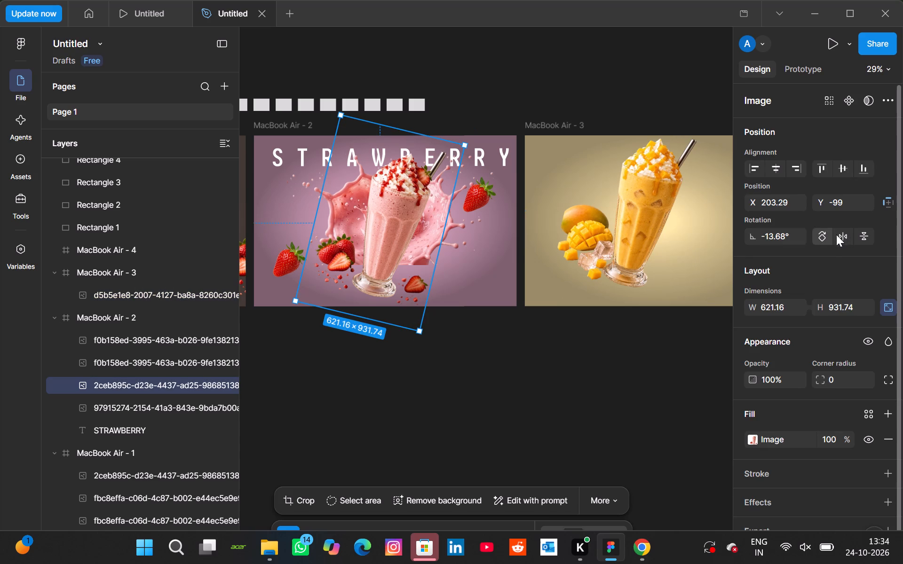
left_click(580, 384)
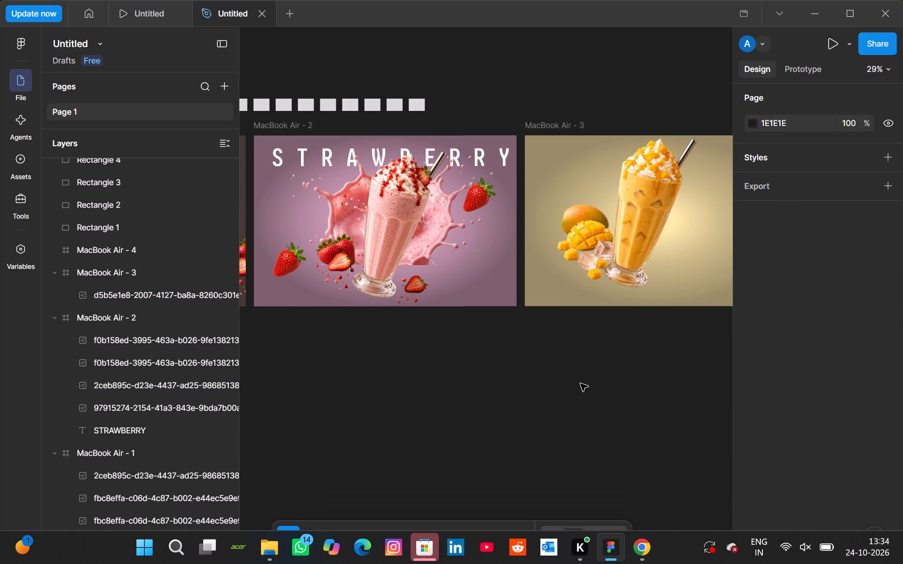
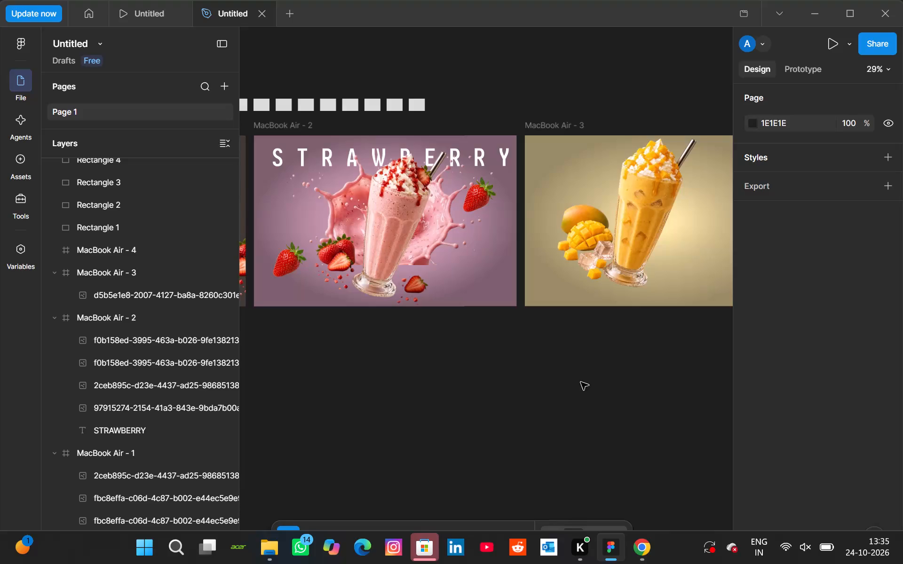
Compare the chocolate, strawberry and mango milkshake compositions across the MacBook Air - 1, 2 and 3 frames.
scroll(581, 382, "right", 3)
scroll(581, 382, "left", 1)
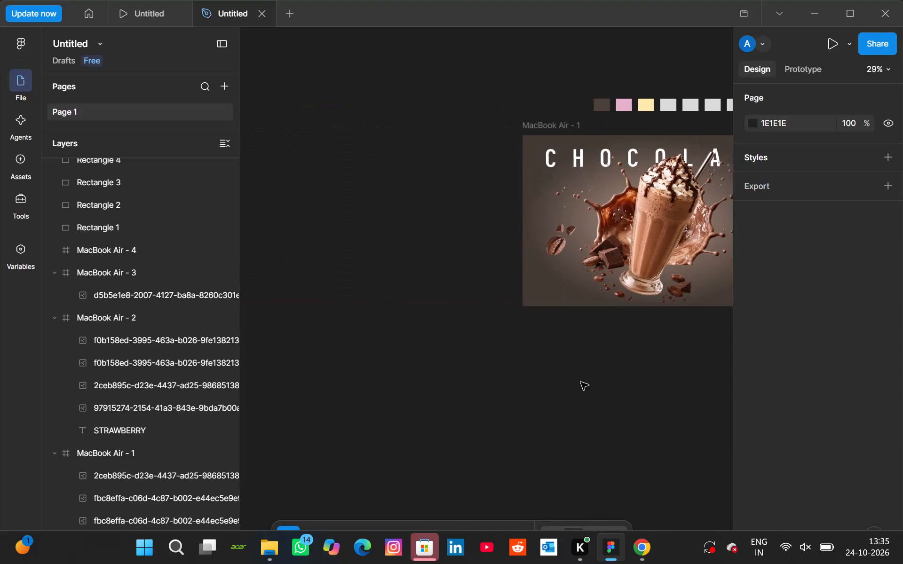
scroll(581, 382, "left", 1)
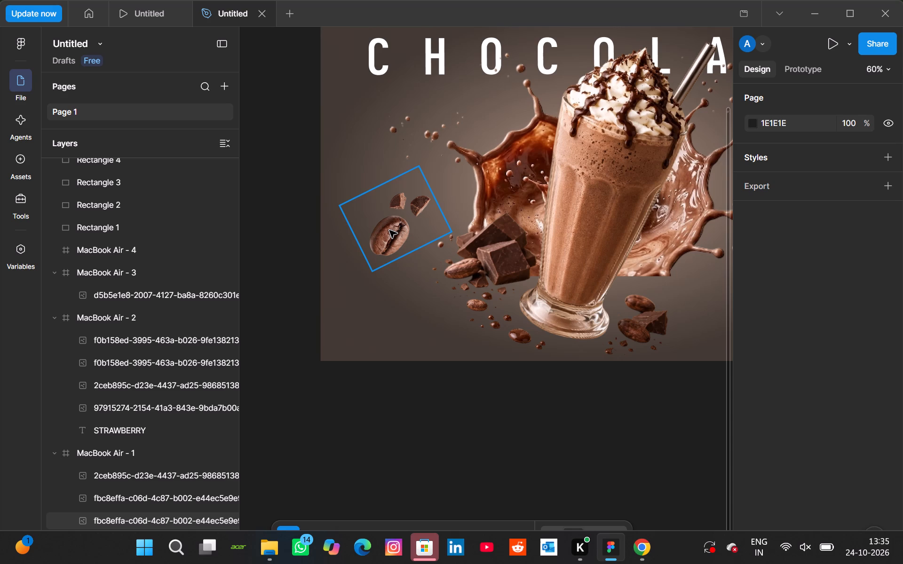
scroll(632, 236, "left", 1)
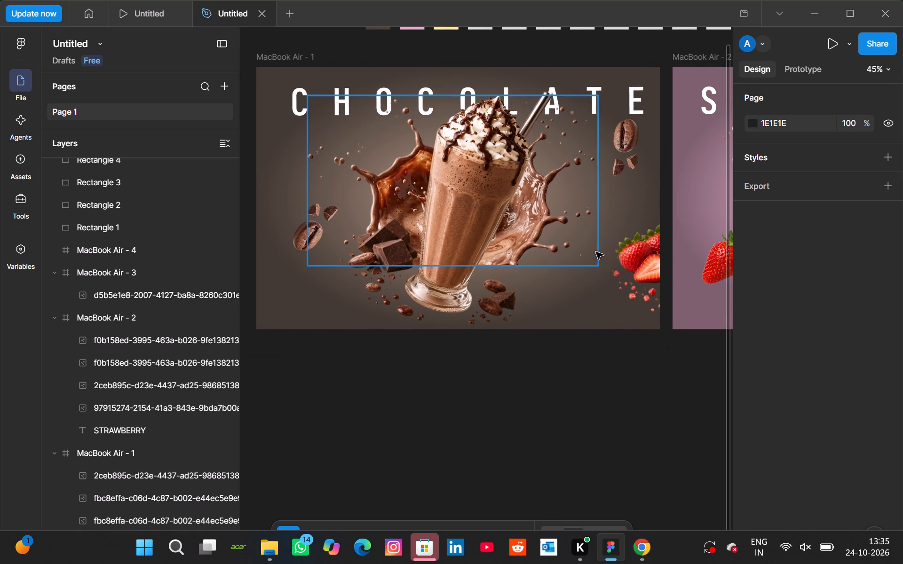
scroll(648, 191, "left", 2)
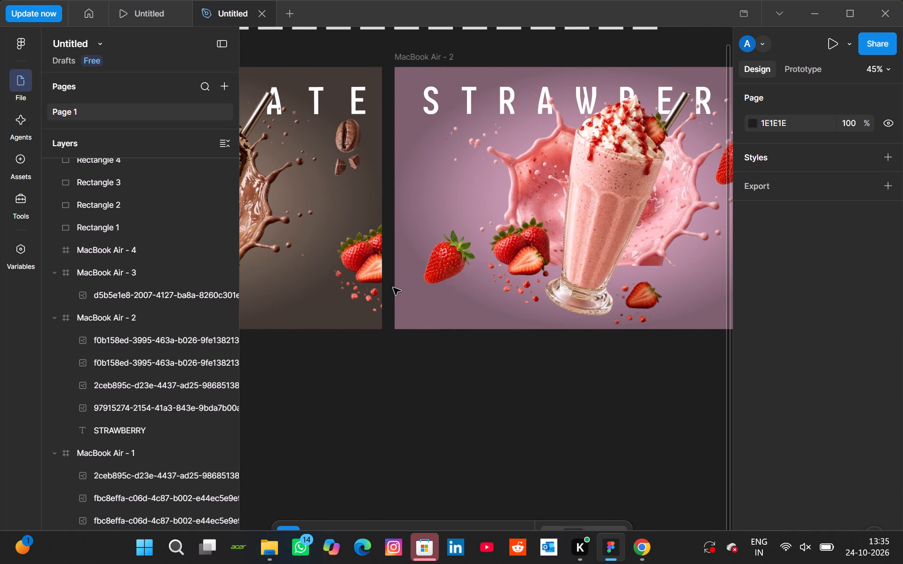
scroll(609, 214, "left", 3)
scroll(601, 113, "left", 2)
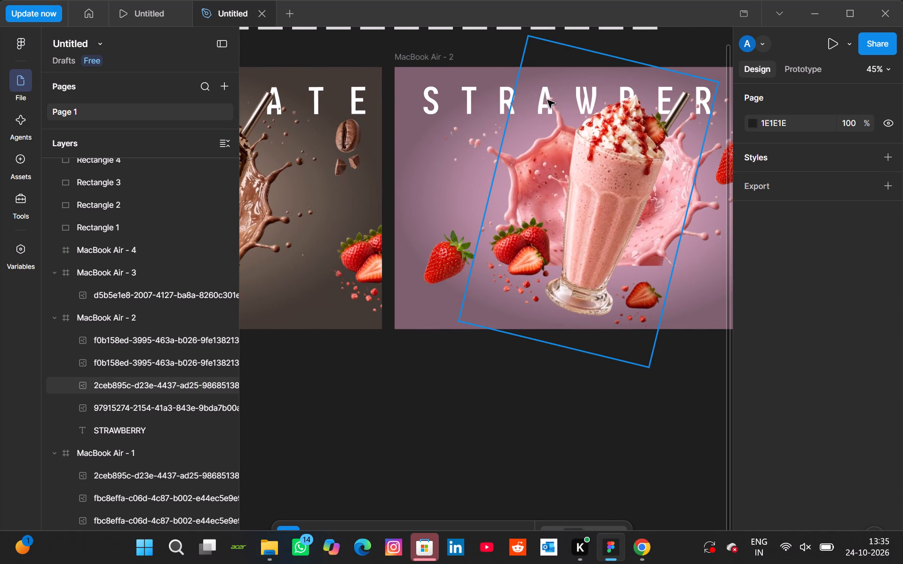
scroll(565, 443, "left", 2)
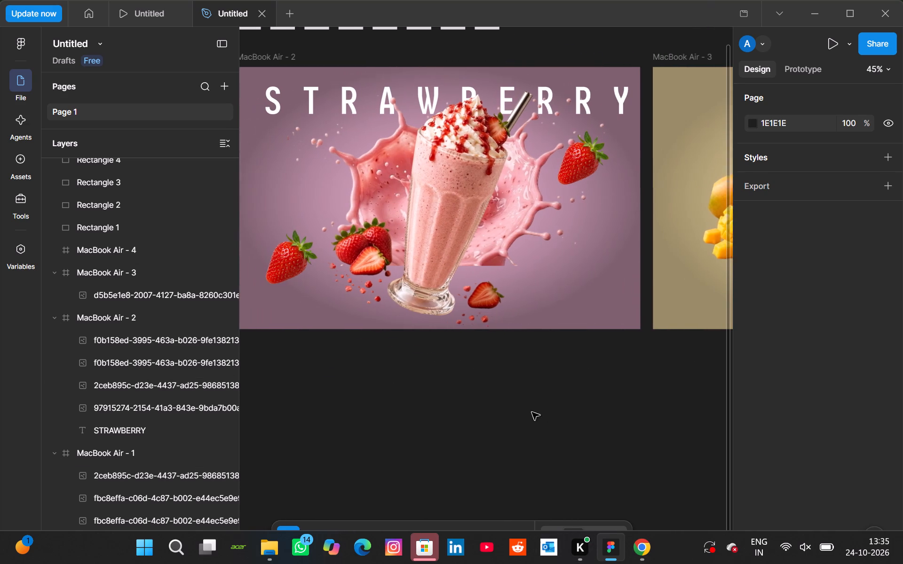
scroll(532, 412, "left", 1)
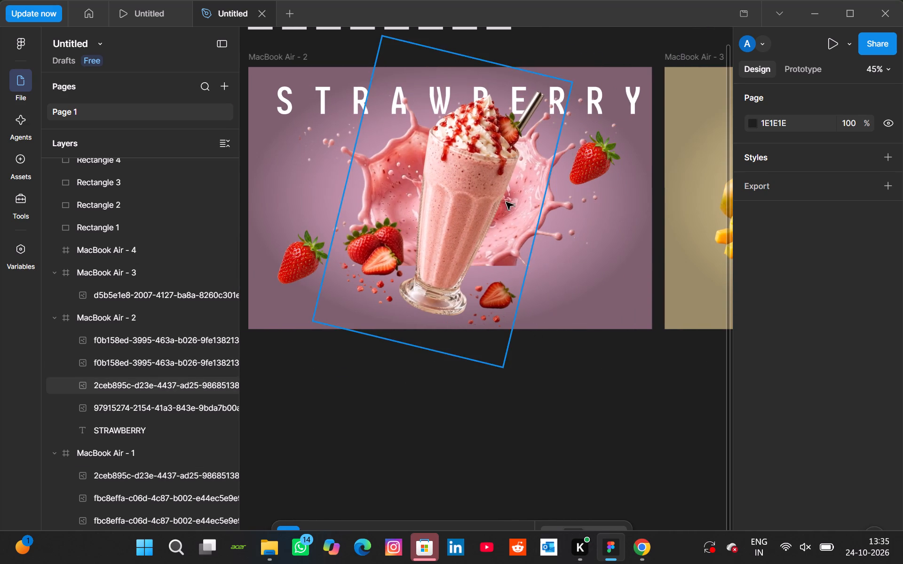
scroll(553, 297, "left", 3)
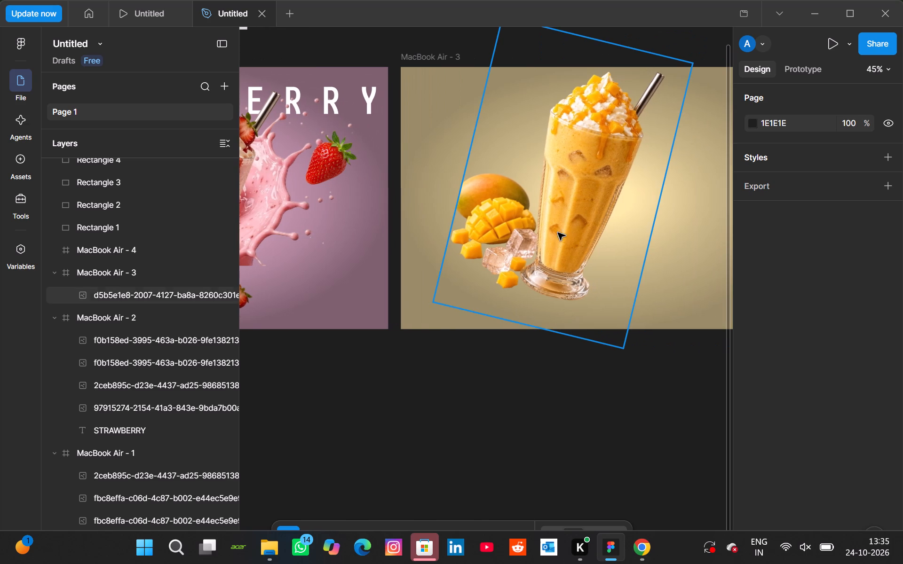
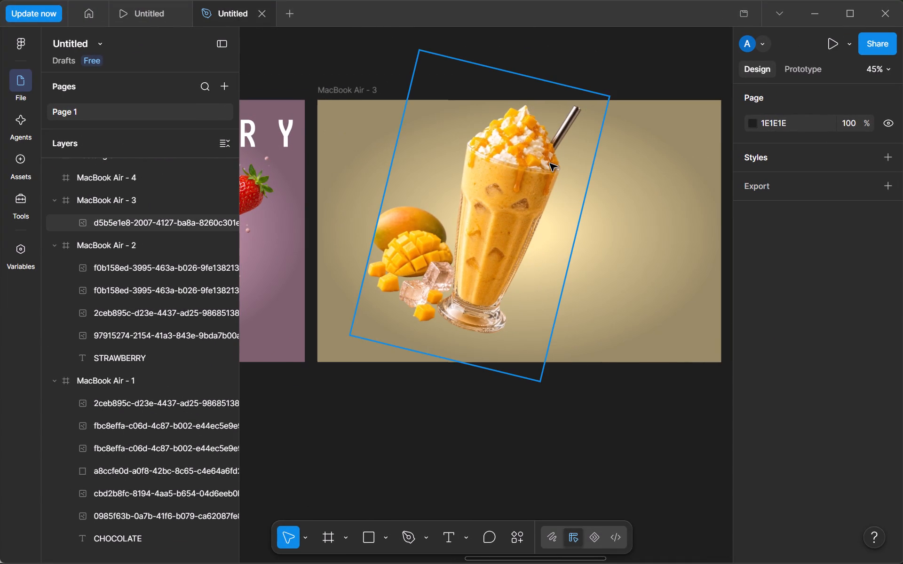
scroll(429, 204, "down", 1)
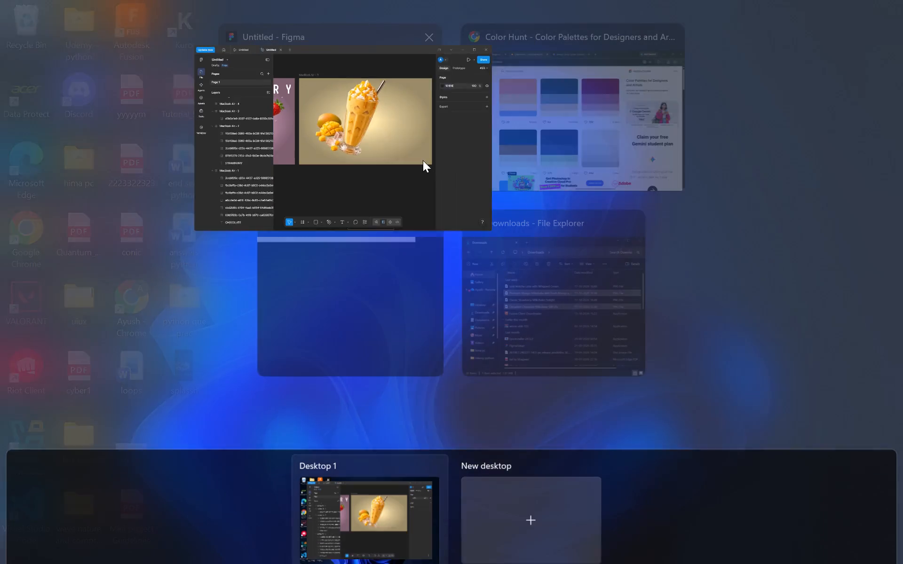
left_click(513, 117)
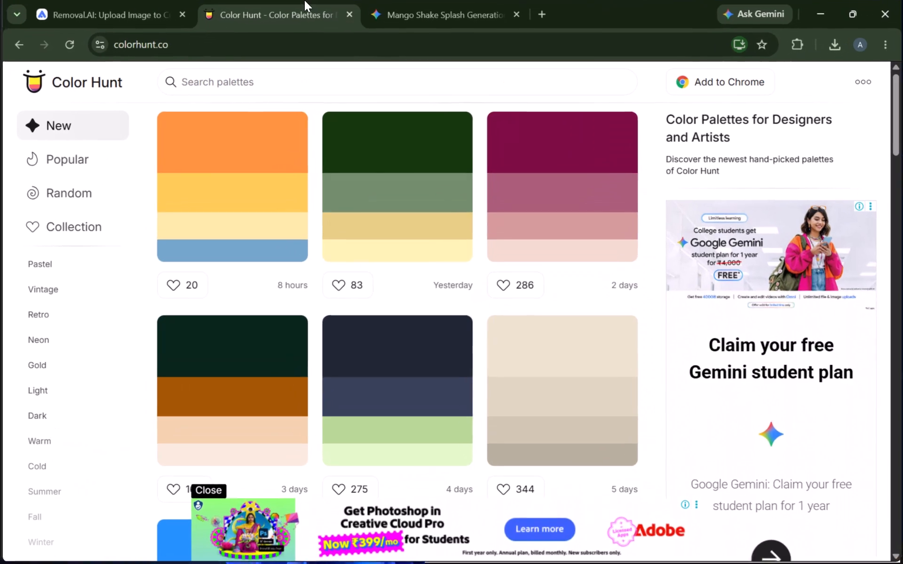
left_click(143, 12)
left_click_drag(347, 314, 614, 550)
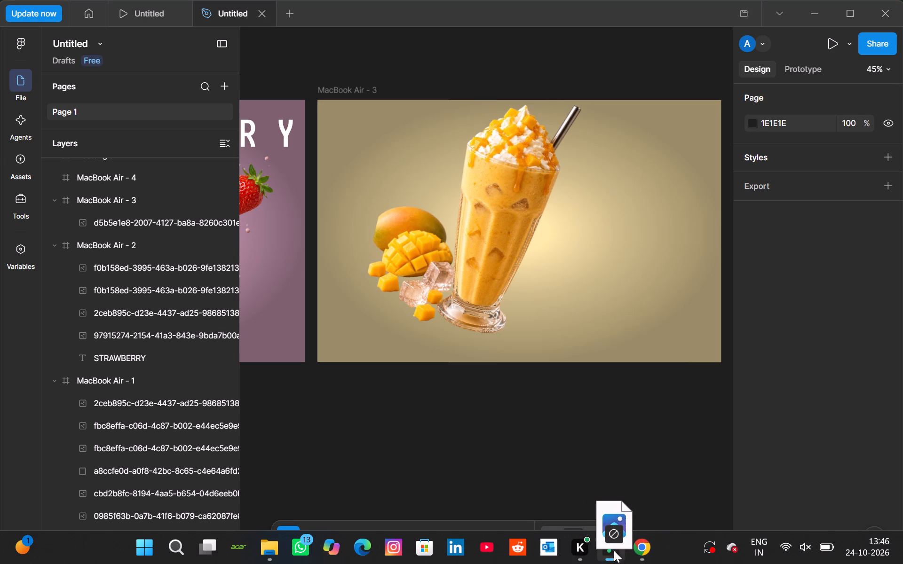
left_click_drag(614, 550, 524, 244)
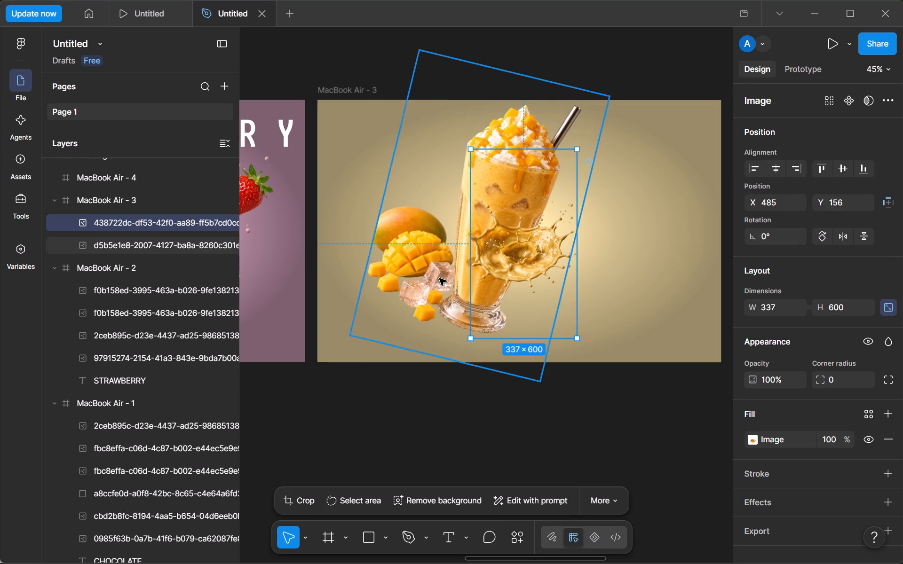
left_click_drag(502, 265, 593, 296)
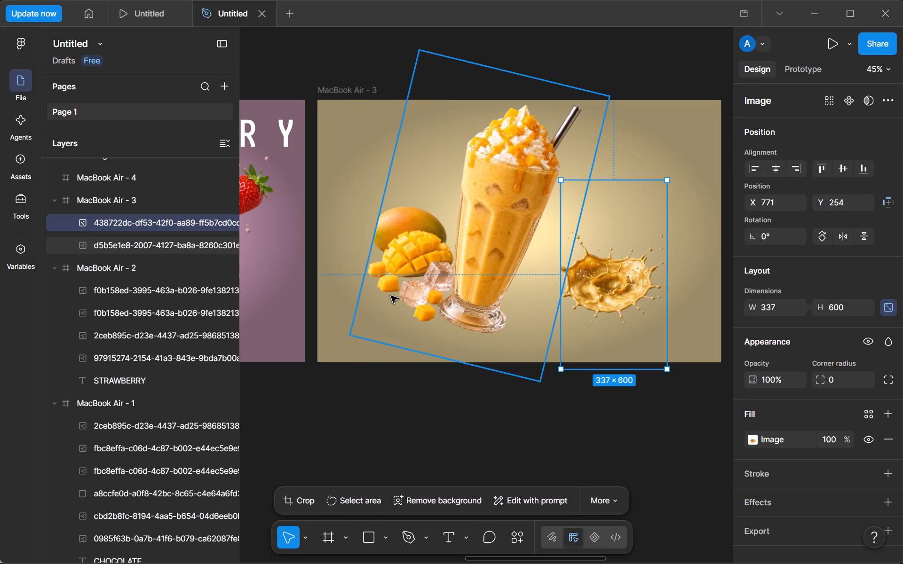
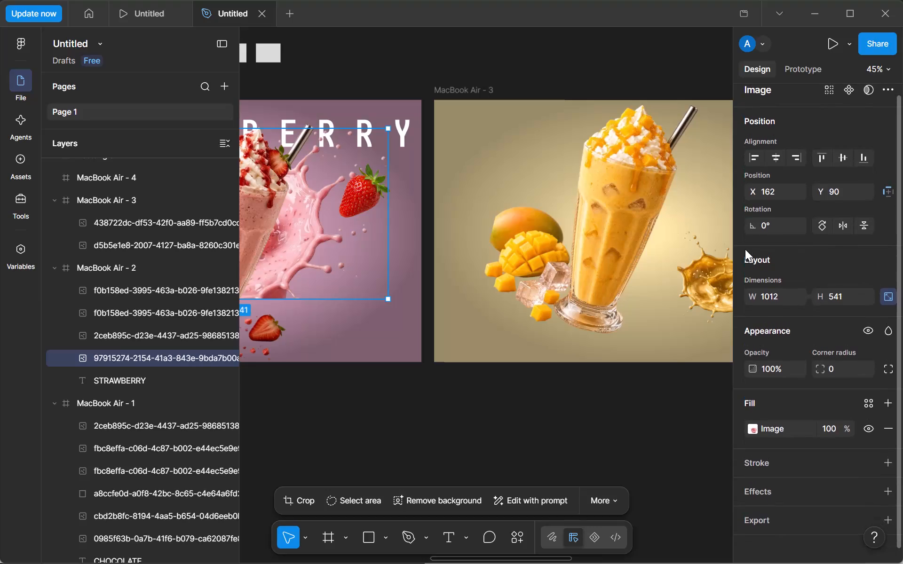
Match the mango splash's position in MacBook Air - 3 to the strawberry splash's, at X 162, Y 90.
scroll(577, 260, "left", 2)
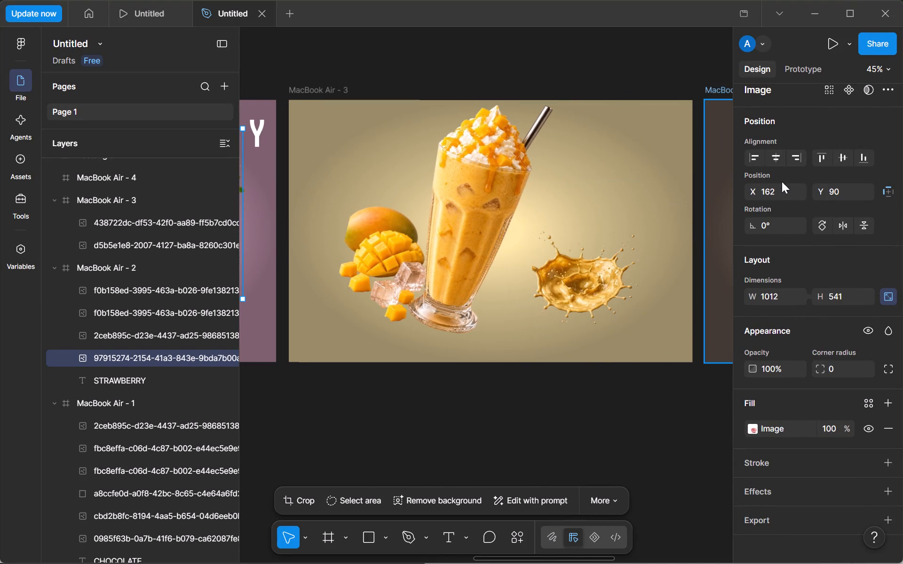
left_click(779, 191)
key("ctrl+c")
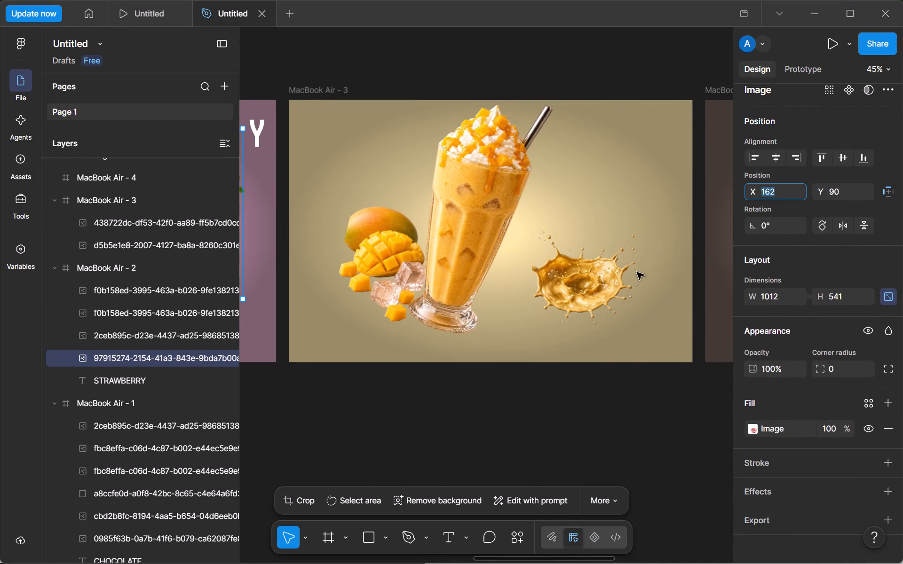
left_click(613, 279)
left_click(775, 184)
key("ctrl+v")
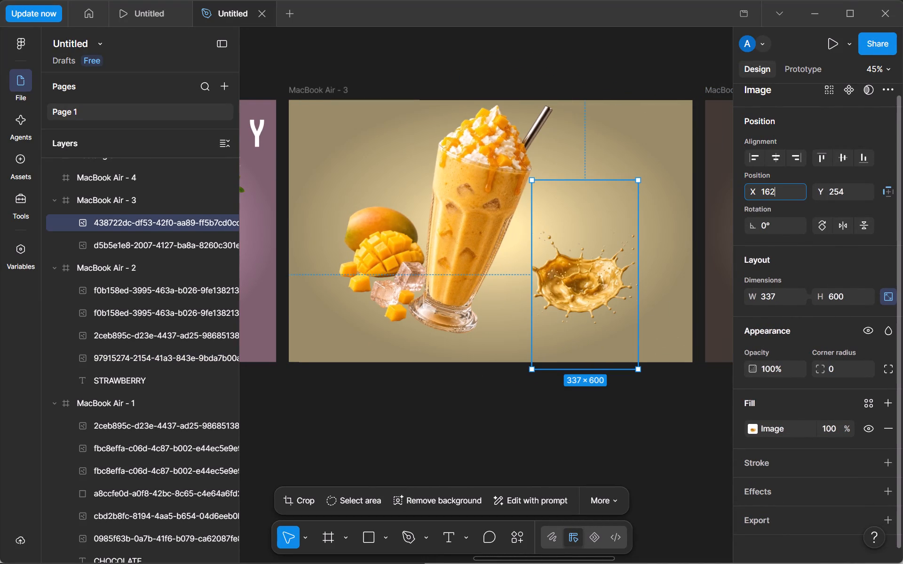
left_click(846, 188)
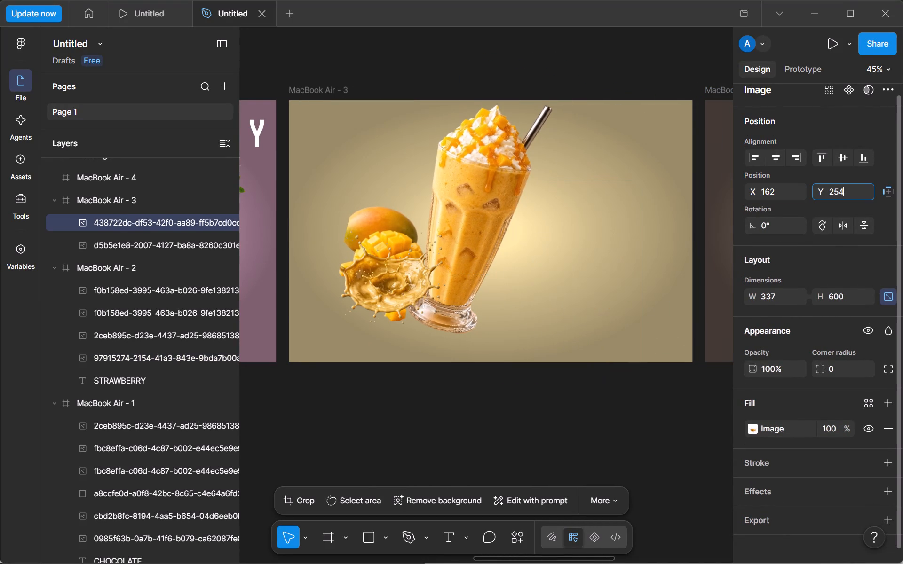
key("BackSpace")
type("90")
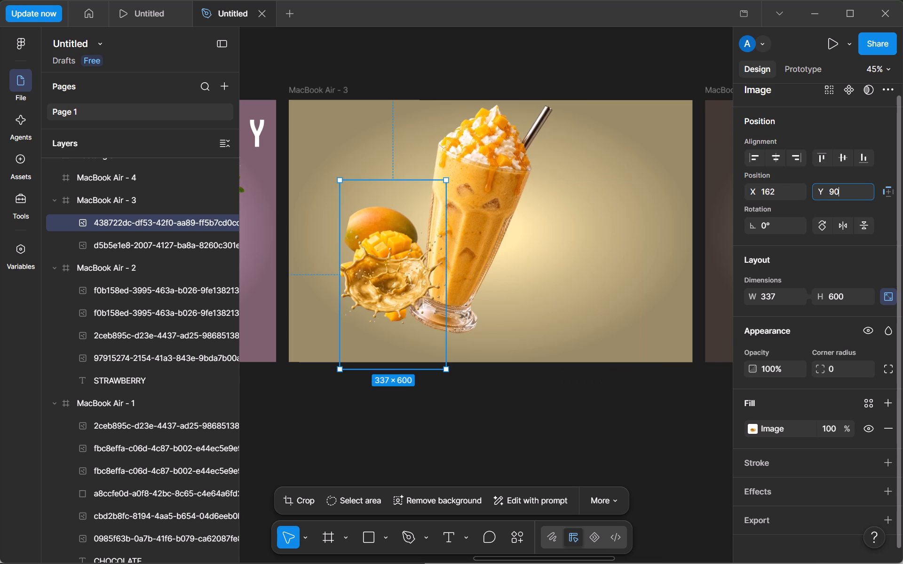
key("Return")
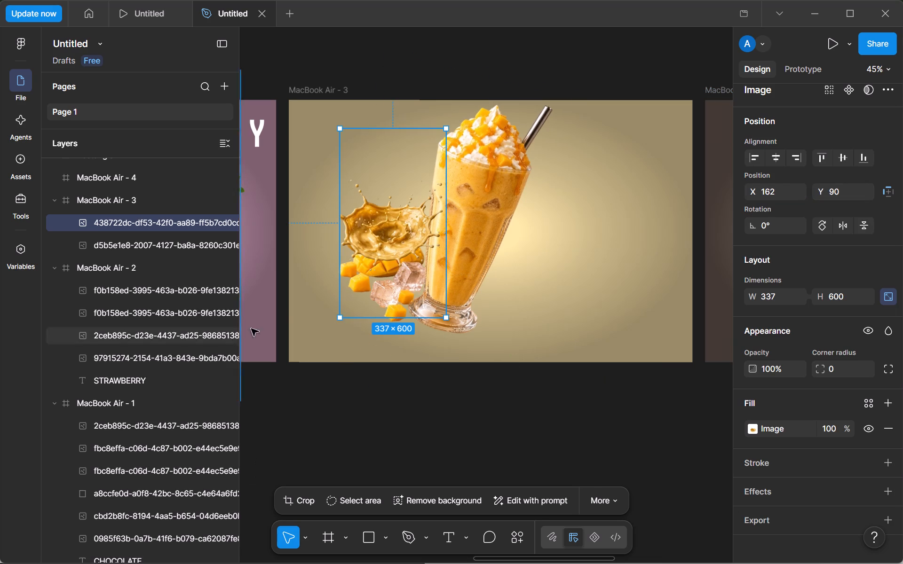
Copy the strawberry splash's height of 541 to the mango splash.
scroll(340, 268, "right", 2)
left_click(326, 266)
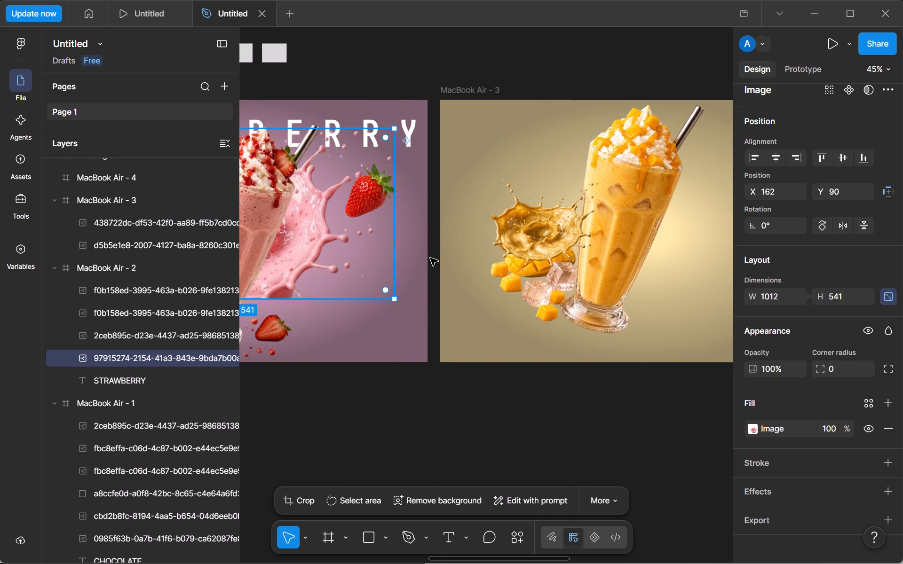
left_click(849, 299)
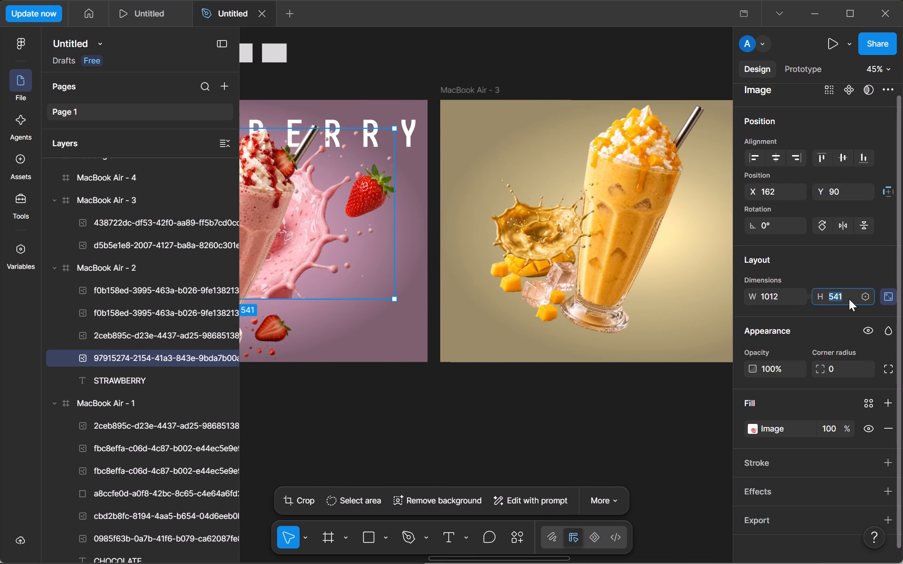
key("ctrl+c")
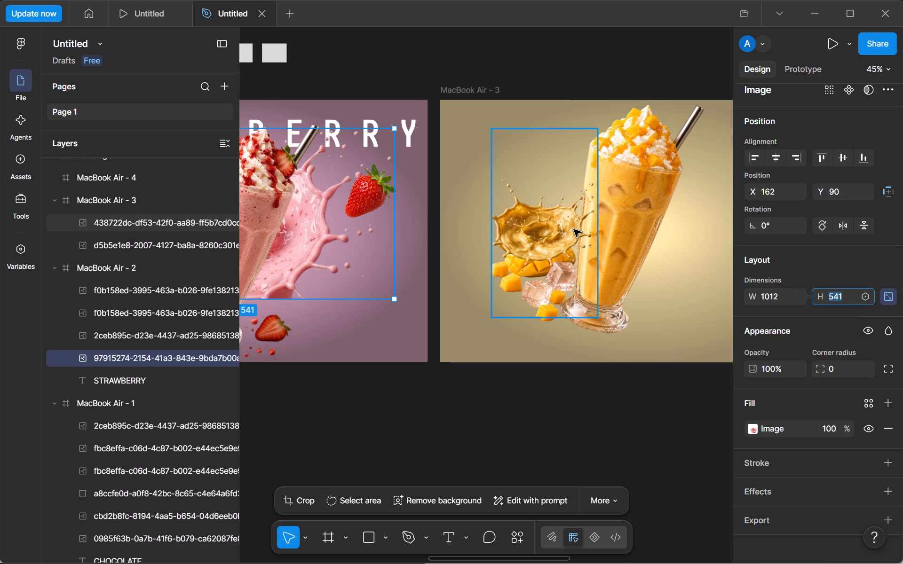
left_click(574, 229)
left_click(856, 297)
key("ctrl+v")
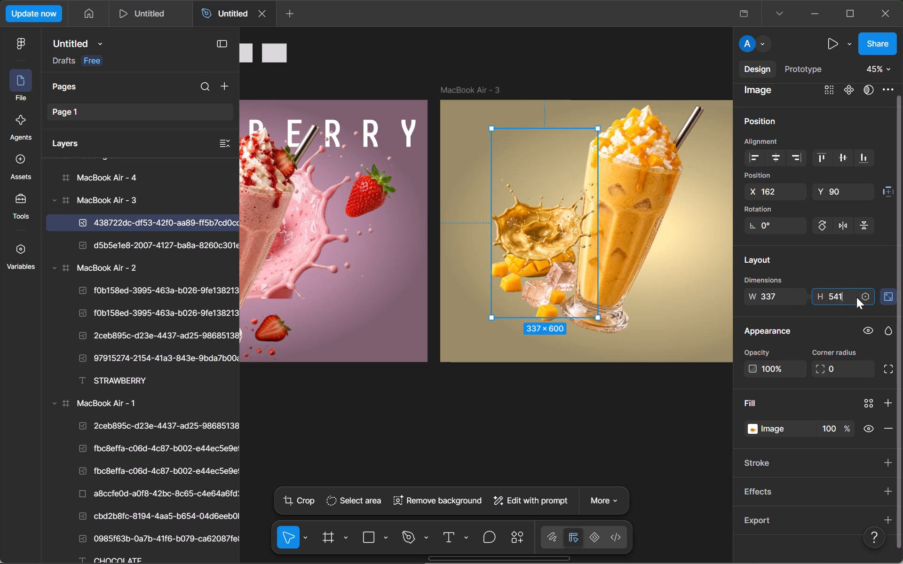
Copy the strawberry splash's width of 1012 to the mango splash, keeping its proportions.
left_click(328, 267)
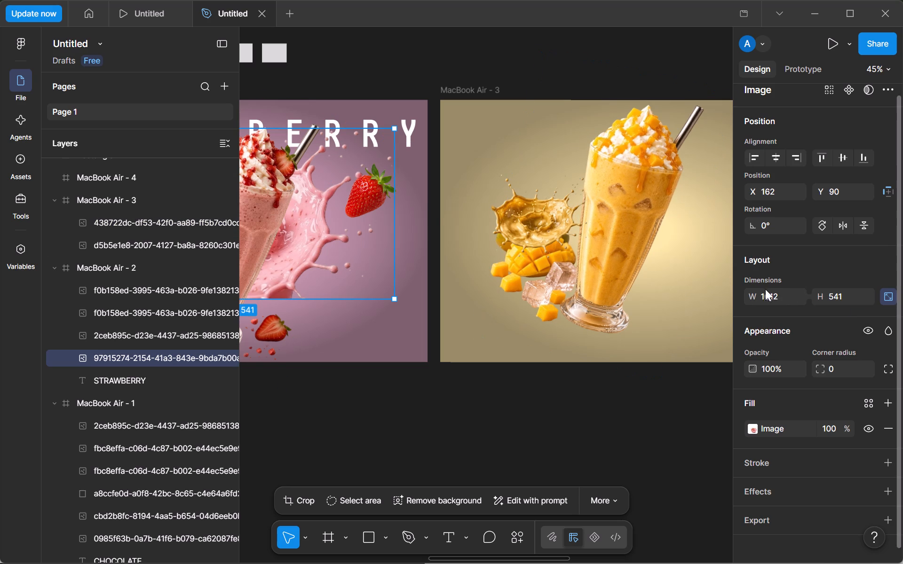
left_click(781, 291)
key("ctrl+c")
left_click(524, 233)
left_click(782, 298)
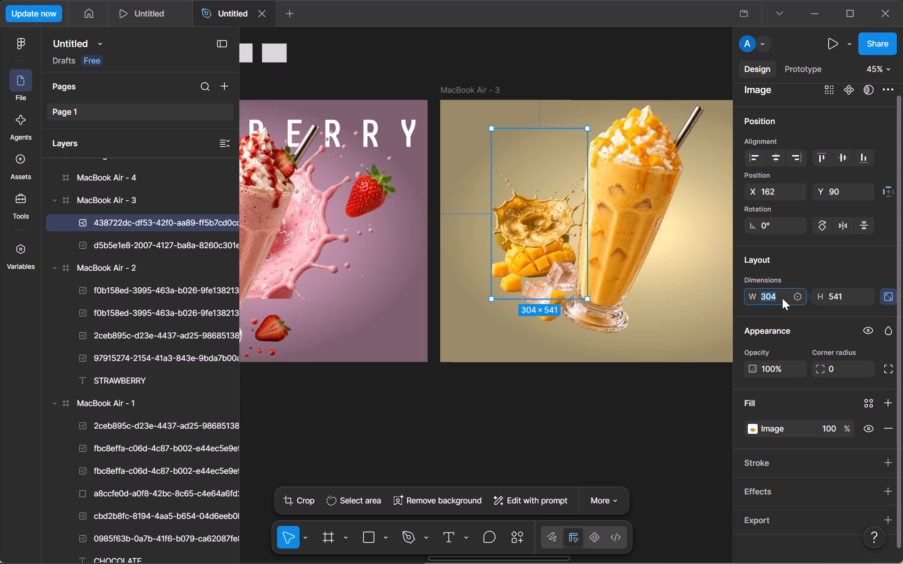
key("ctrl+v")
key("Return")
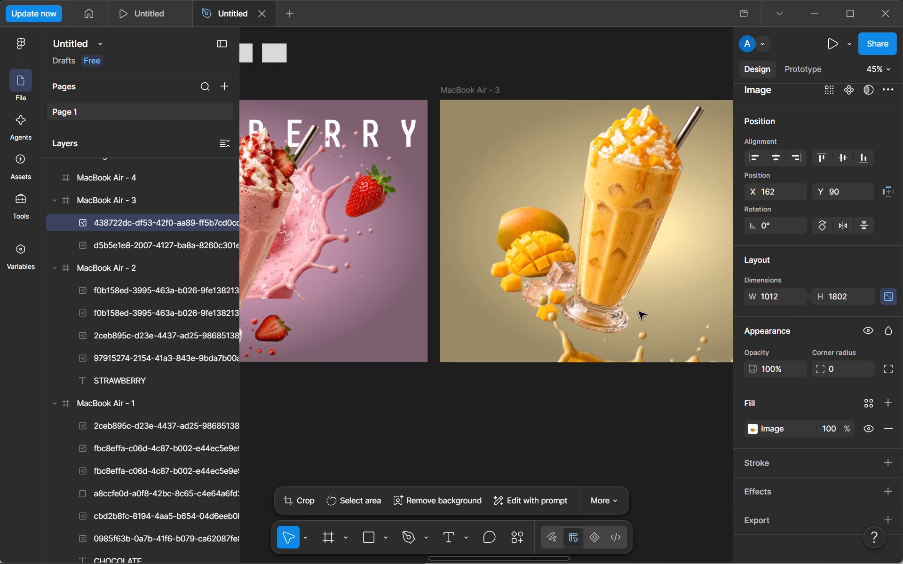
Move the enlarged mango splash over the milkshake glass, to about X 102, Y -503.
left_click_drag(661, 317, 572, 247)
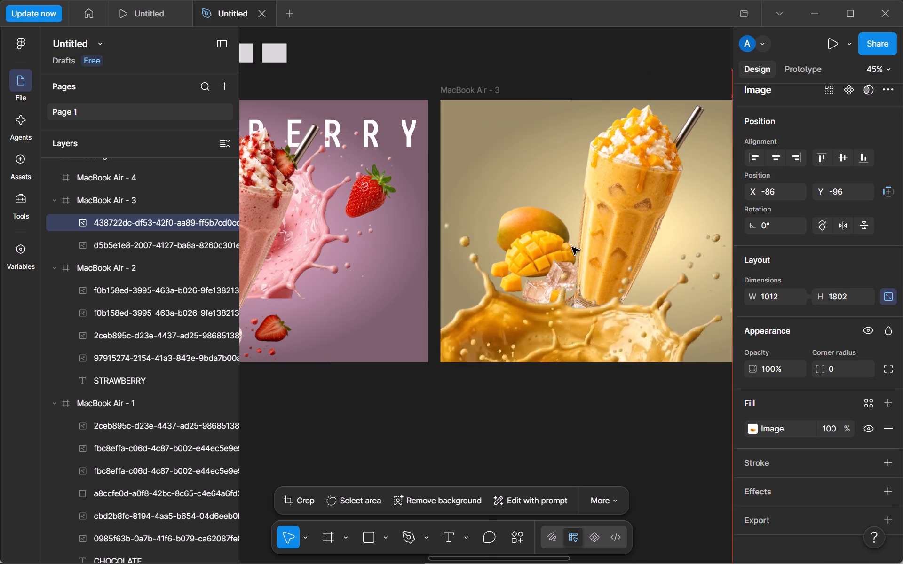
left_click_drag(572, 247, 640, 131)
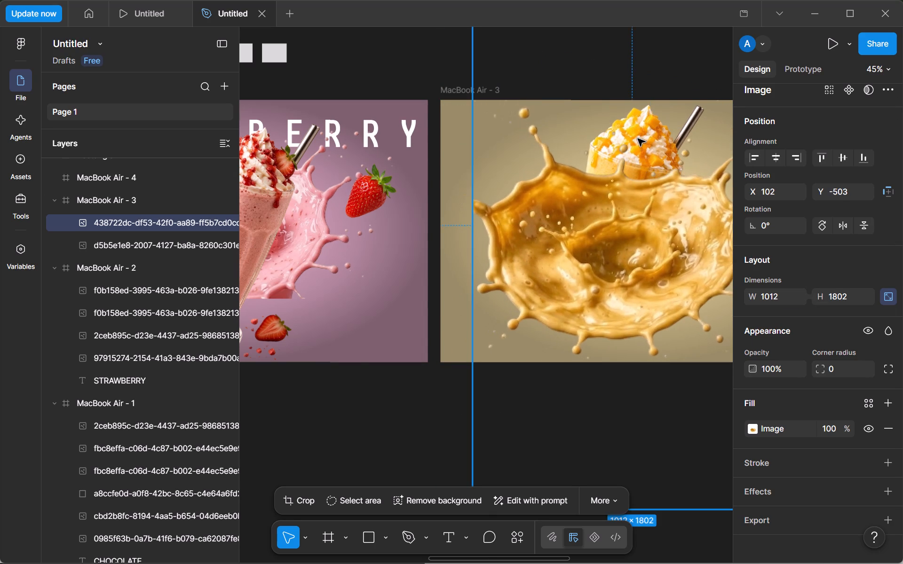
Crop the empty areas above and below the mango splash, leaving an image of about 1012 × 770.
scroll(638, 147, "left", 2)
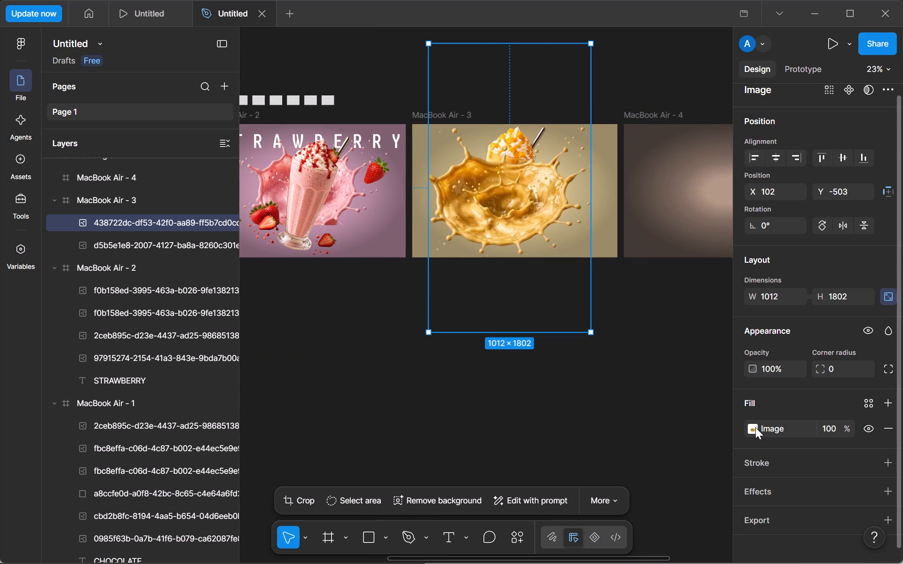
left_click(297, 501)
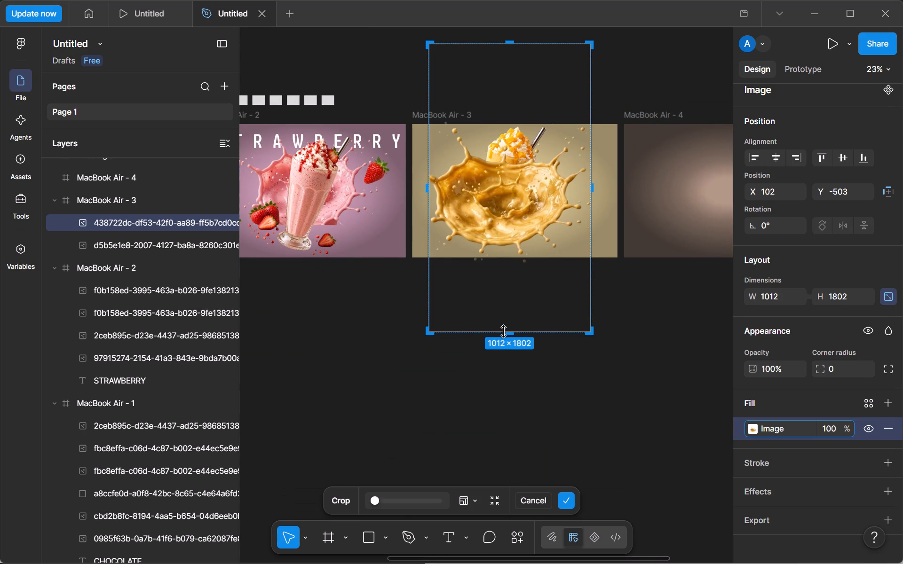
left_click_drag(507, 332, 494, 254)
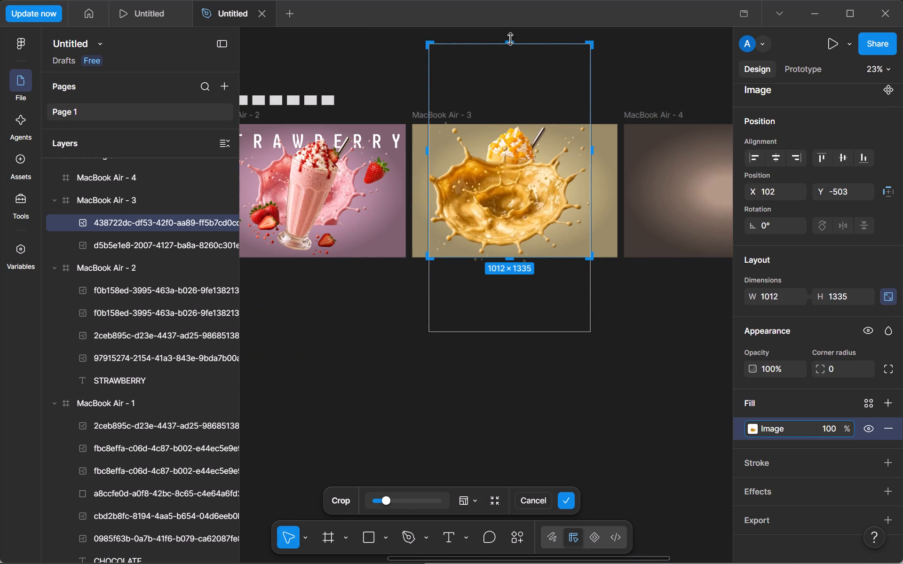
left_click_drag(511, 39, 521, 119)
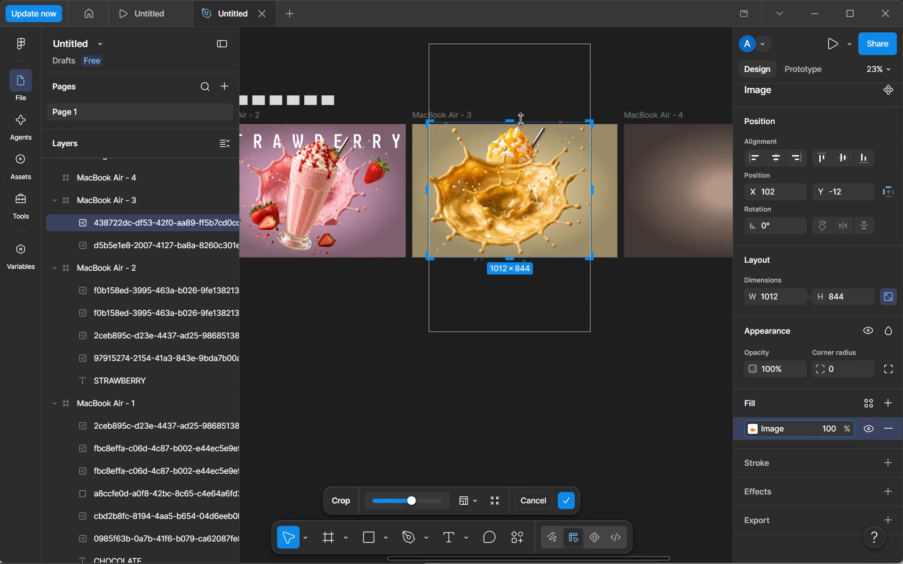
left_click_drag(521, 119, 524, 134)
left_click(629, 70)
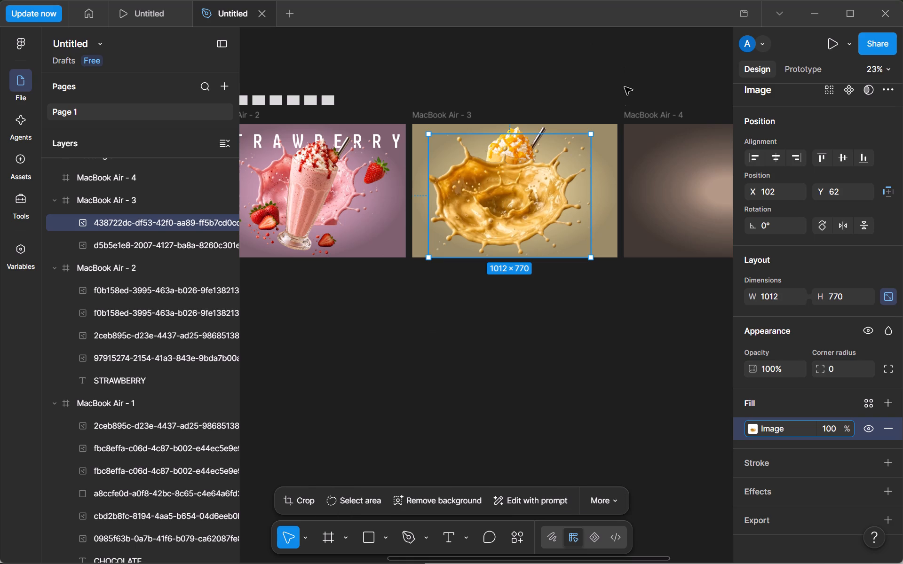
Center the cropped mango splash horizontally in MacBook Air - 3, at about X 134, Y -18.
left_click_drag(525, 219, 535, 204)
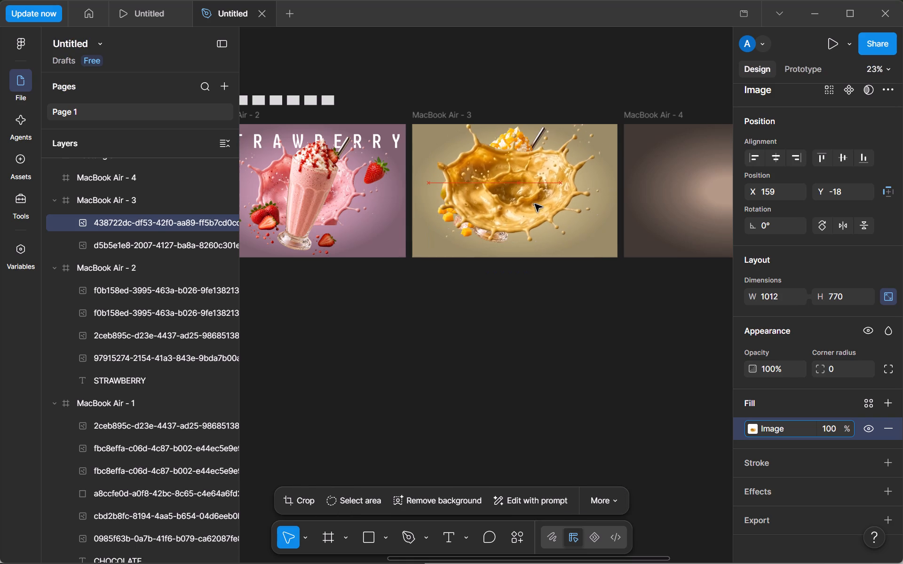
left_click_drag(535, 204, 533, 206)
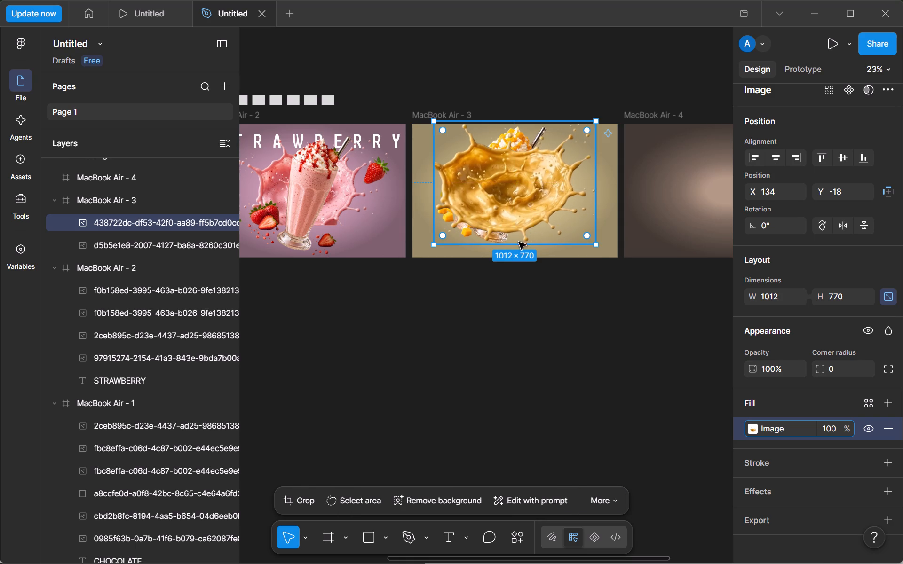
Crop the lower edge of the mango splash, reducing the image to about 1012 × 625.
left_click(315, 499)
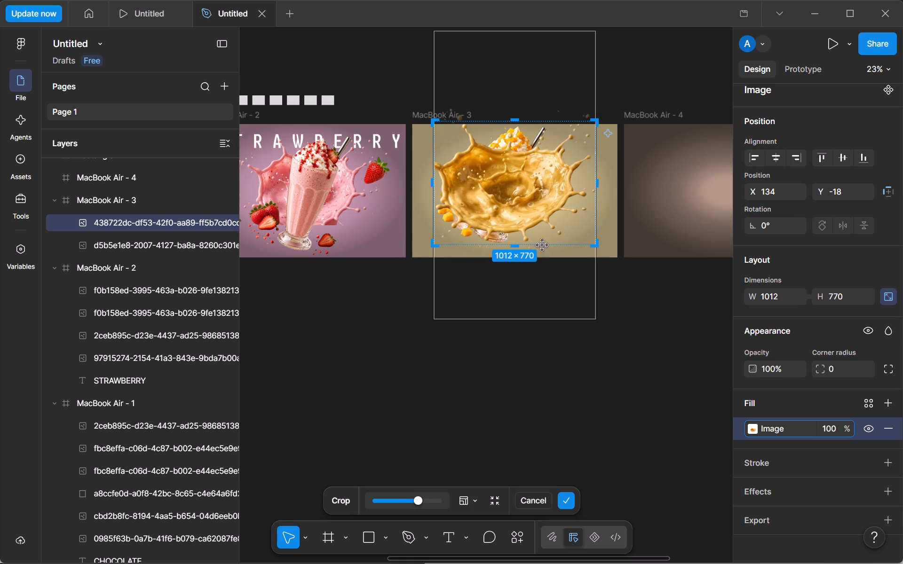
left_click_drag(513, 247, 508, 220)
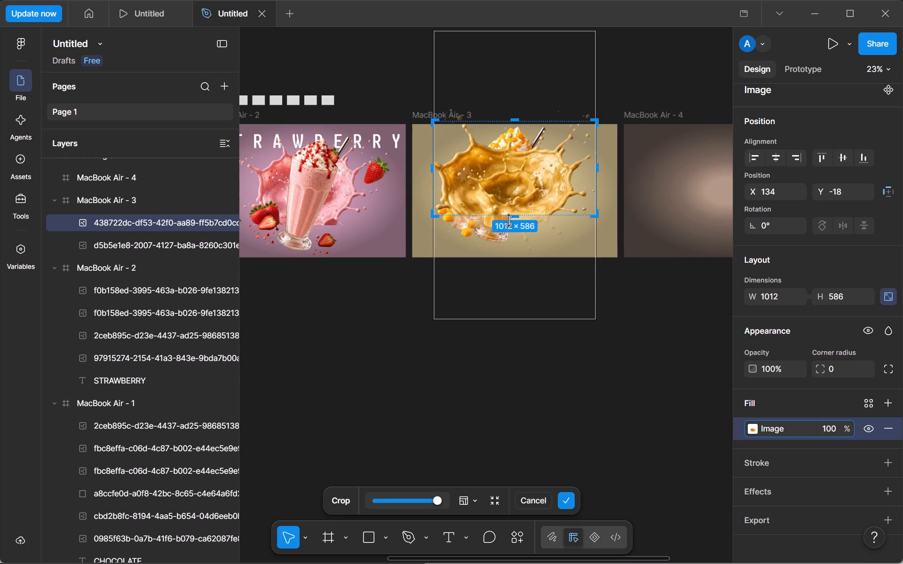
left_click_drag(508, 220, 508, 221)
left_click(557, 316)
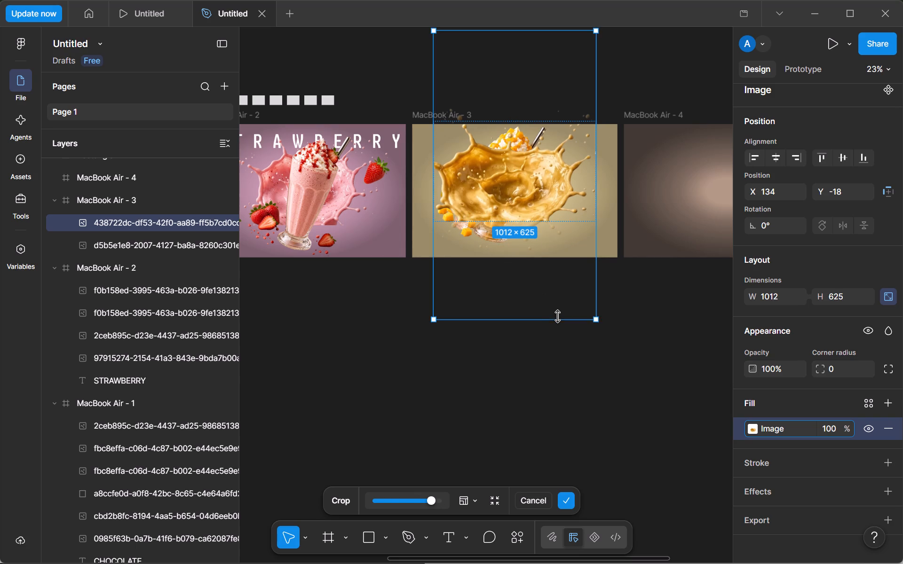
left_click(551, 367)
Move the mango splash down in MacBook Air - 3 to about X 134, Y 54.
left_click_drag(526, 181, 525, 186)
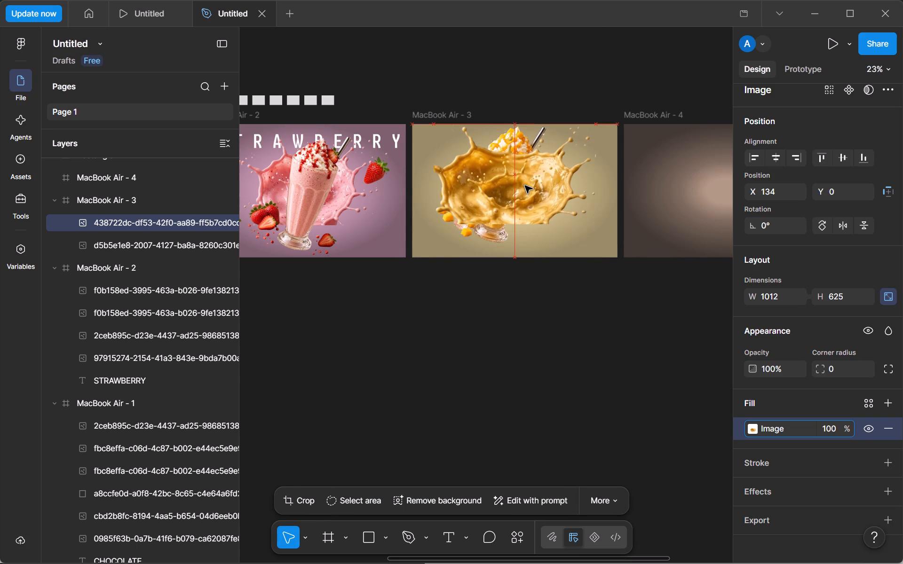
left_click_drag(525, 186, 524, 188)
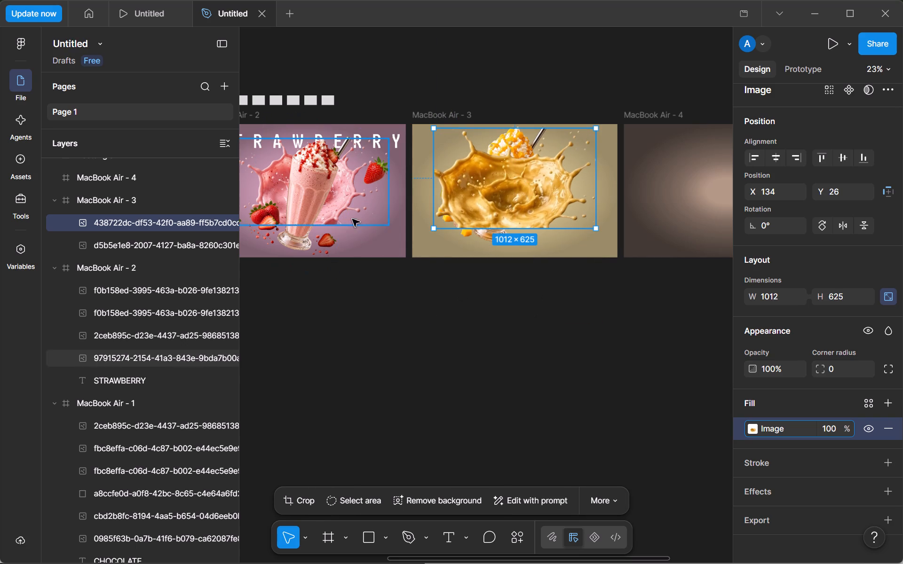
left_click_drag(511, 188, 511, 193)
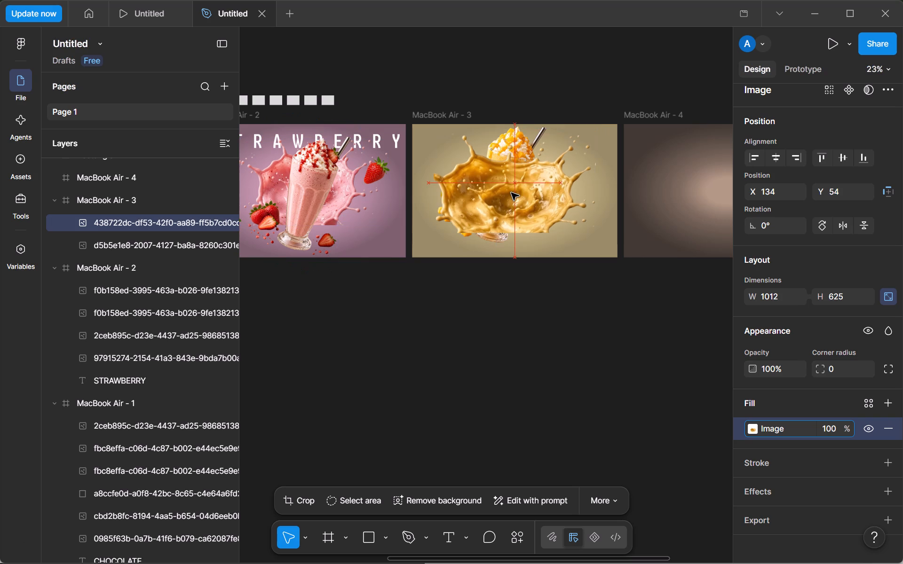
left_click_drag(511, 193, 511, 196)
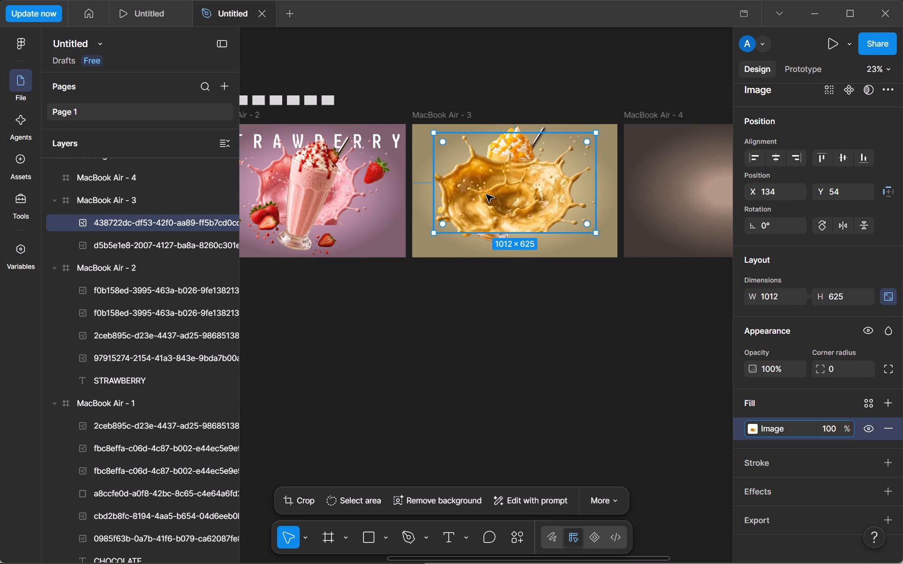
Crop a thin strip off the top of the mango splash image.
left_click(315, 502)
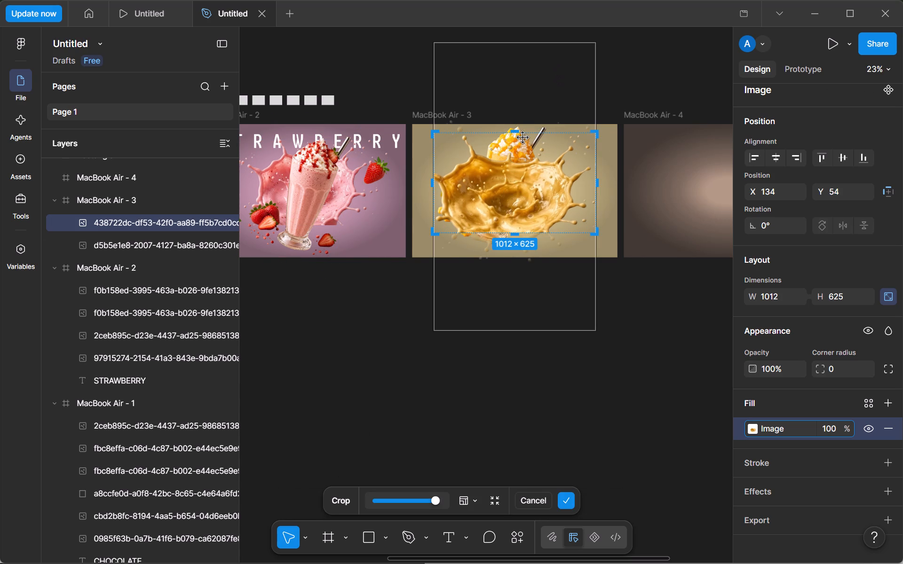
left_click_drag(517, 130, 517, 139)
left_click(420, 365)
left_click(596, 334)
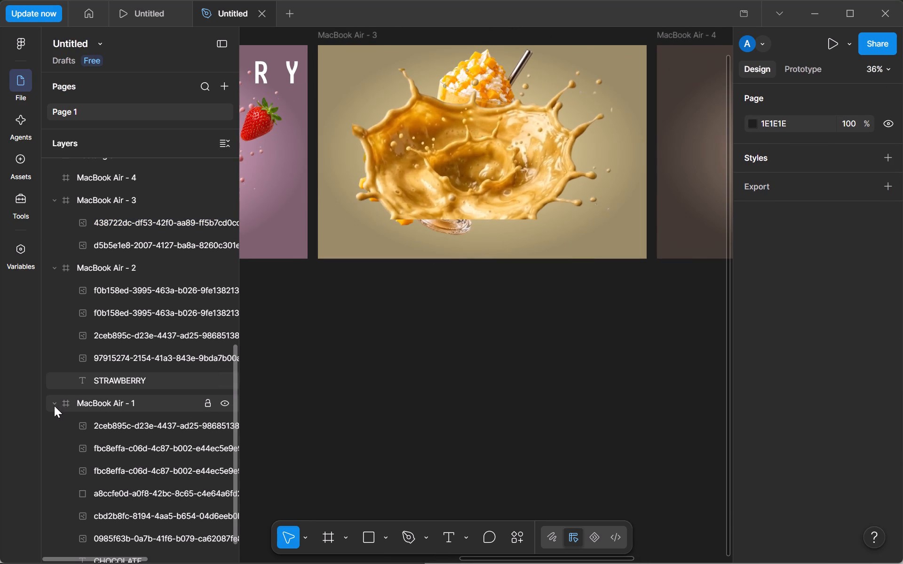
Collapse the contents of MacBook Air - 1 and MacBook Air - 2 in the layer list.
left_click(54, 406)
left_click(53, 404)
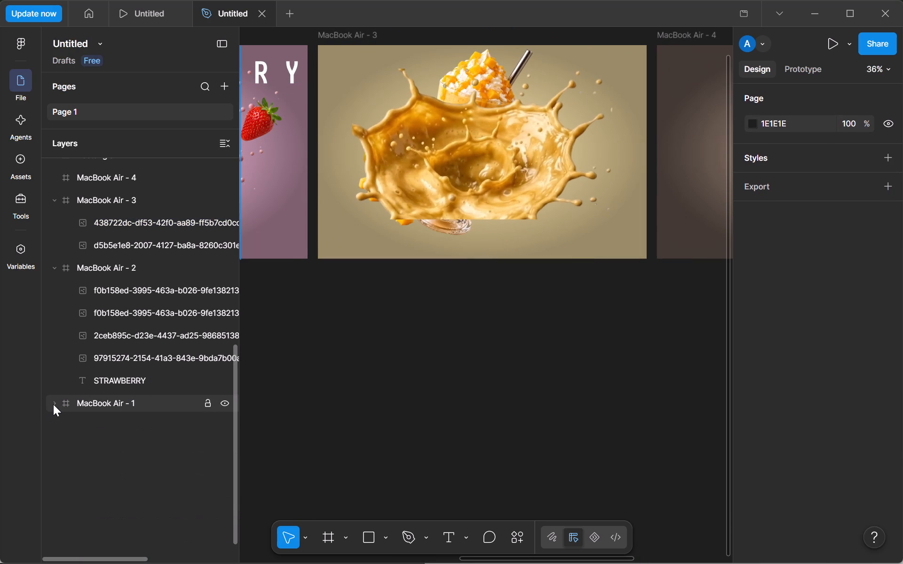
left_click(53, 273)
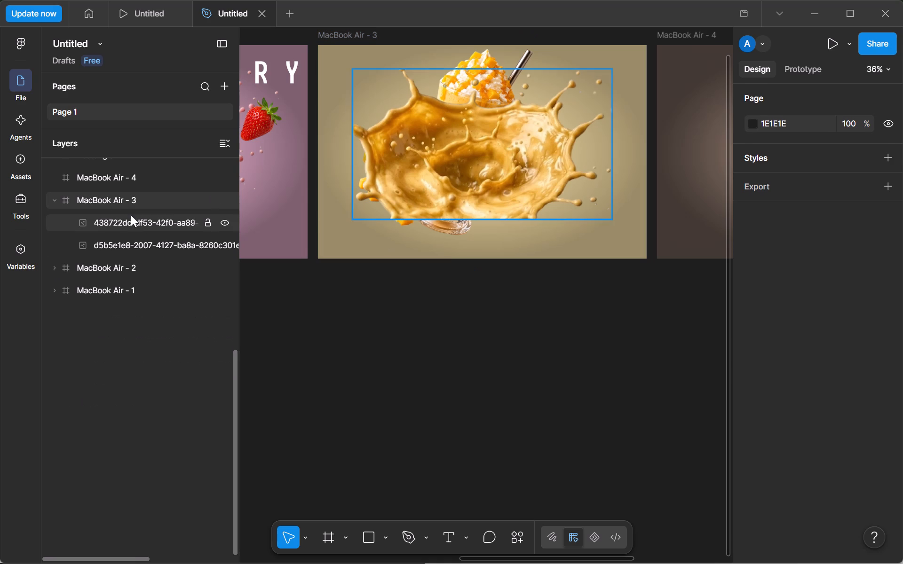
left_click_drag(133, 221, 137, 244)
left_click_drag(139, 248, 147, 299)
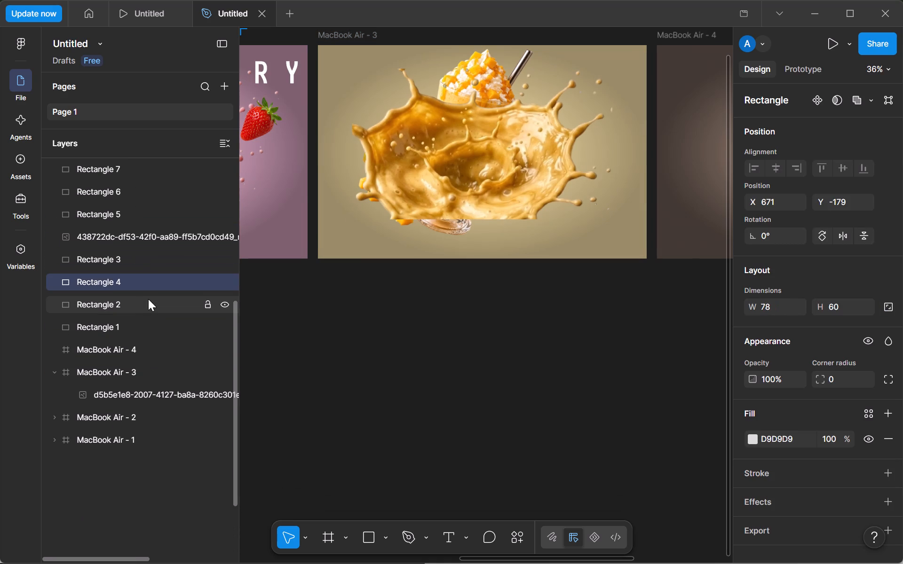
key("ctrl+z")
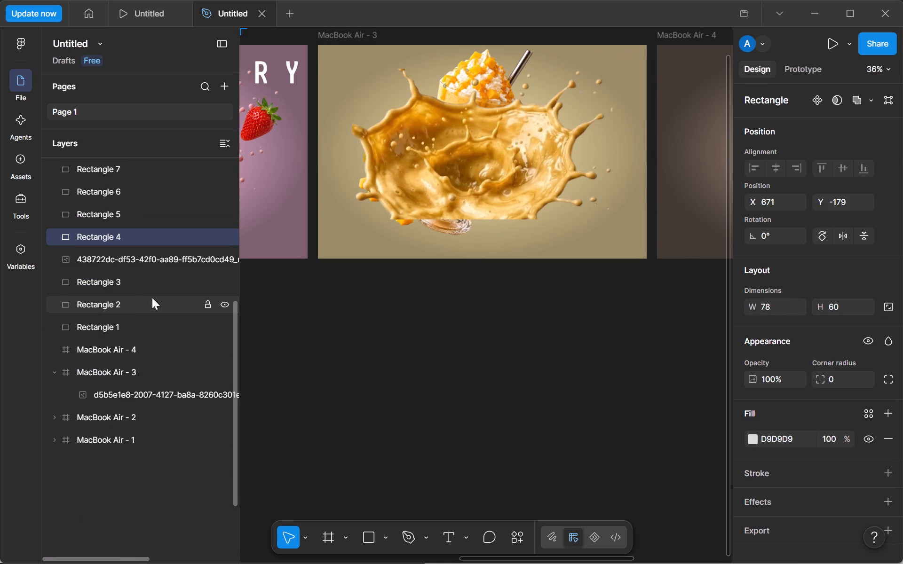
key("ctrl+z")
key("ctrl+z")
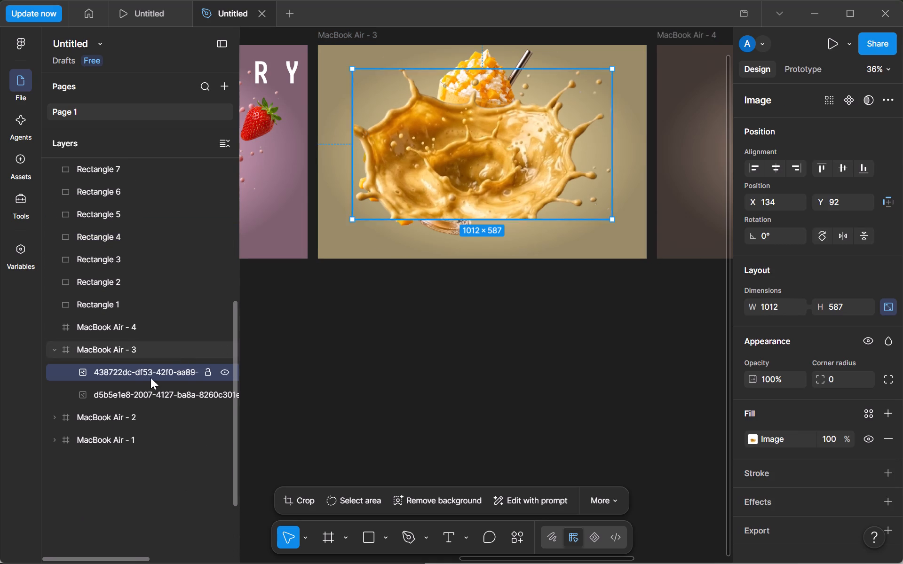
Reorder the mango splash layer below the mango glass layer within MacBook Air - 3.
left_click_drag(129, 371, 130, 398)
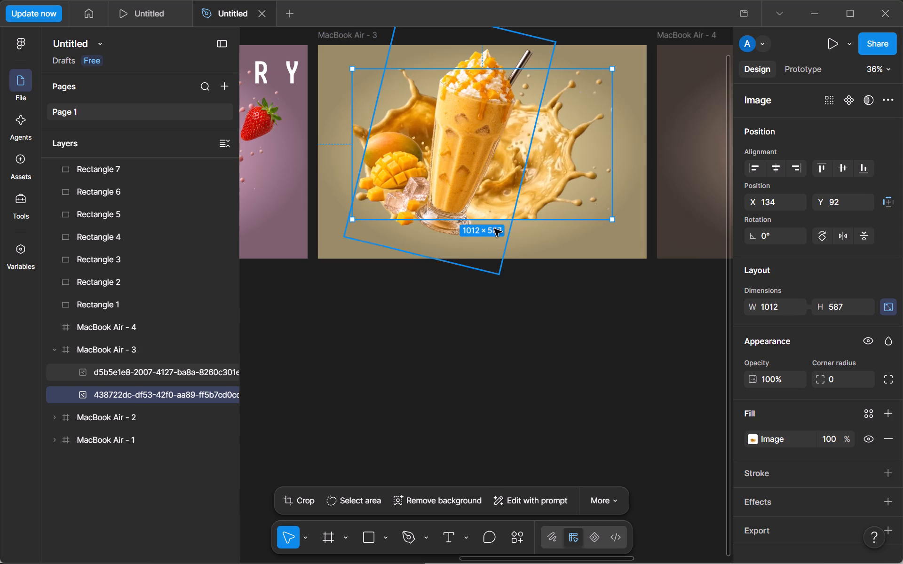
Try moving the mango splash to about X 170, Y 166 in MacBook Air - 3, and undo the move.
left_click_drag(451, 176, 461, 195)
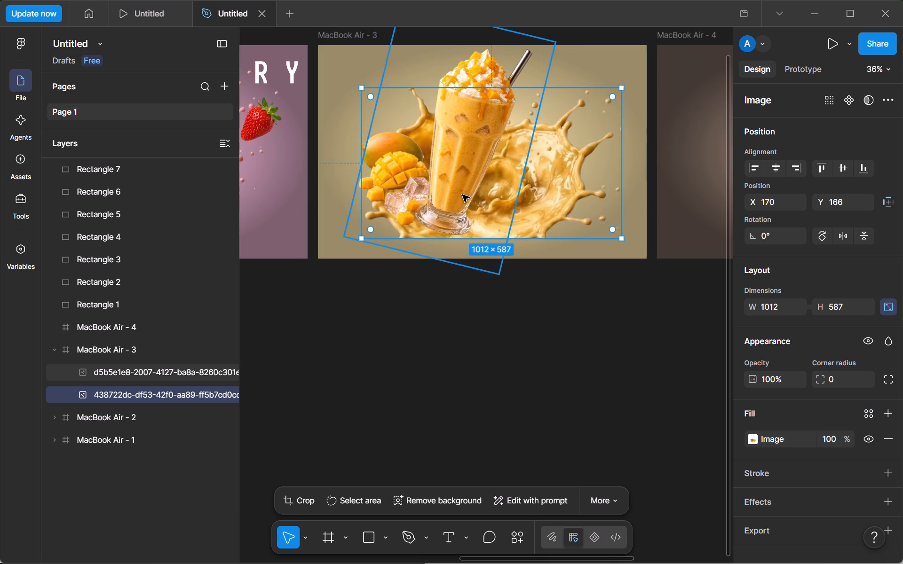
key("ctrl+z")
Move the mango glass image right and down within MacBook Air - 3 to about X 206, Y -96.
left_click_drag(545, 321, 545, 315)
left_click_drag(474, 172, 494, 196)
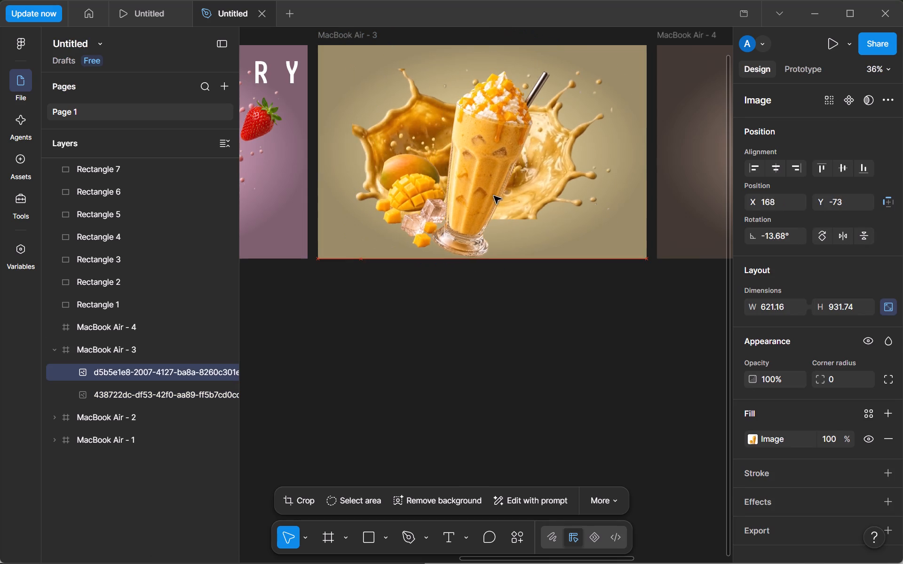
left_click_drag(494, 196, 501, 189)
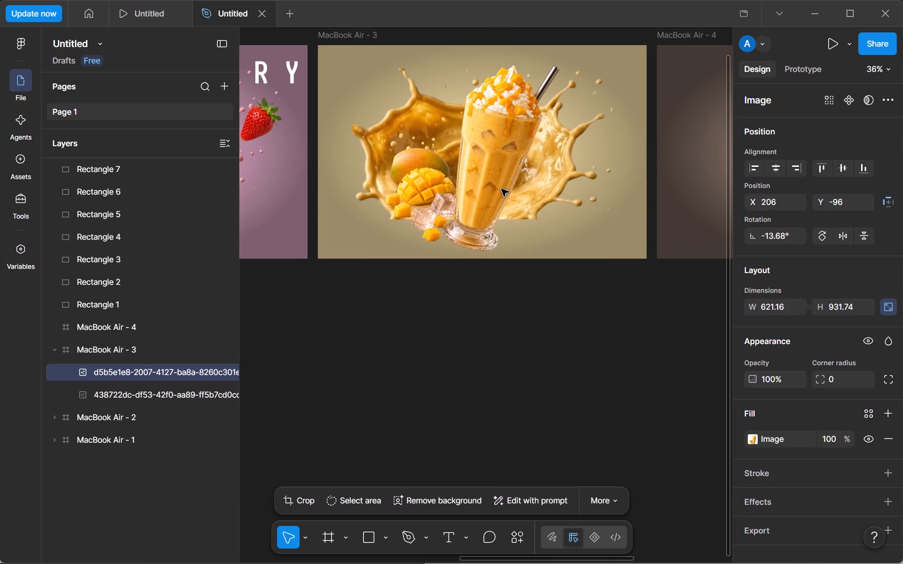
left_click_drag(501, 189, 503, 188)
Enlarge the mango glass image to about 650 × 976 and position it at about X 209, Y -116.
left_click_drag(530, 290, 530, 298)
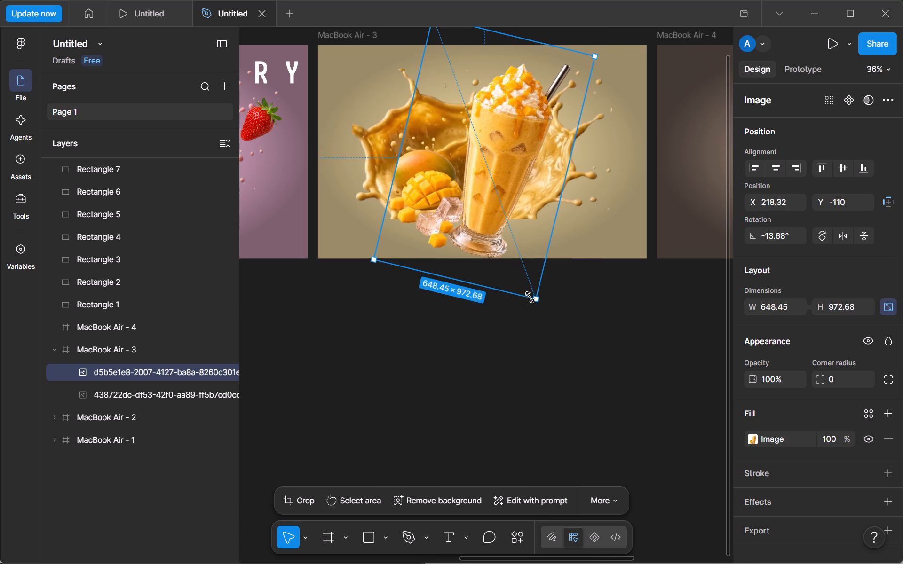
left_click_drag(530, 298, 530, 298)
left_click_drag(497, 210, 492, 211)
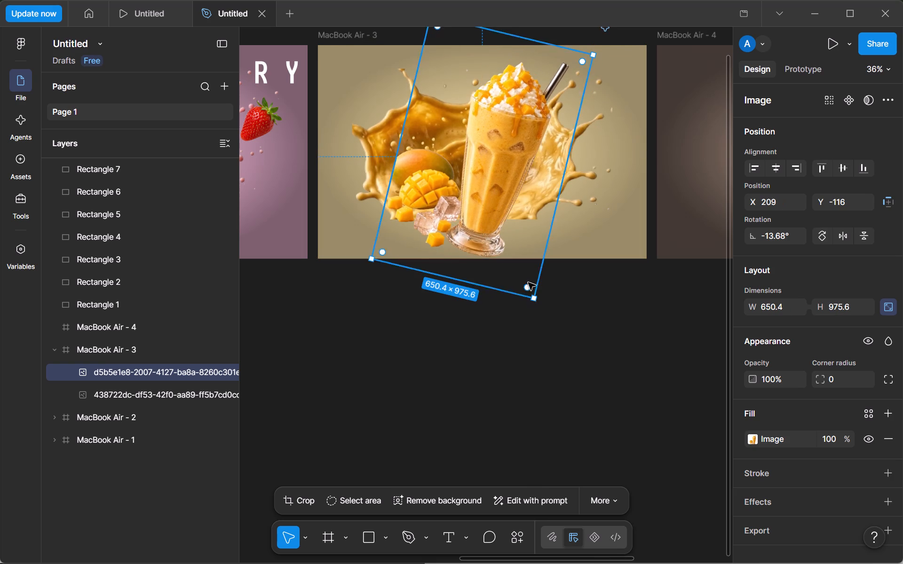
left_click(543, 341)
scroll(545, 341, "right", 3)
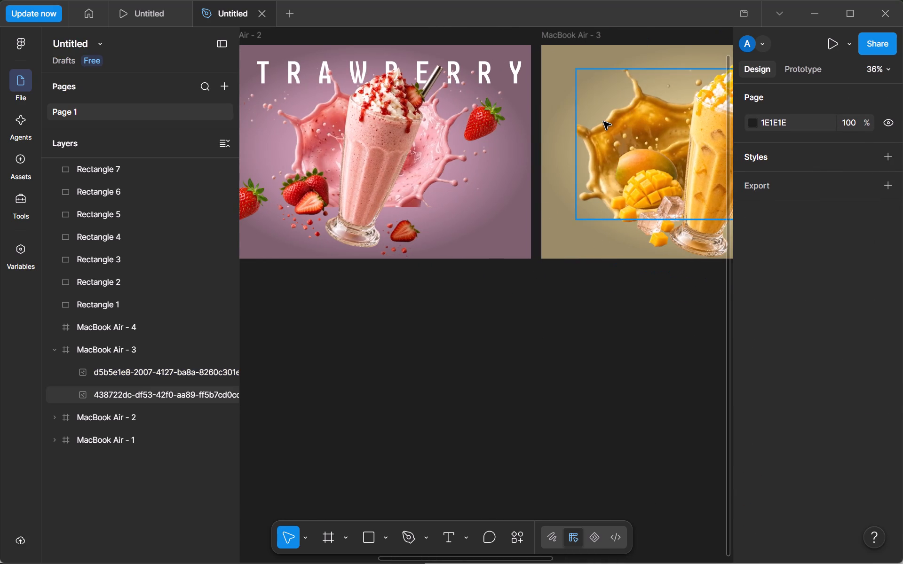
scroll(603, 122, "left", 1)
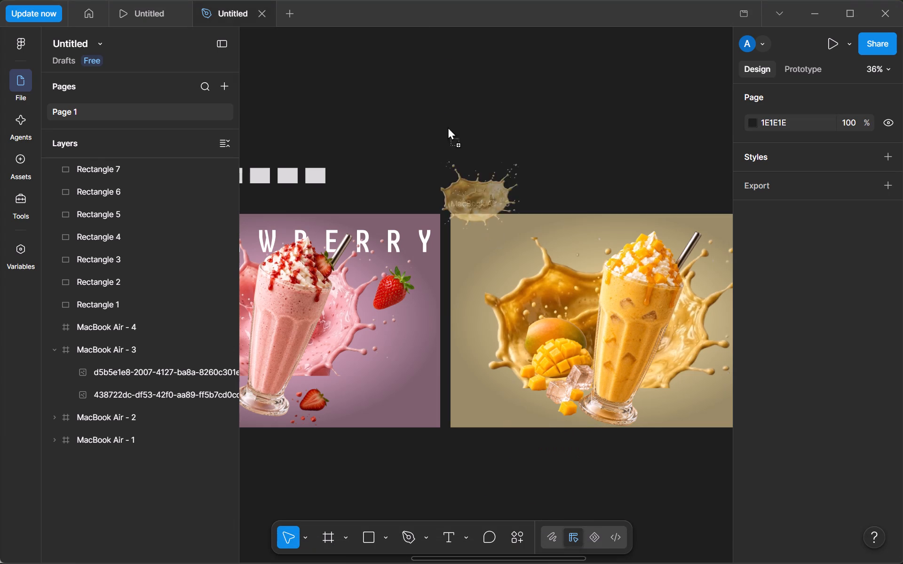
left_click_drag(448, 127, 545, 434)
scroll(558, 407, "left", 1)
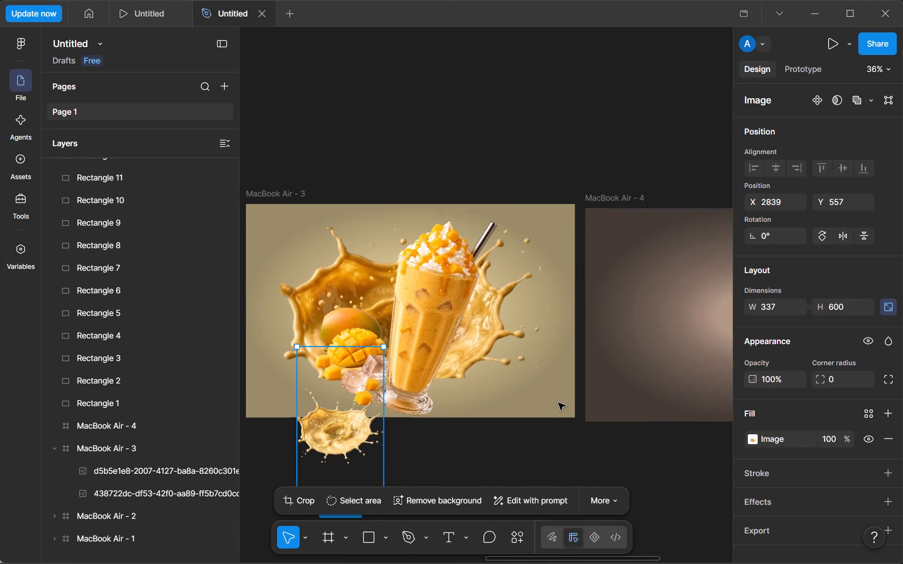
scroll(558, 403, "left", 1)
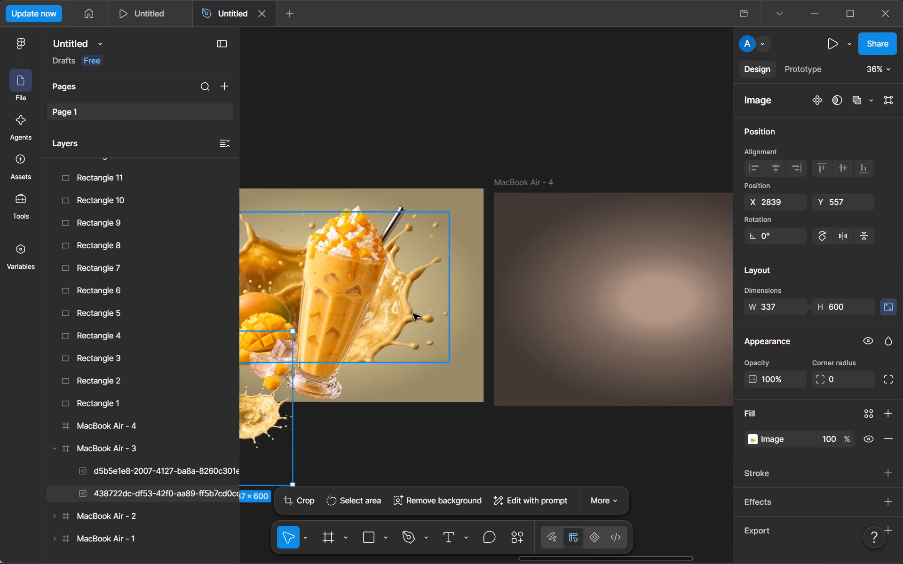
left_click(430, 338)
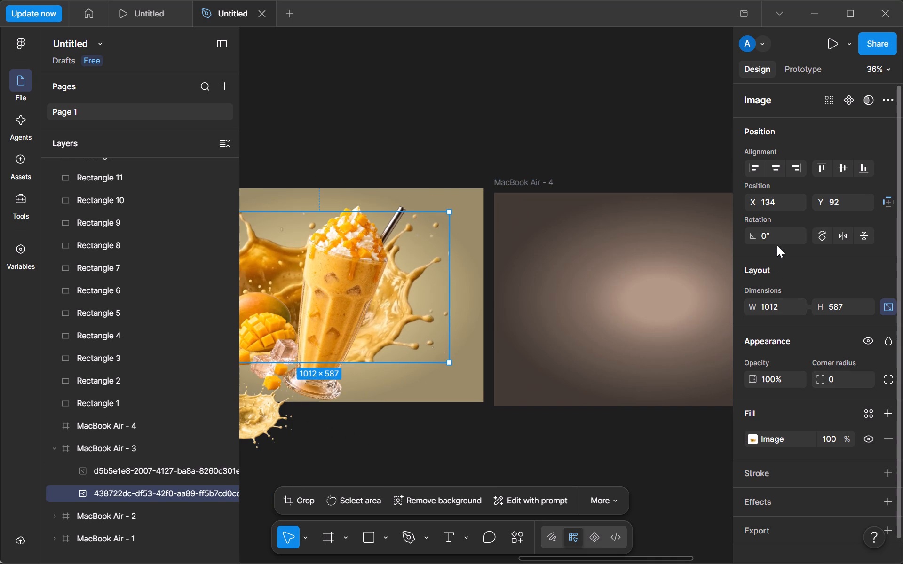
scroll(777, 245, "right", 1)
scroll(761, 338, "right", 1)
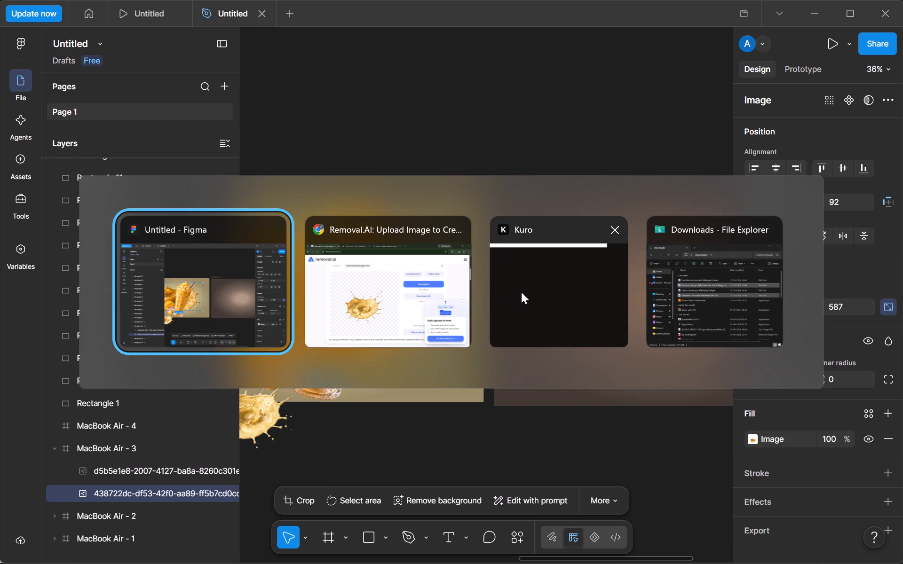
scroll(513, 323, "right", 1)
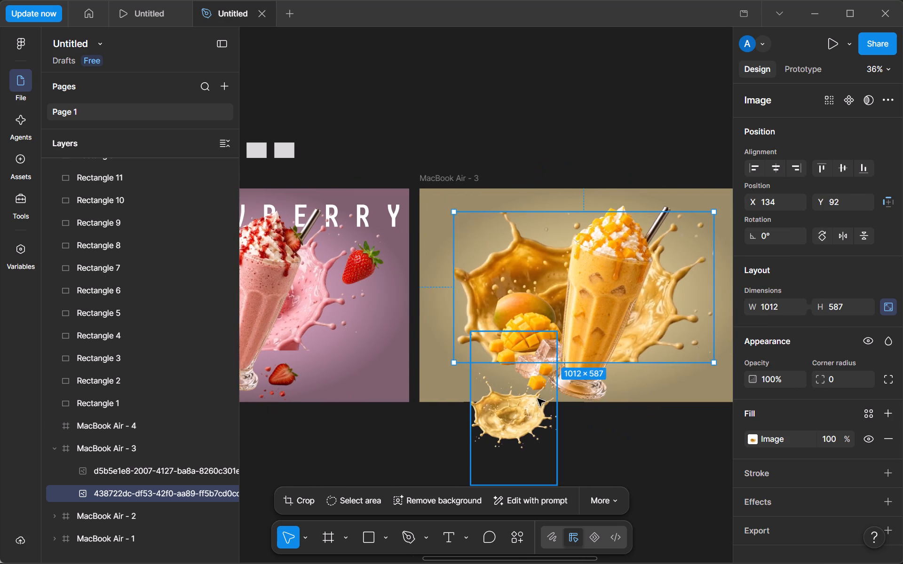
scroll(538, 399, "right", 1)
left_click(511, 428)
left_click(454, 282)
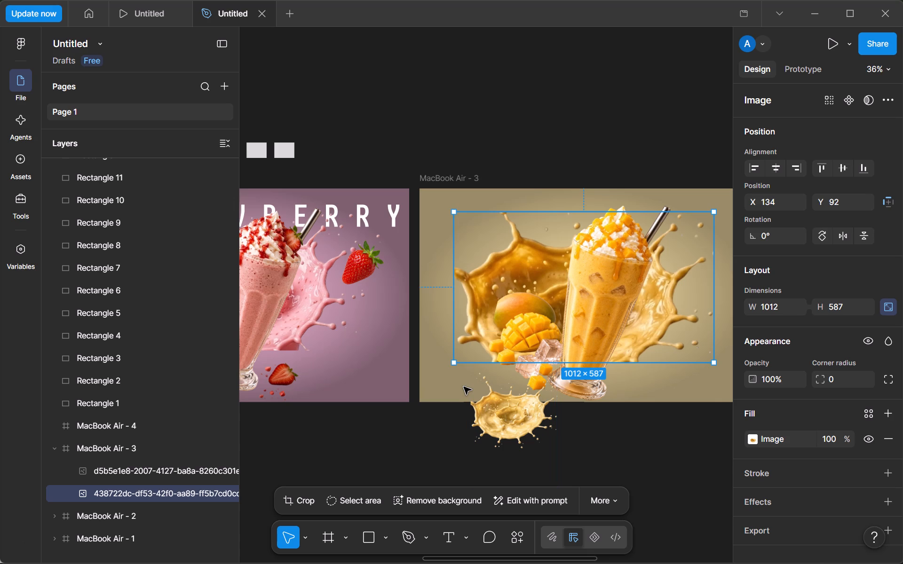
Crop the empty areas above and below the new mango splash, reducing the image to about 337 × 296.
left_click(536, 433)
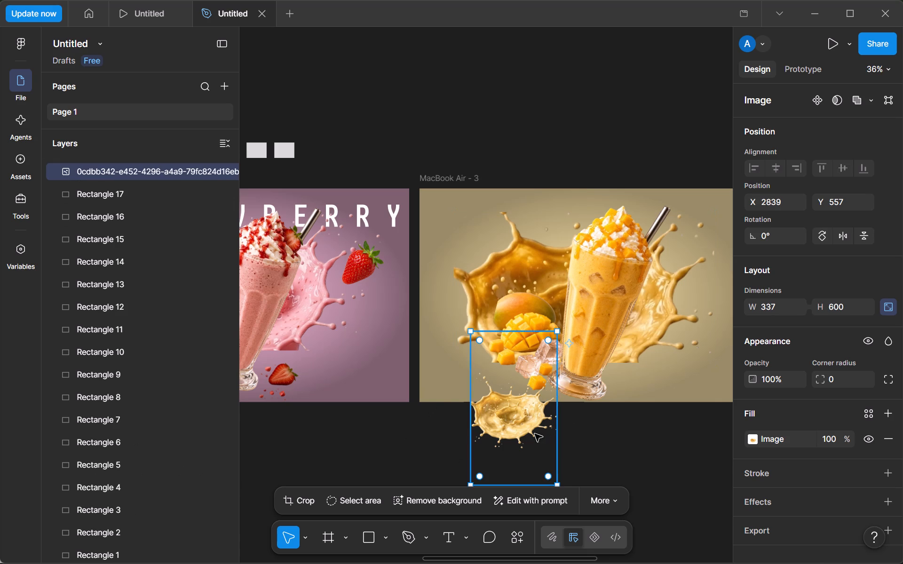
left_click(300, 495)
left_click_drag(515, 483, 515, 474)
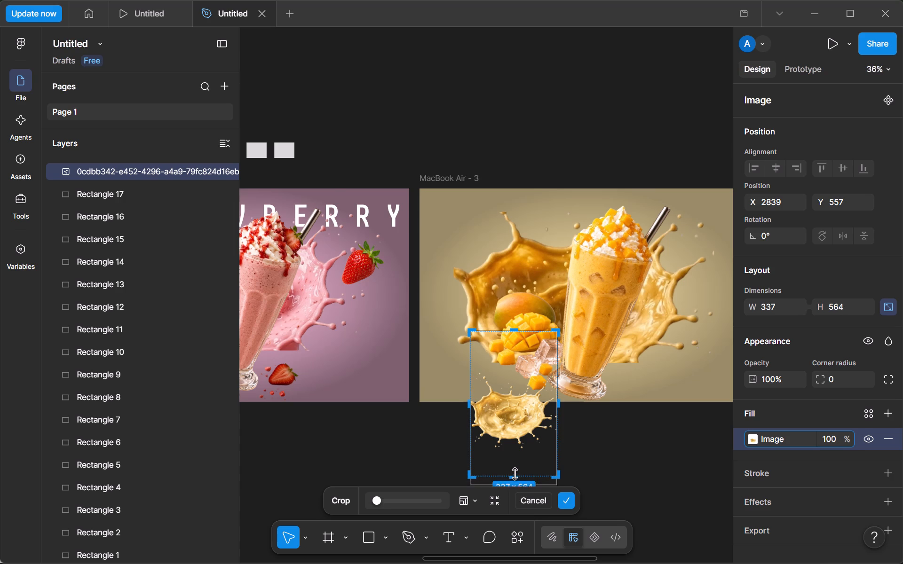
left_click_drag(515, 474, 514, 451)
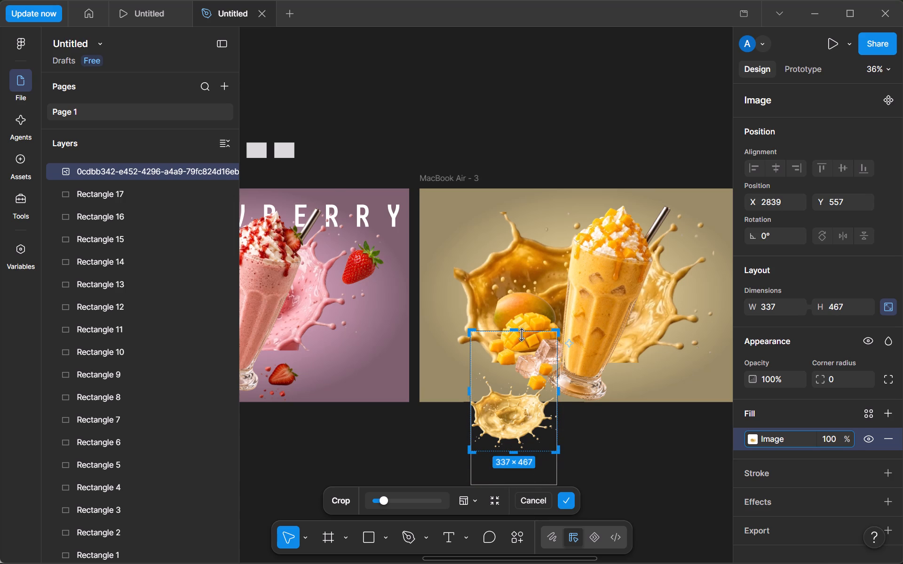
left_click_drag(519, 333, 518, 371)
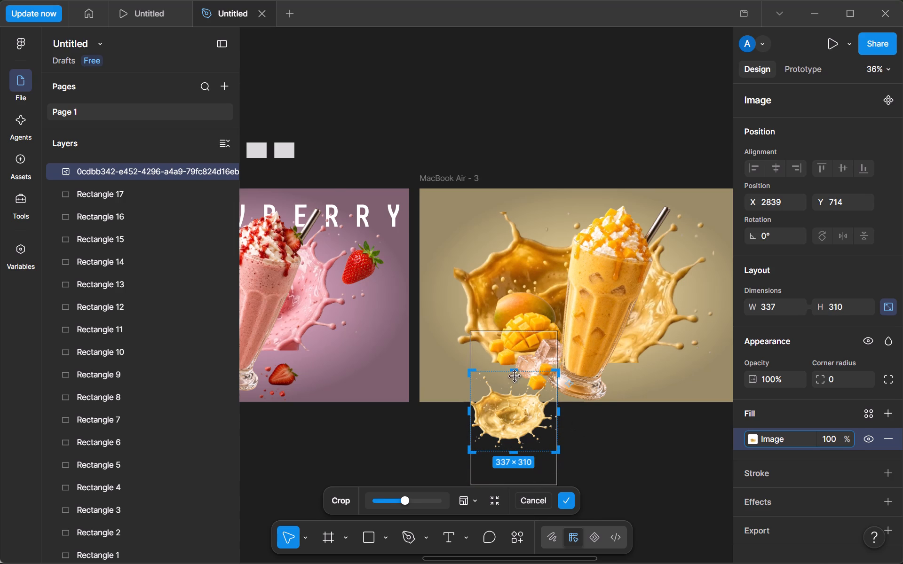
left_click_drag(518, 369, 517, 375)
left_click(620, 445)
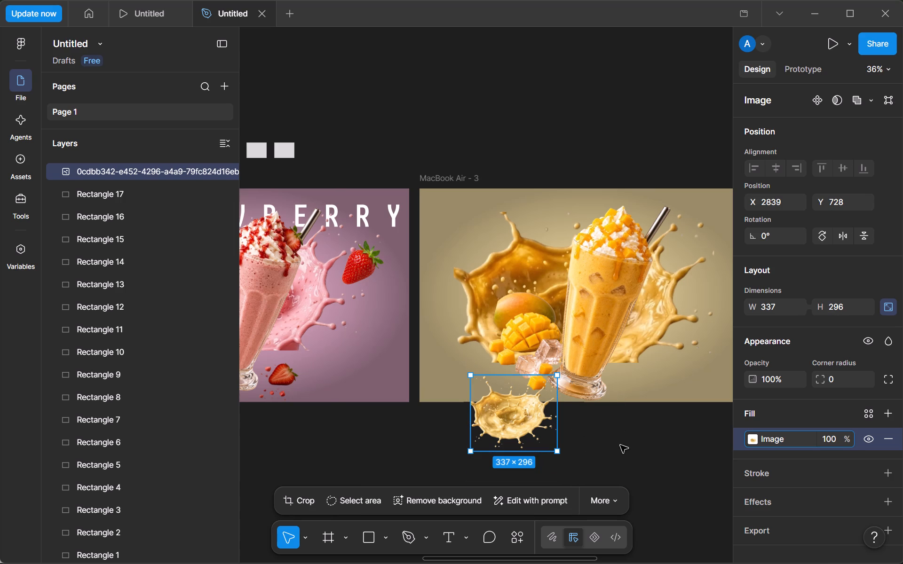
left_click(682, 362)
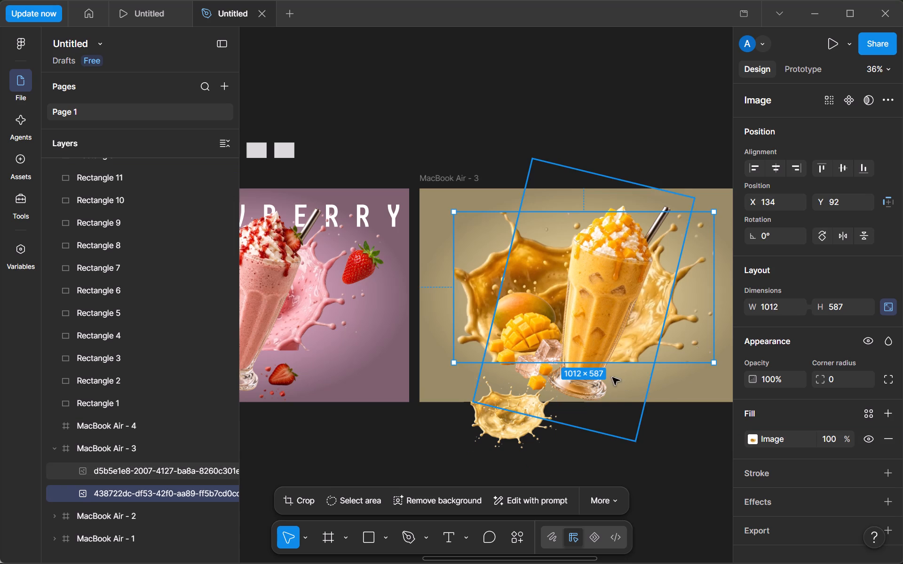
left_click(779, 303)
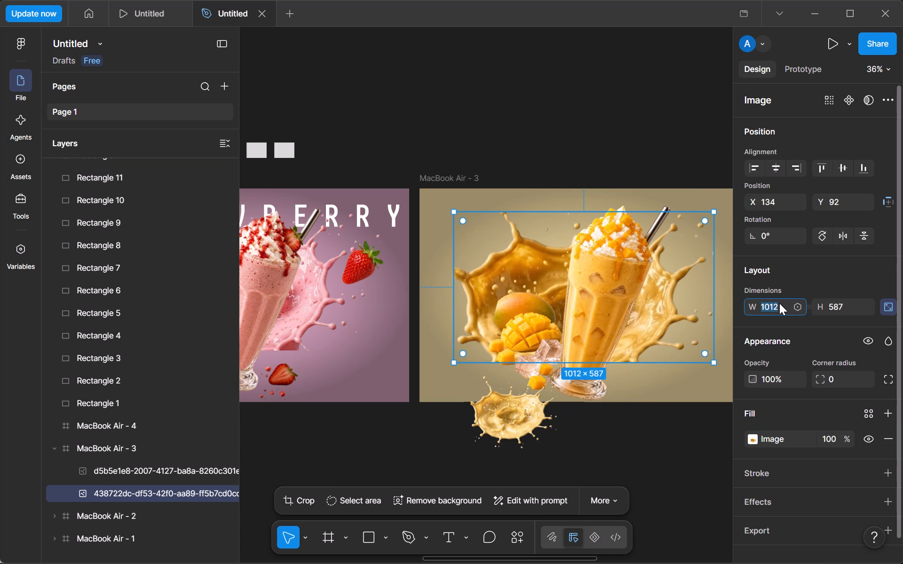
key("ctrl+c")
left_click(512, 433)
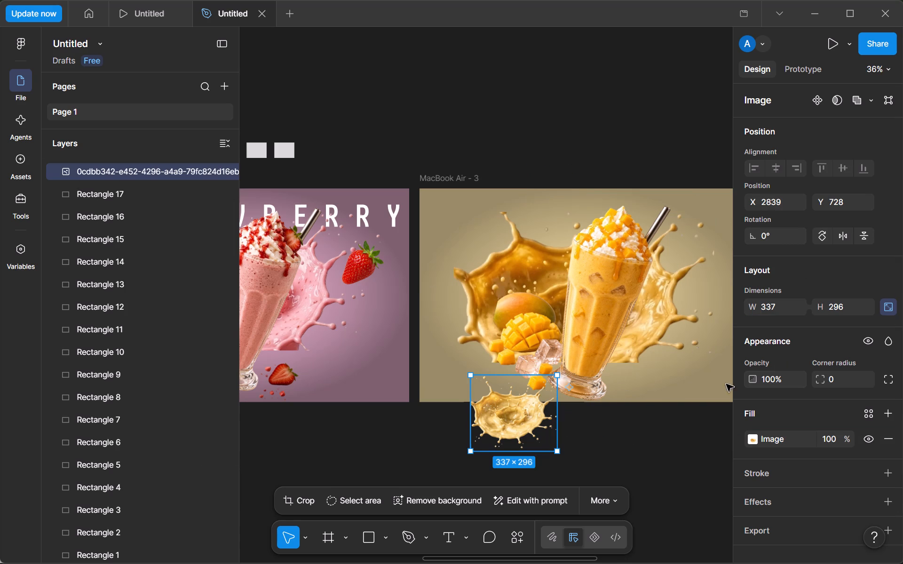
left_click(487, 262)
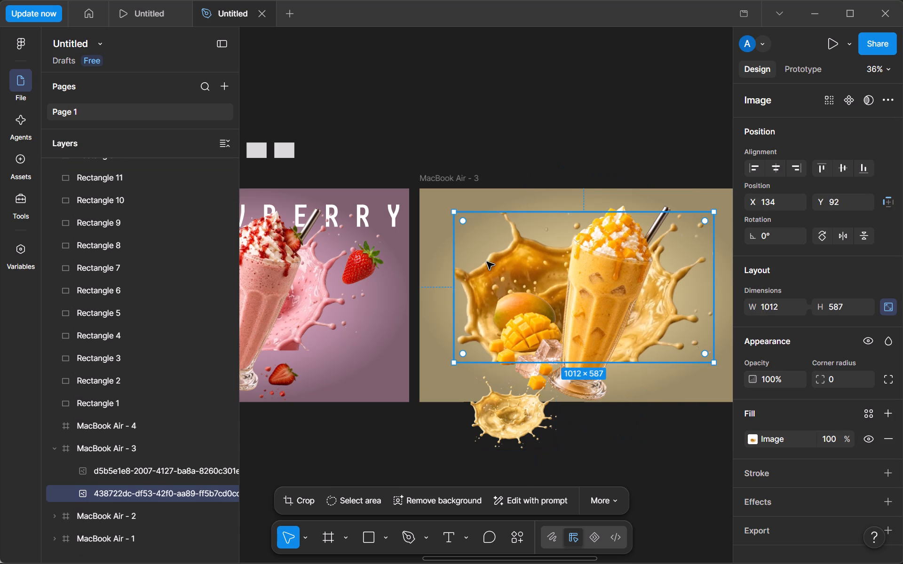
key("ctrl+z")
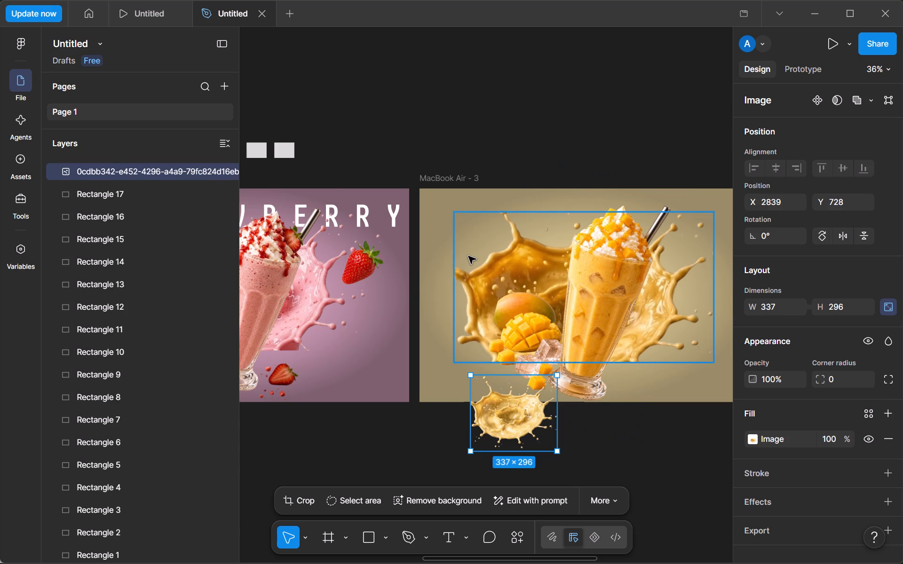
Cut the old darker mango splash image out of the MacBook Air - 3 frame.
left_click(468, 256)
key("ctrl+x")
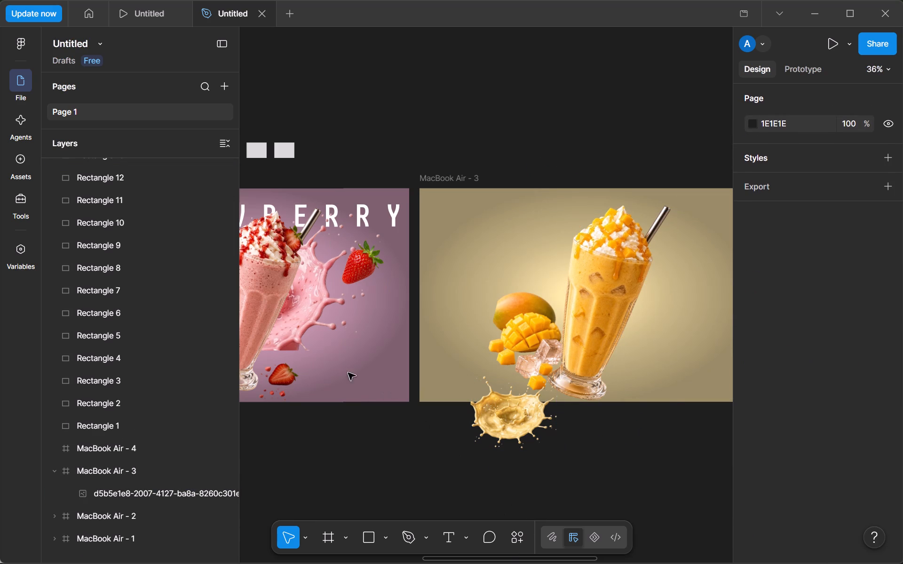
Copy the strawberry splash's width in MacBook Air - 2 and set the new mango splash's width to 1012.
left_click(323, 308)
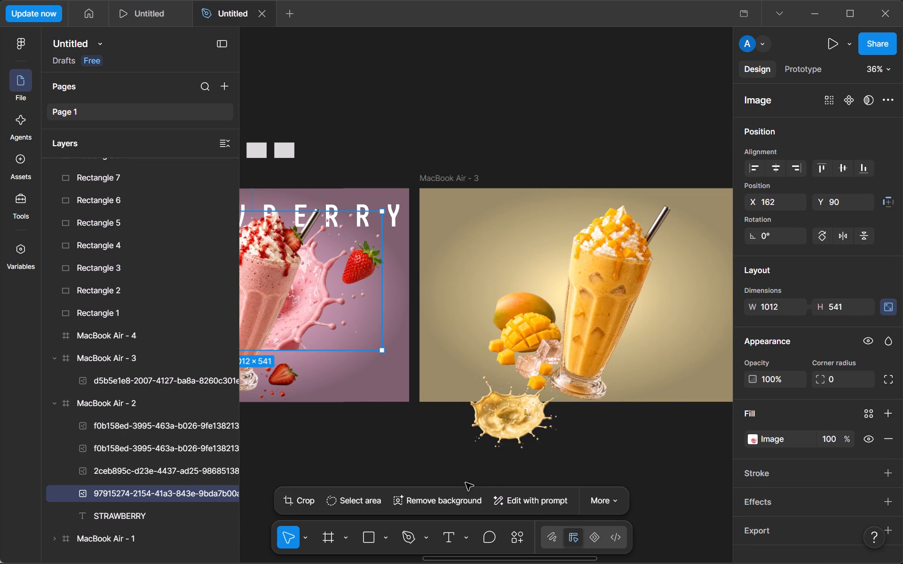
left_click(309, 503)
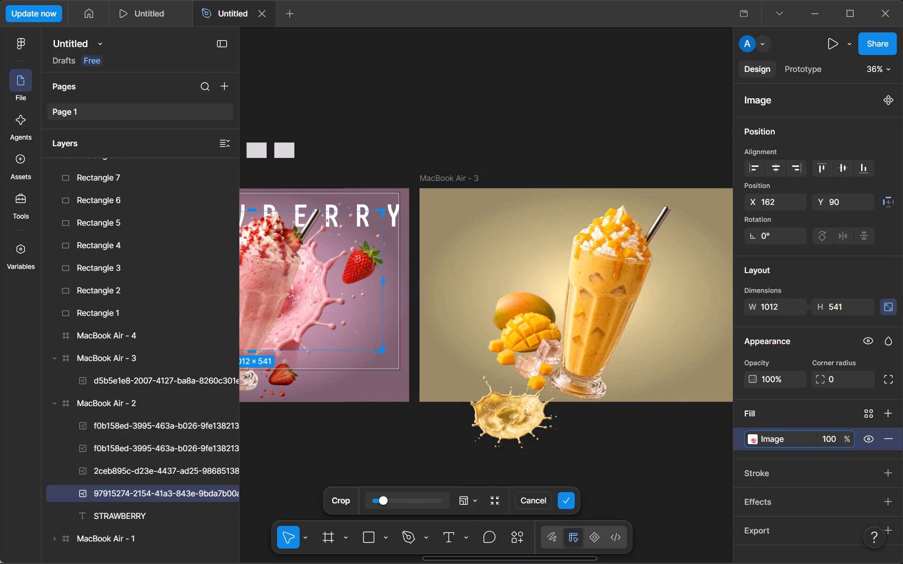
left_click(406, 449)
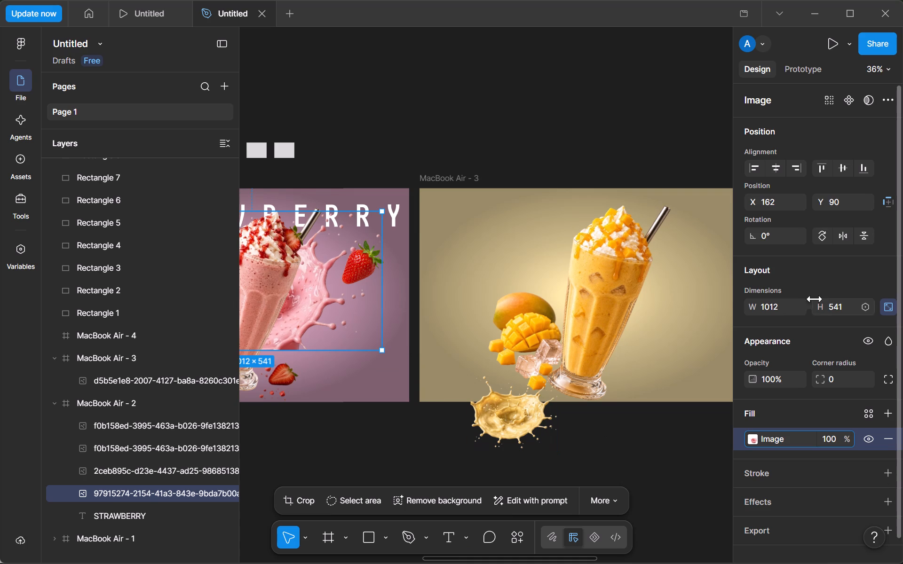
left_click(791, 304)
left_click(788, 287)
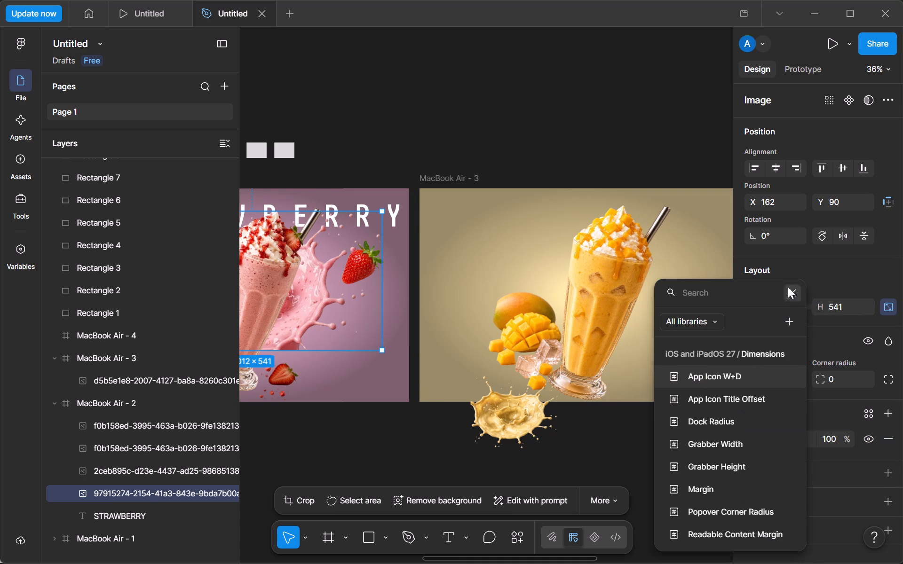
left_click(781, 311)
key("ctrl+c")
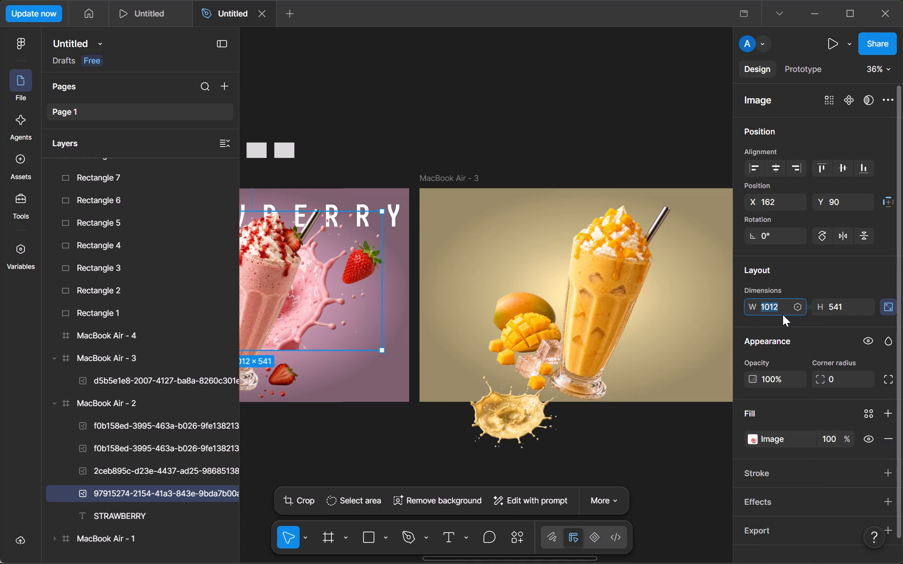
left_click(518, 420)
left_click(788, 309)
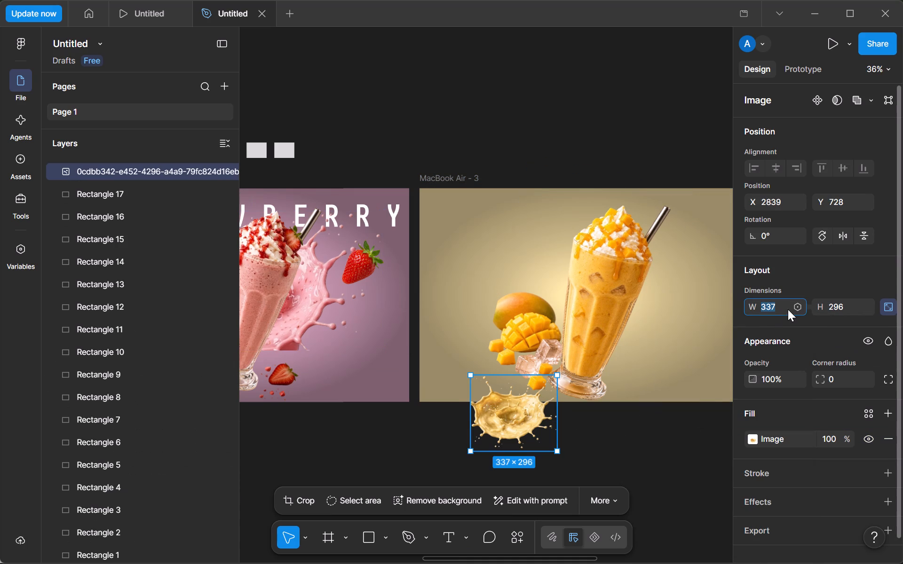
key("ctrl+v")
left_click(634, 478)
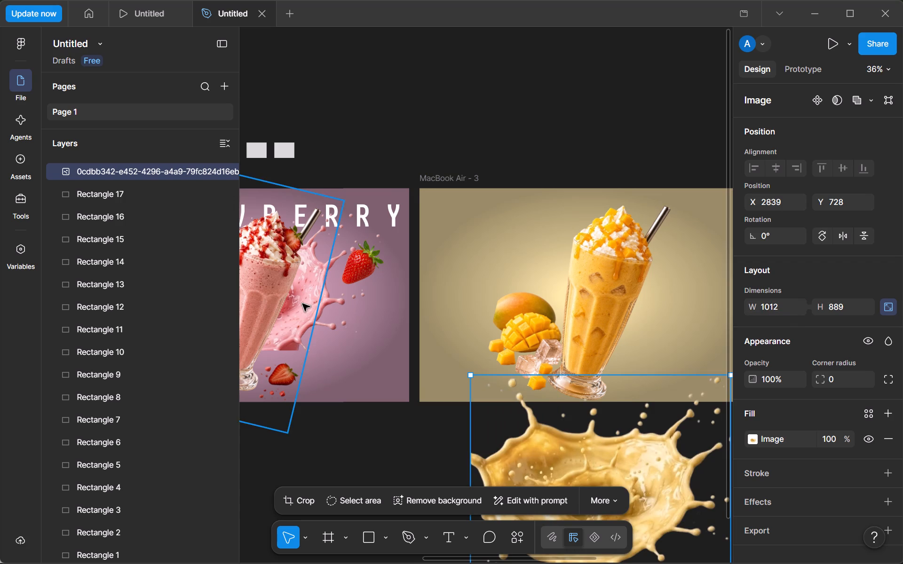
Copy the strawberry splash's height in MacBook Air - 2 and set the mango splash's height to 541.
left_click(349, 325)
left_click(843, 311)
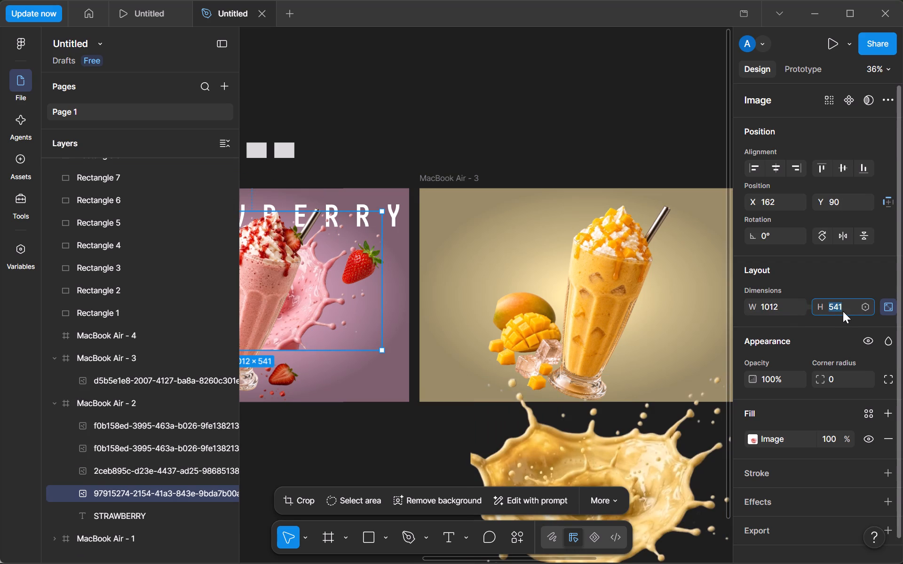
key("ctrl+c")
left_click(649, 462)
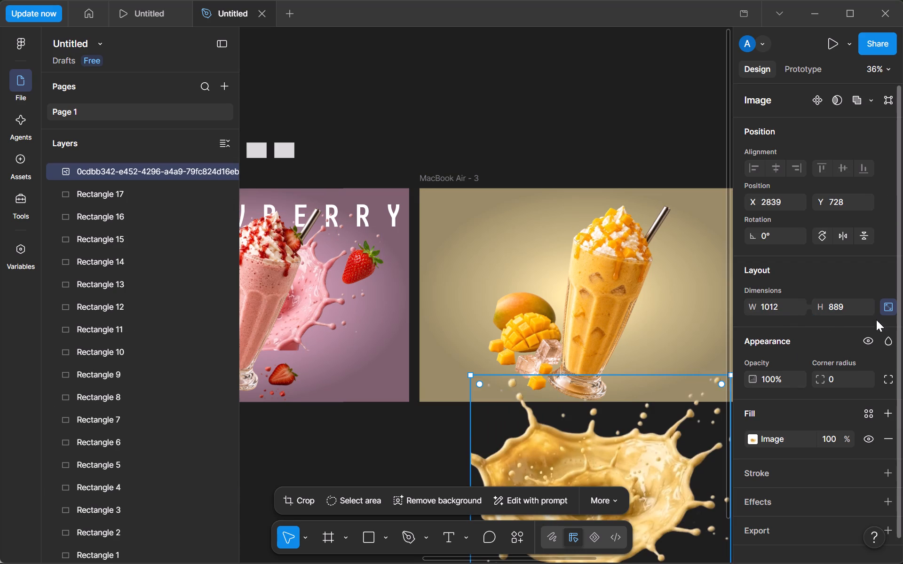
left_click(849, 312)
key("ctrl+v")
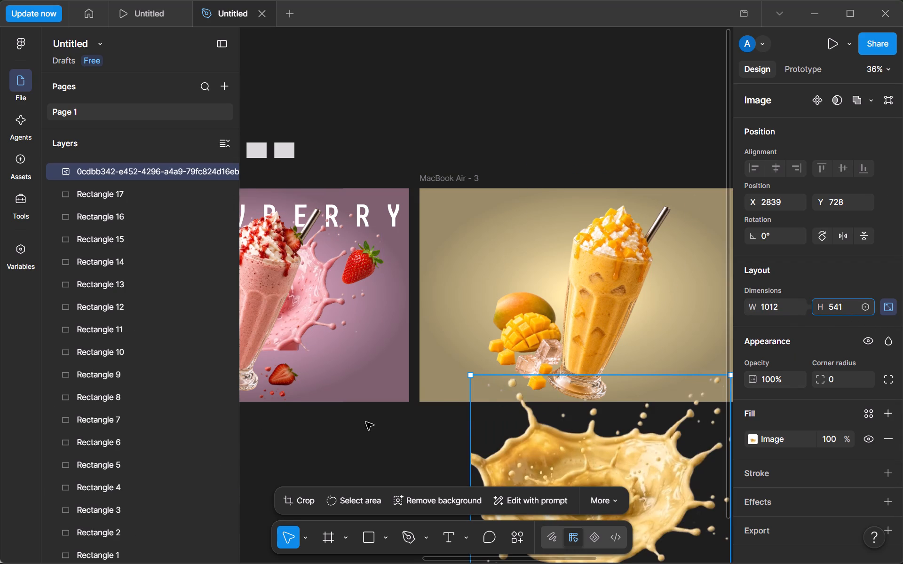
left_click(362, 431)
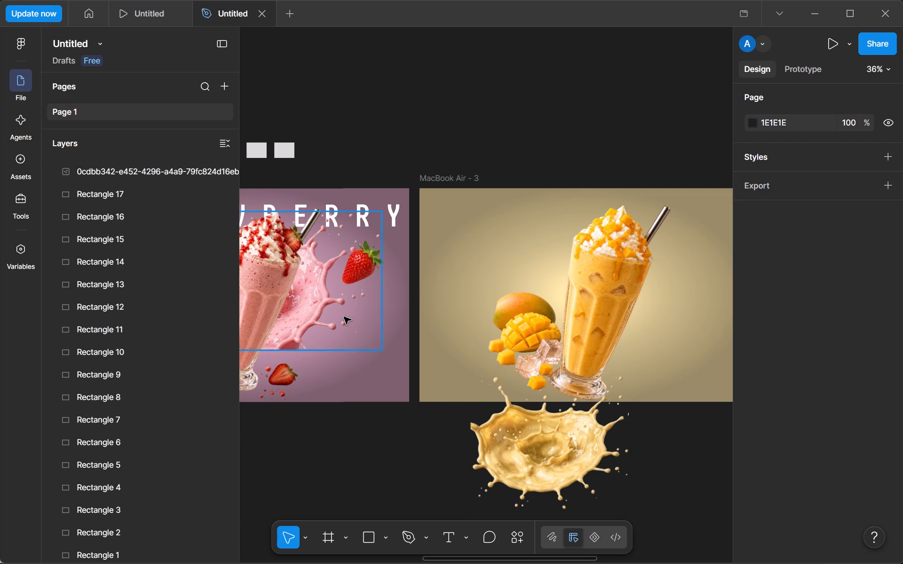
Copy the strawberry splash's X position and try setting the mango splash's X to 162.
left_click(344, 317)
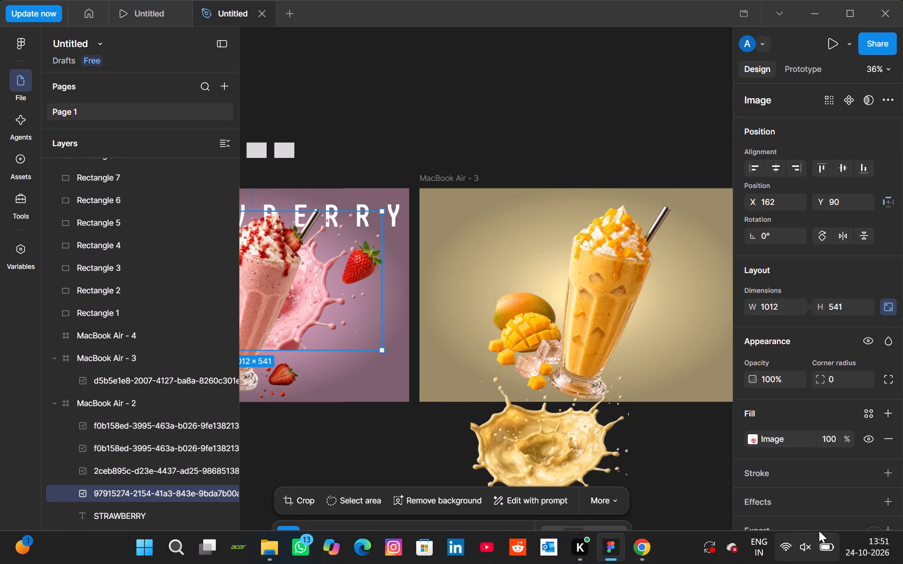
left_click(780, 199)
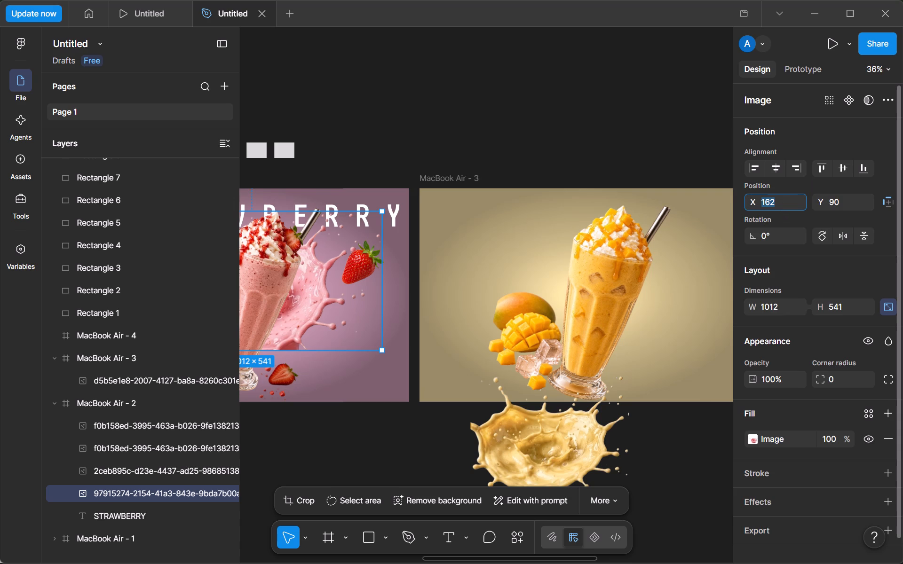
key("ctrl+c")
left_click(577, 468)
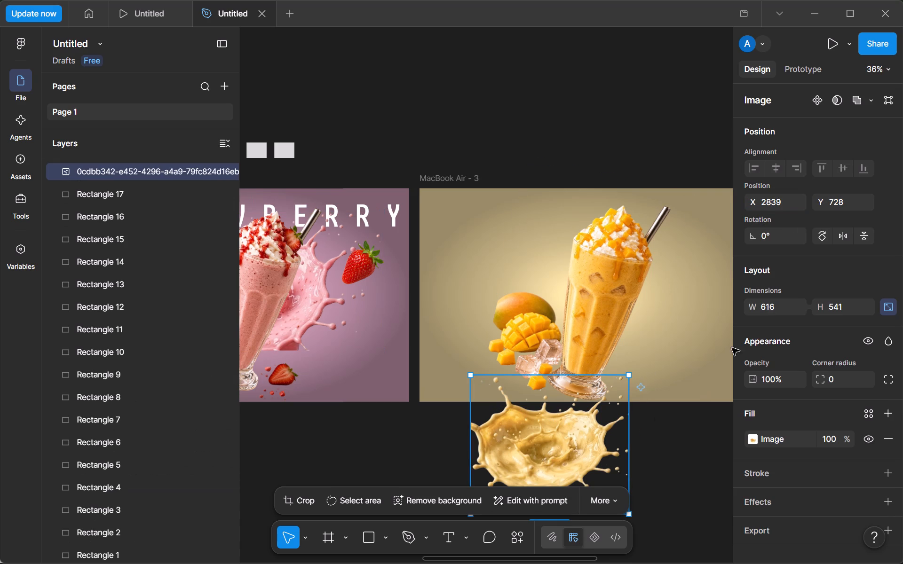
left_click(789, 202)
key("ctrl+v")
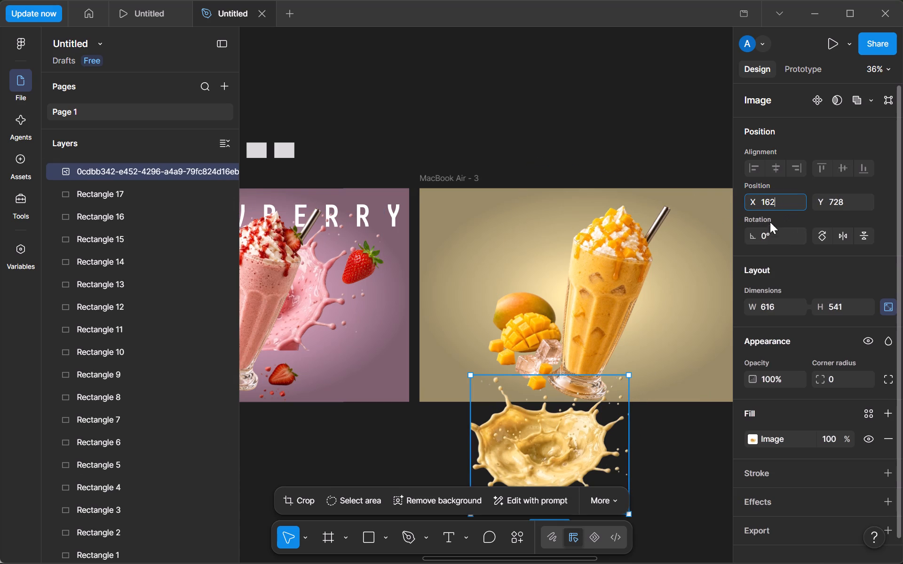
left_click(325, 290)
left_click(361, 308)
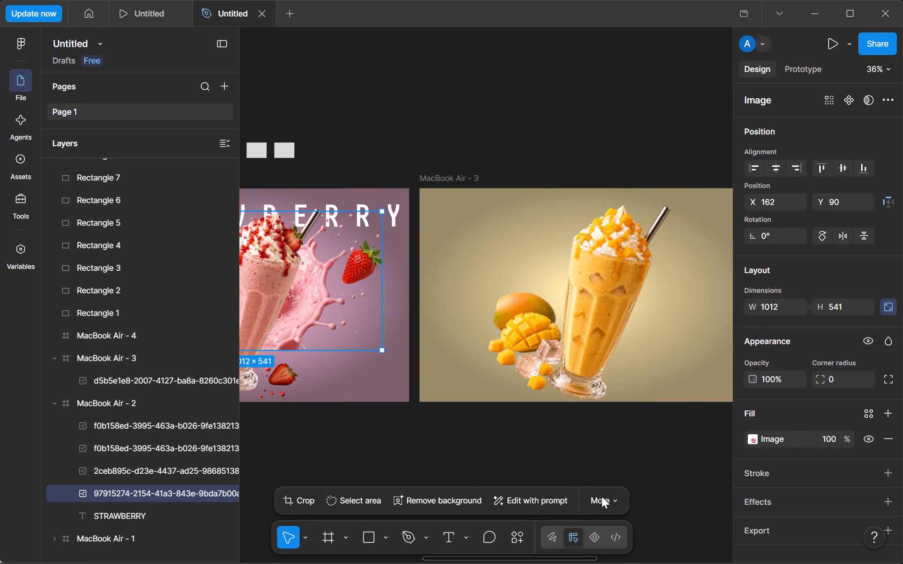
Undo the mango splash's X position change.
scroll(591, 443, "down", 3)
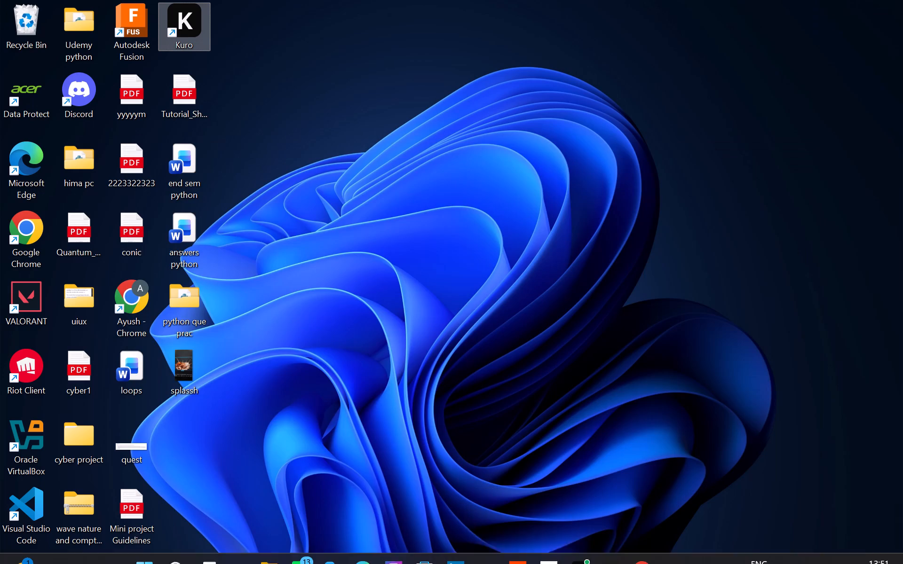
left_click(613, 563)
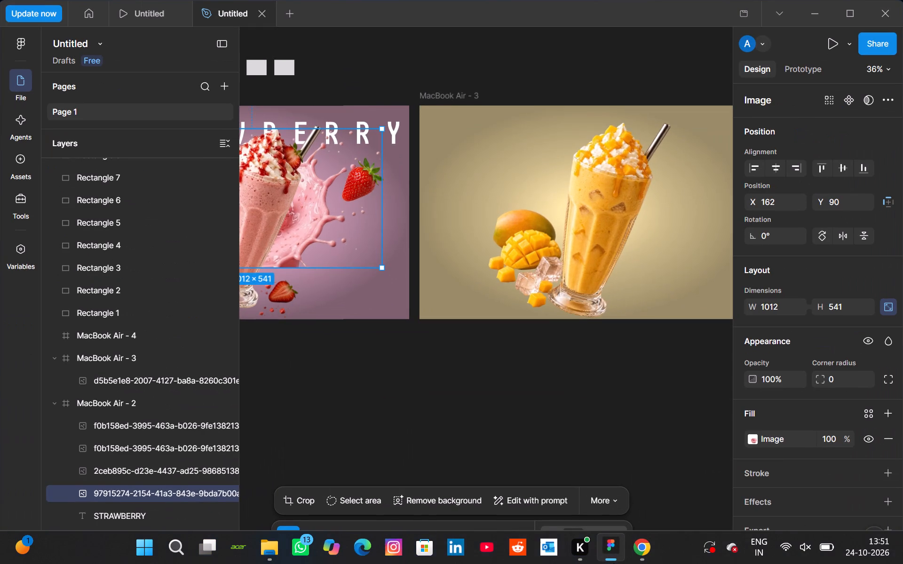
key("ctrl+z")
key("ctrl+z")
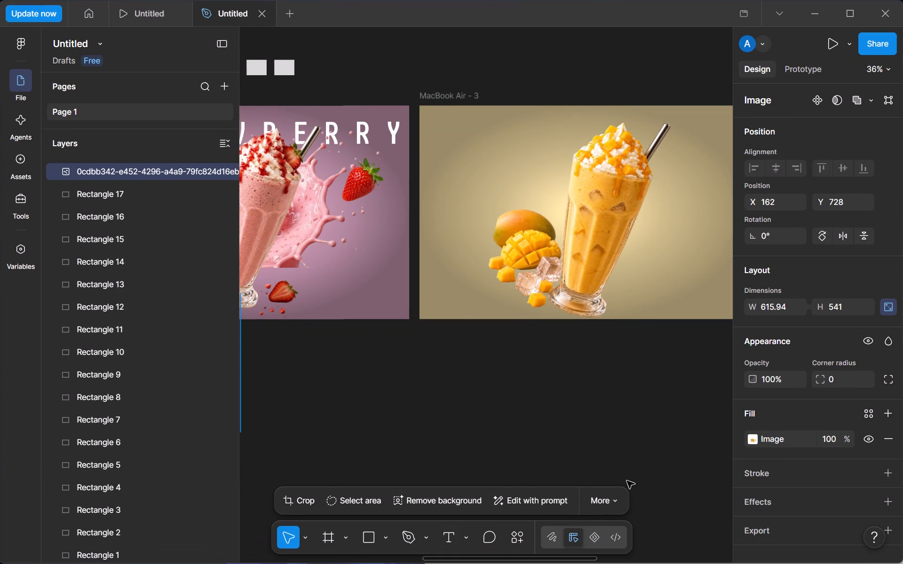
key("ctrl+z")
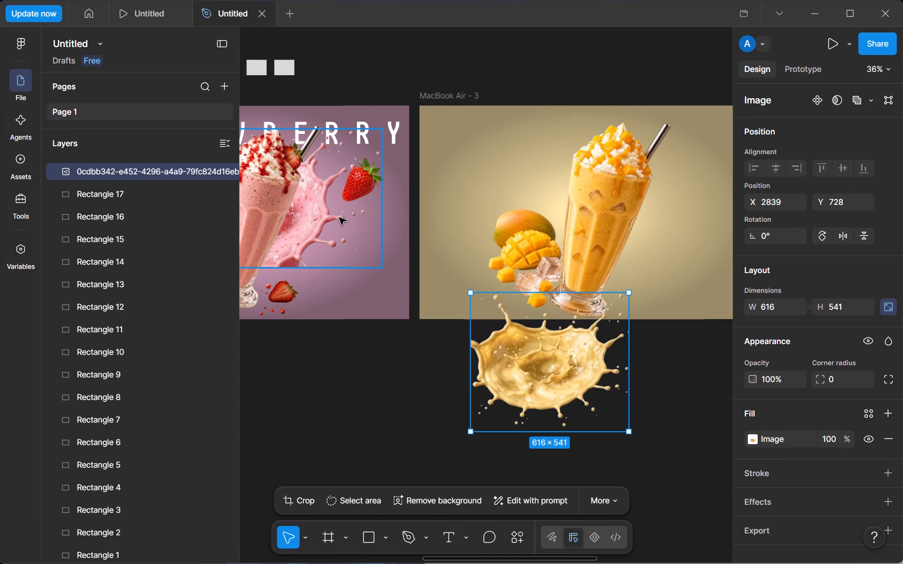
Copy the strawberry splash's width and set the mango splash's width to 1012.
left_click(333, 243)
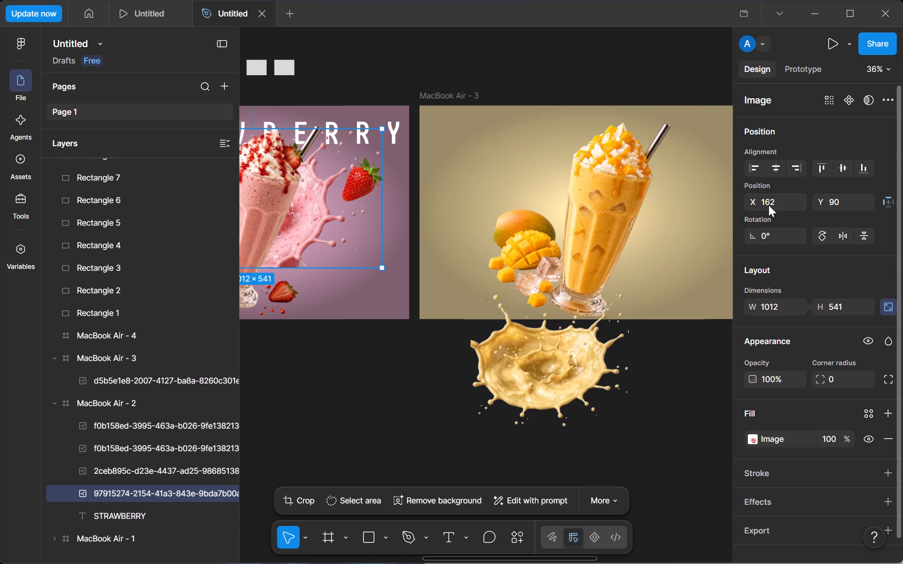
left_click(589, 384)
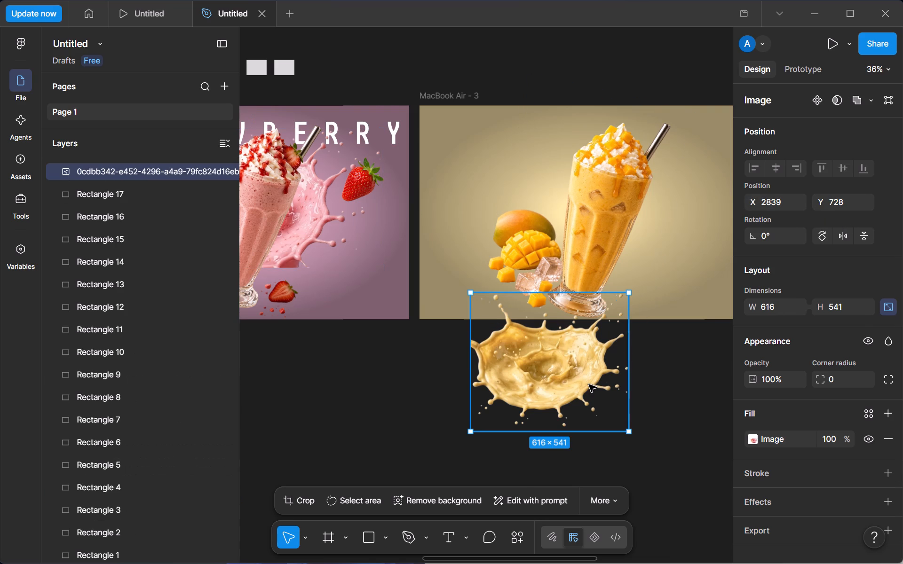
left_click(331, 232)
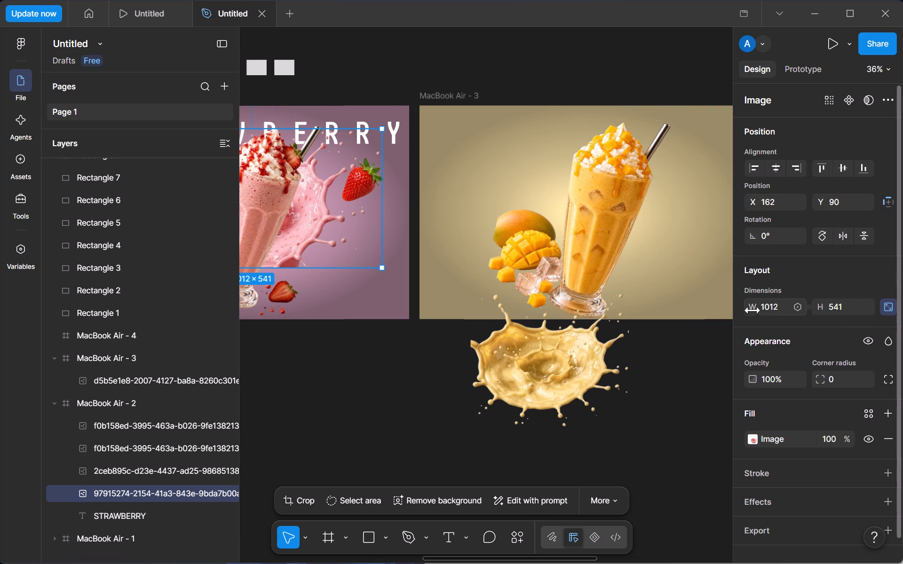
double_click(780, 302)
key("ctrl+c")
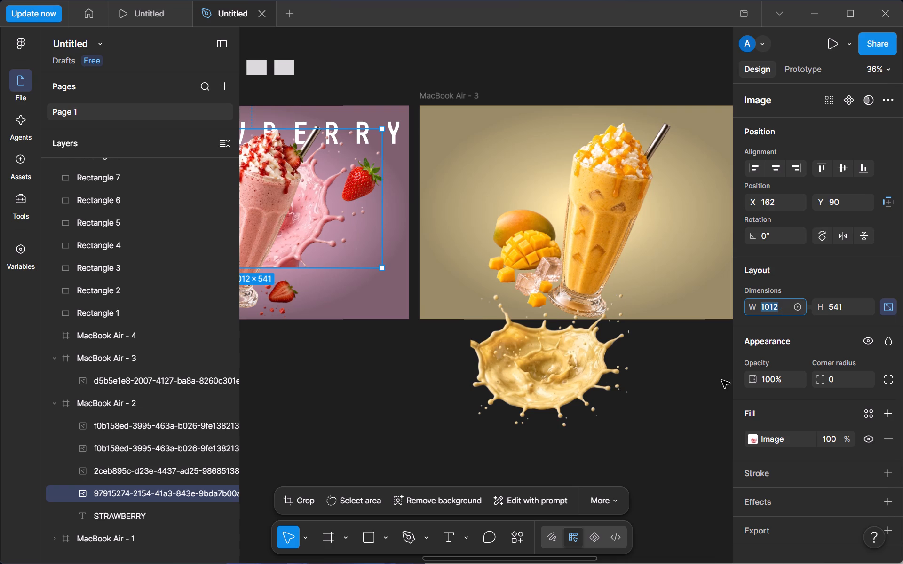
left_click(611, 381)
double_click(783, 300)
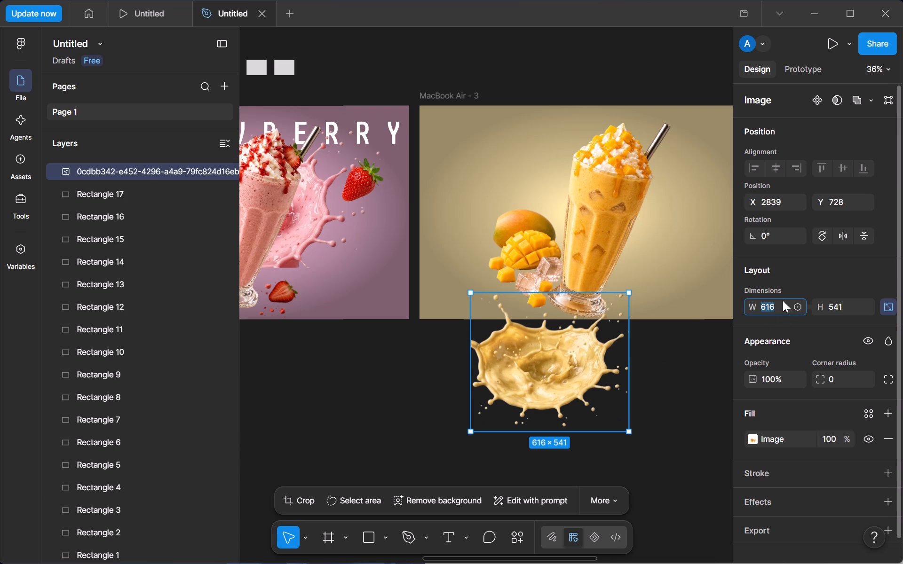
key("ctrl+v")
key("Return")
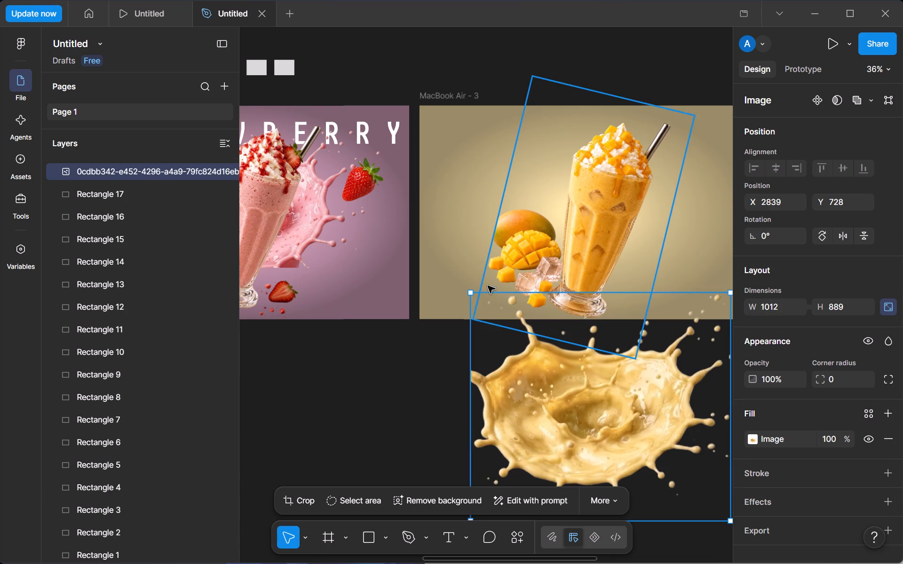
Copy the strawberry splash's height and set the mango splash's height to 541.
left_click(366, 257)
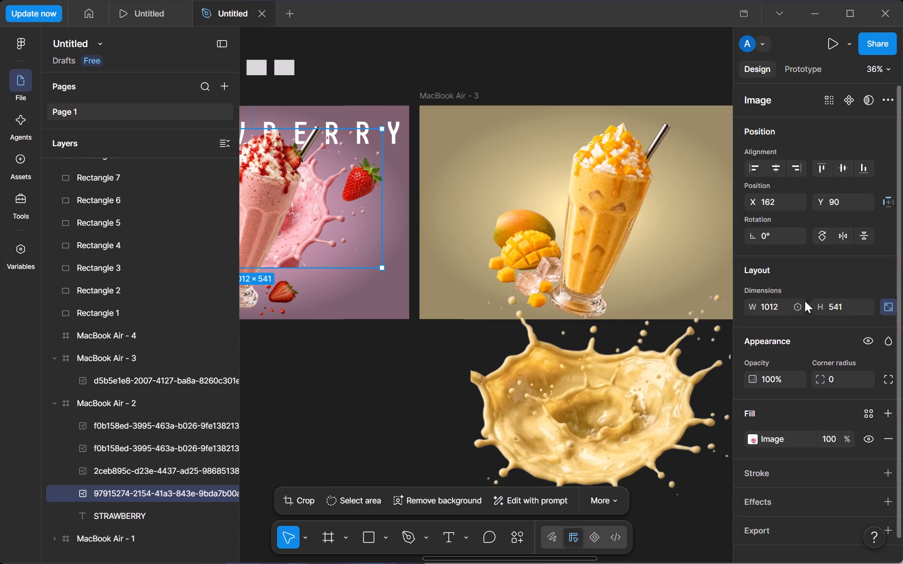
left_click(854, 305)
key("ctrl+c")
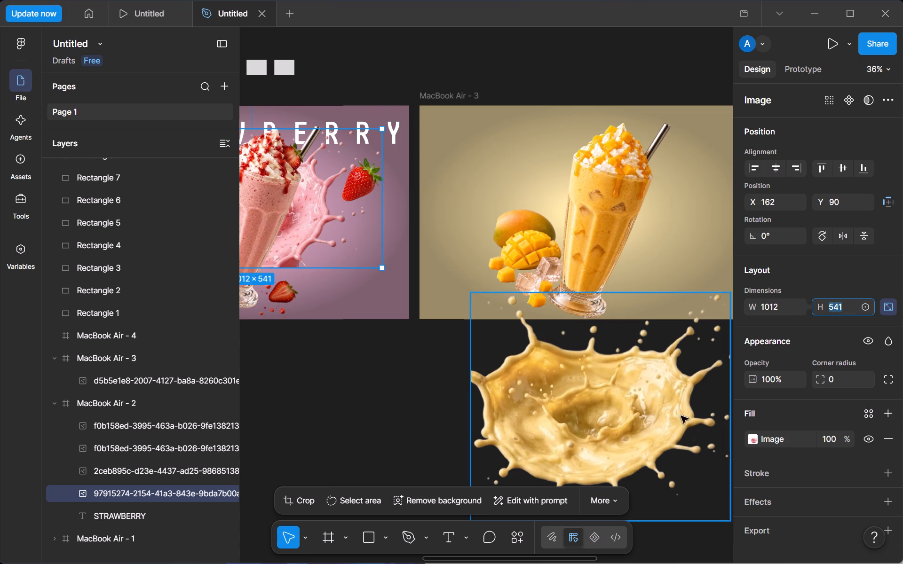
left_click(650, 420)
double_click(850, 303)
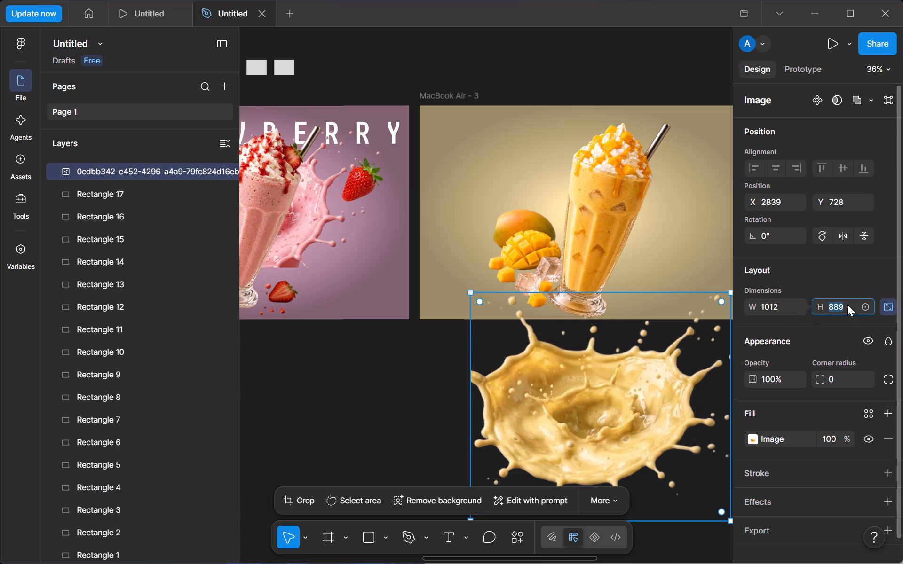
key("ctrl+v")
key("Return")
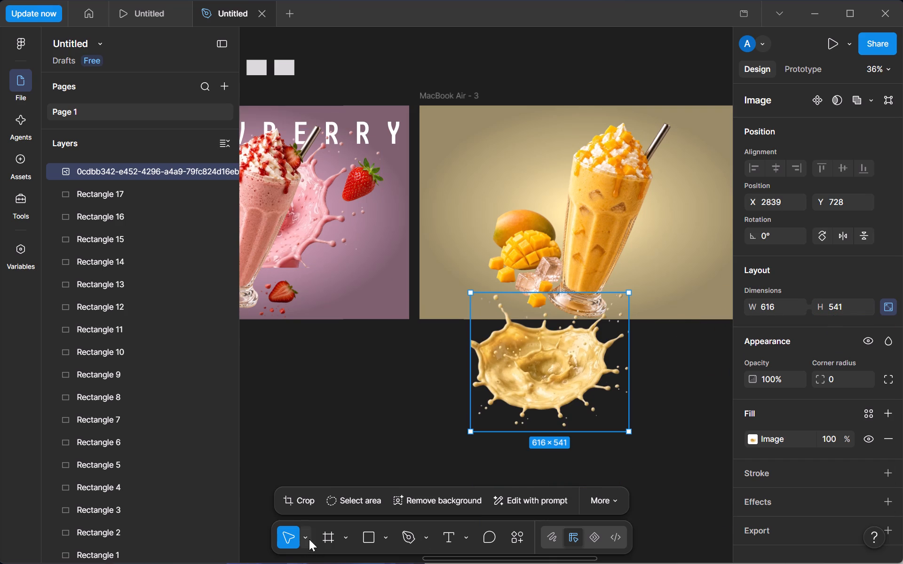
Crop away the lower part of the mango splash, reducing the image to about 616 × 417.
left_click(301, 511)
left_click(303, 506)
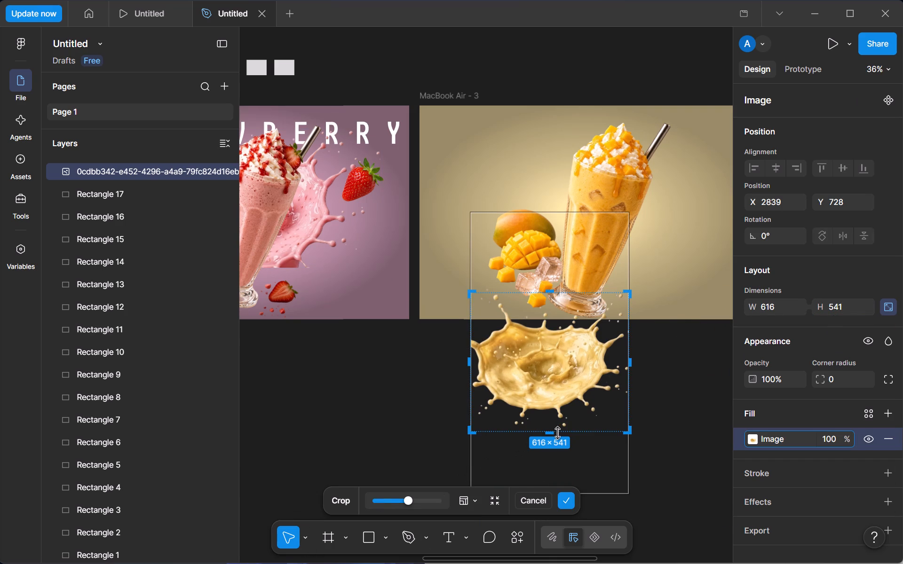
left_click_drag(550, 436, 546, 399)
left_click_drag(333, 432, 339, 421)
Copy the strawberry splash's width and set the cropped mango splash's width to 1012.
left_click(362, 230)
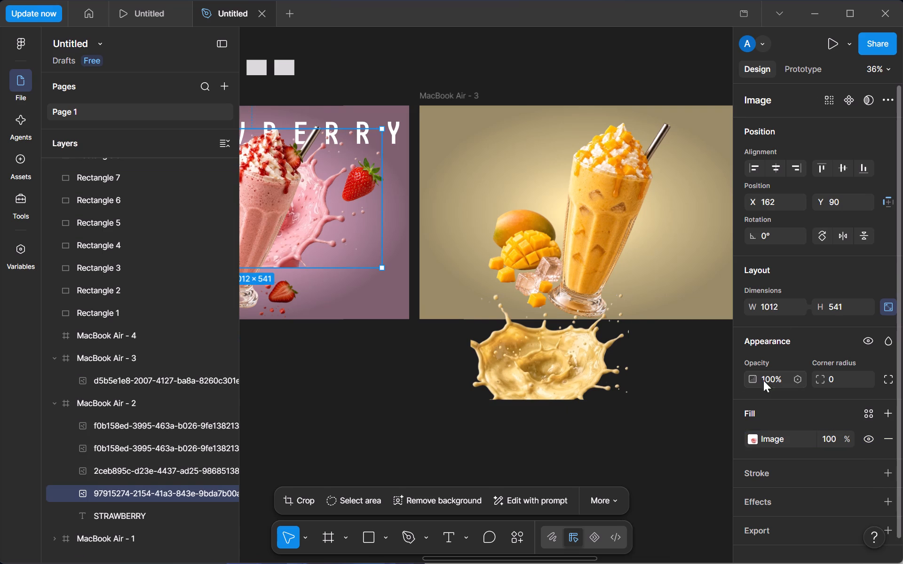
double_click(781, 309)
key("ctrl+c")
left_click(624, 388)
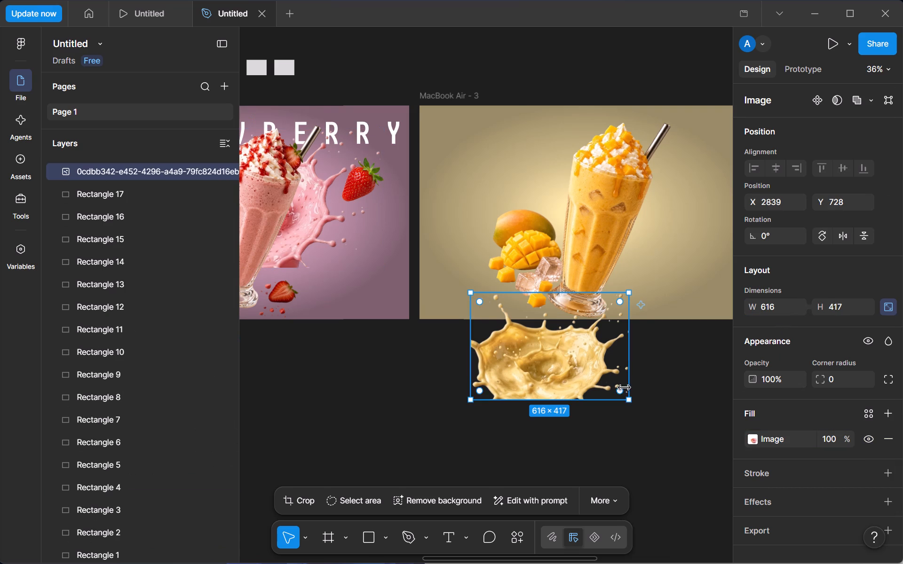
left_click(782, 307)
key("ctrl+v")
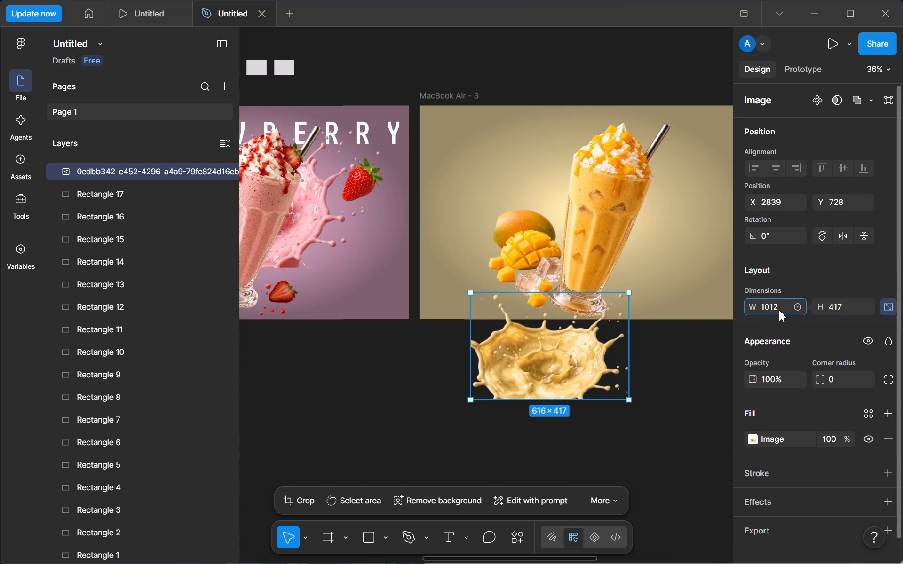
key("Return")
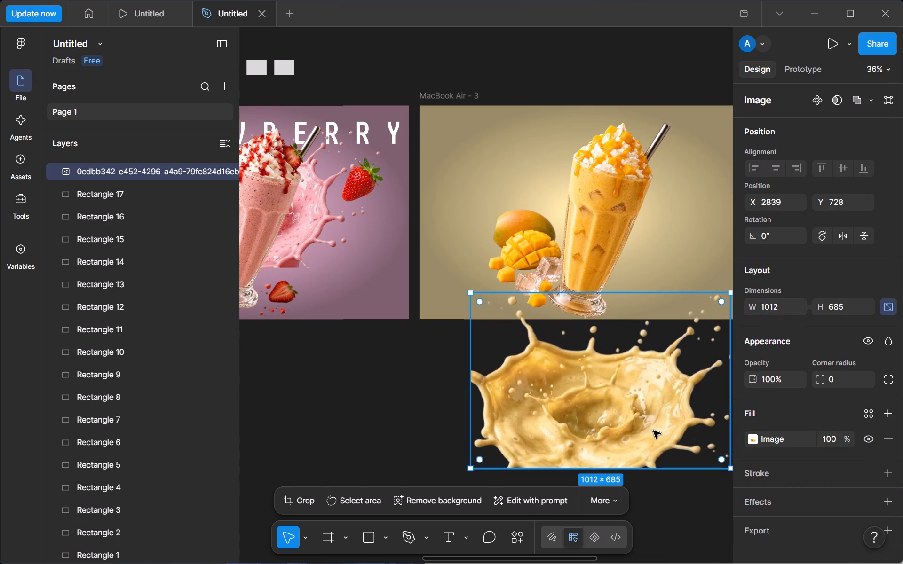
Copy the strawberry splash's X position and set the mango splash's X to 162.
left_click(348, 241)
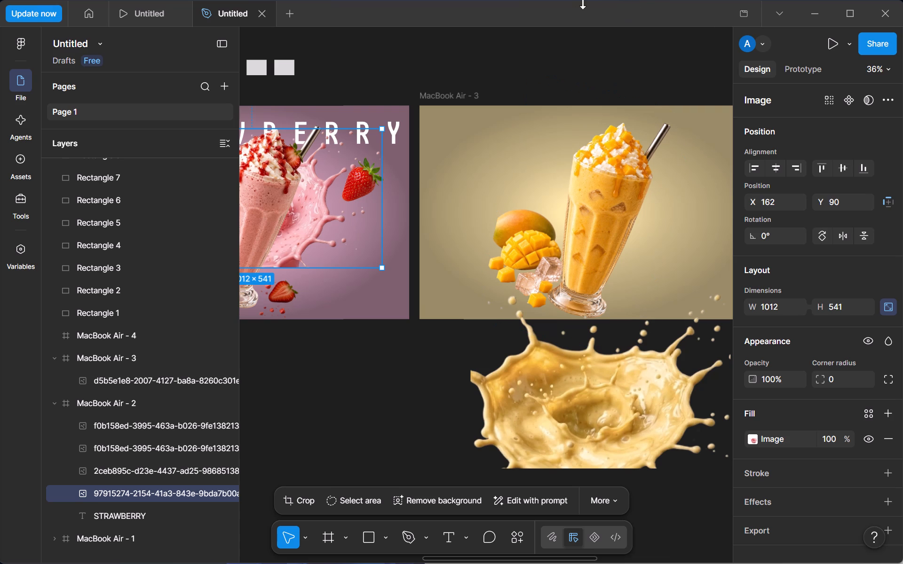
double_click(780, 198)
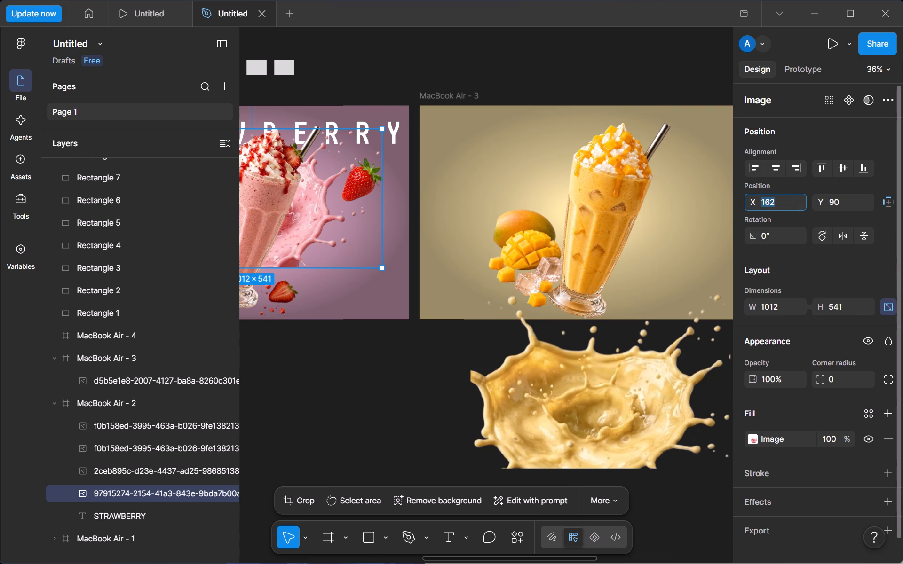
key("ctrl+c")
left_click(685, 400)
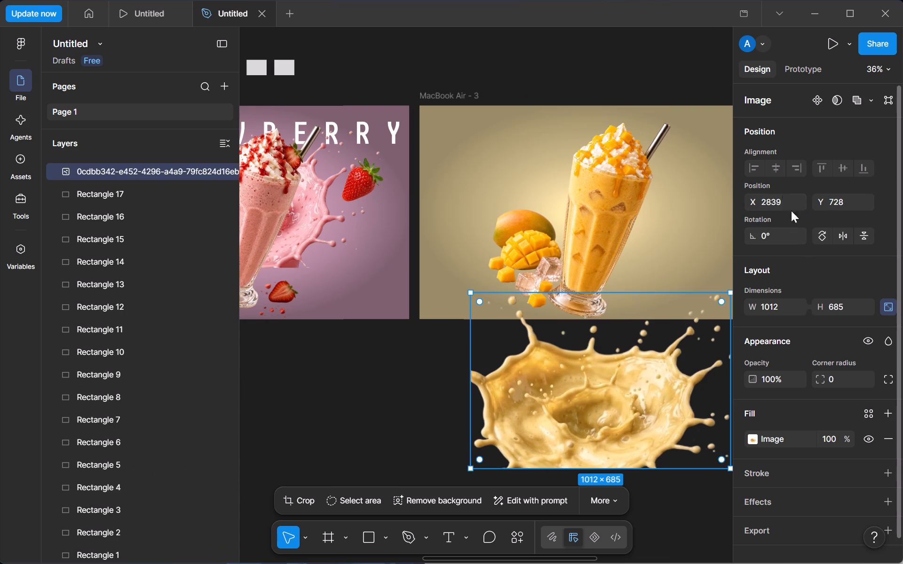
left_click(782, 188)
left_click(782, 205)
key("ctrl+v")
key("Return")
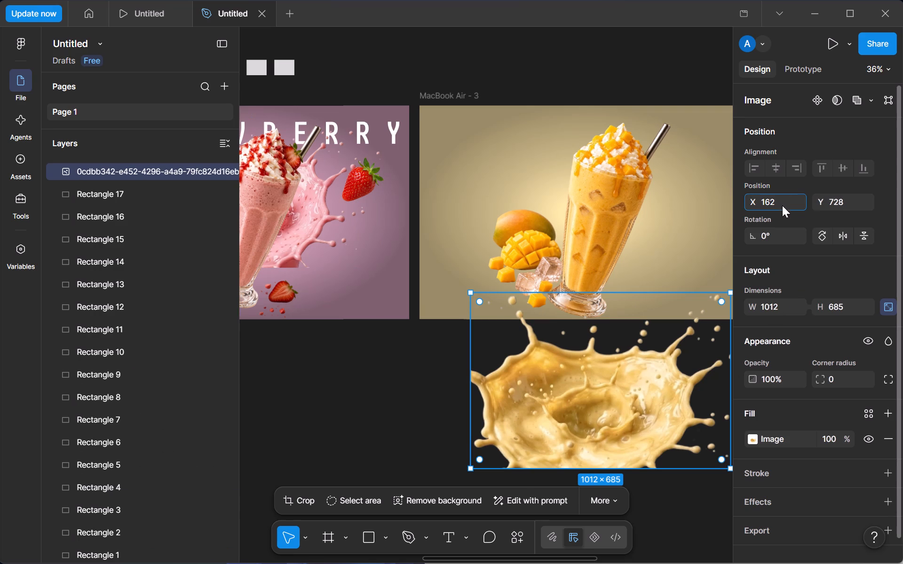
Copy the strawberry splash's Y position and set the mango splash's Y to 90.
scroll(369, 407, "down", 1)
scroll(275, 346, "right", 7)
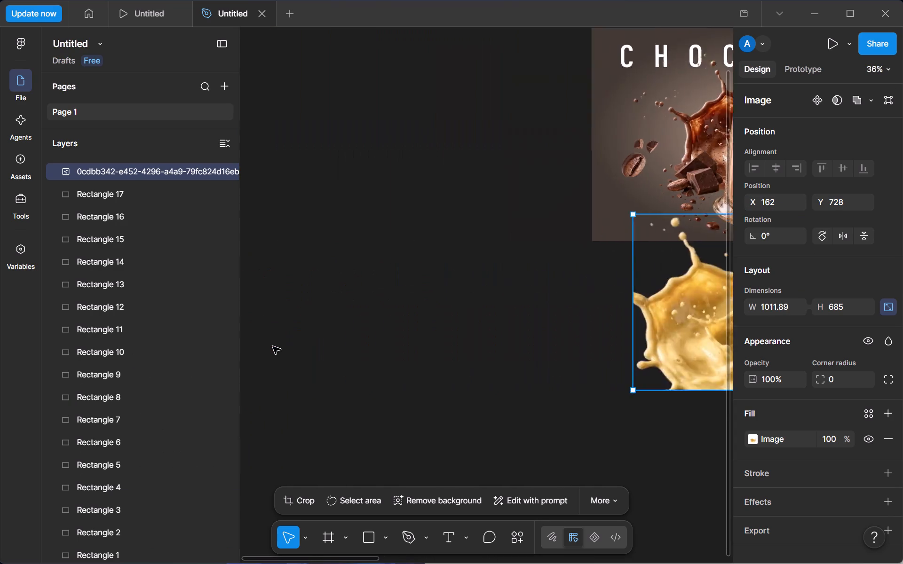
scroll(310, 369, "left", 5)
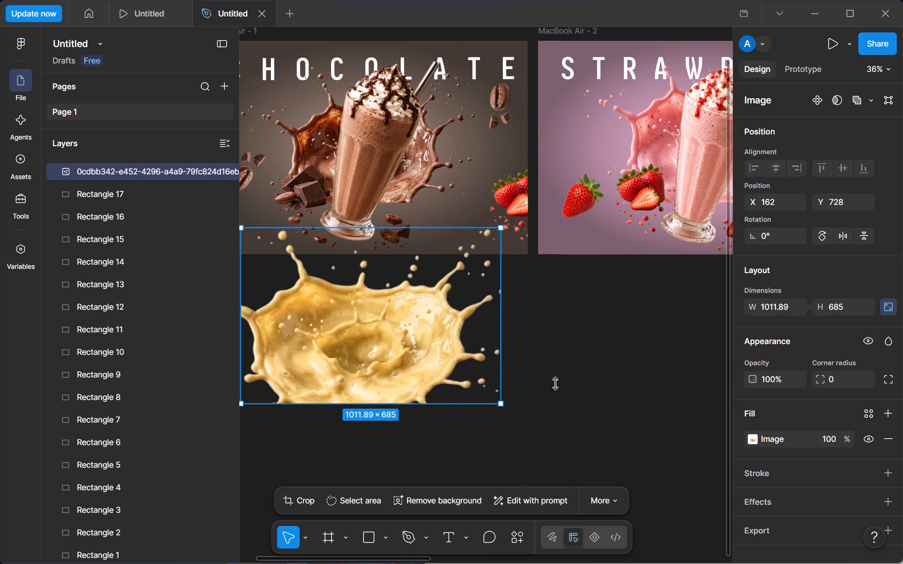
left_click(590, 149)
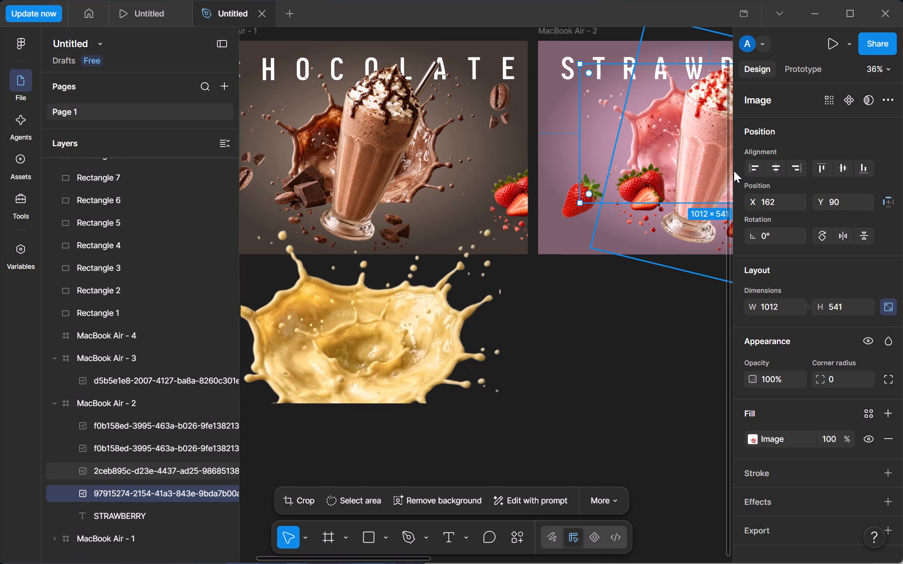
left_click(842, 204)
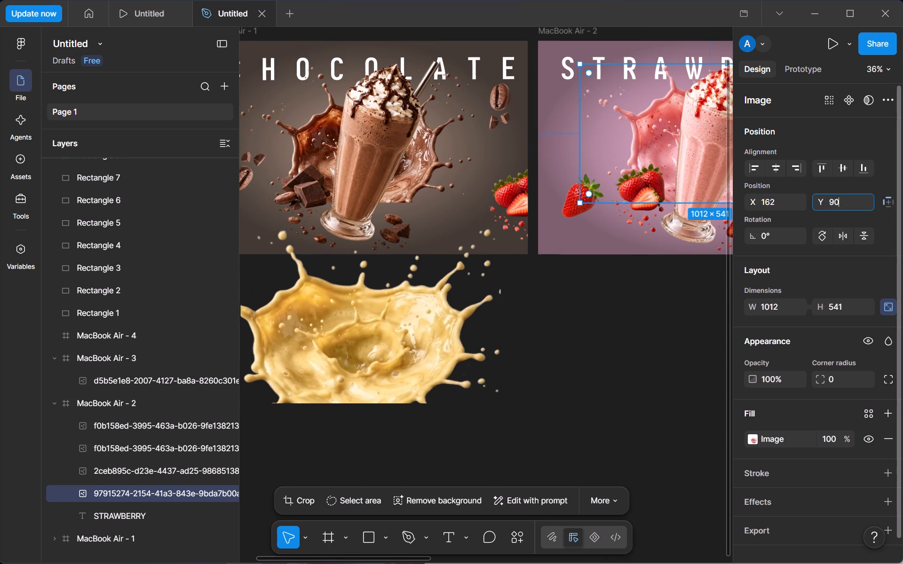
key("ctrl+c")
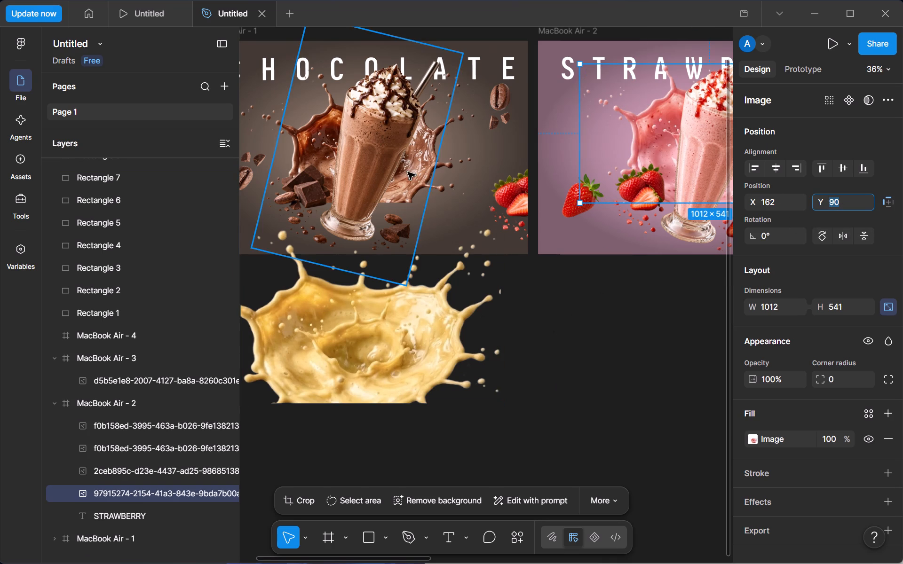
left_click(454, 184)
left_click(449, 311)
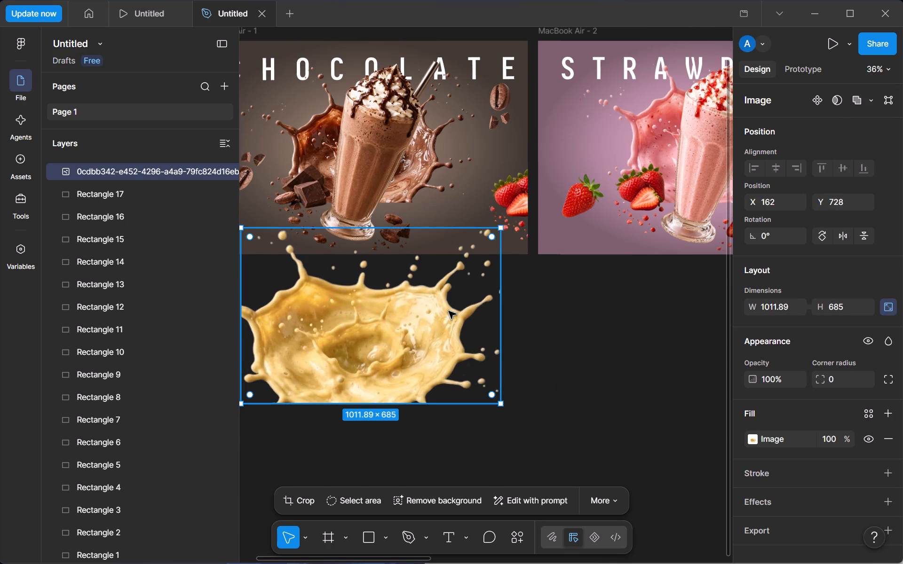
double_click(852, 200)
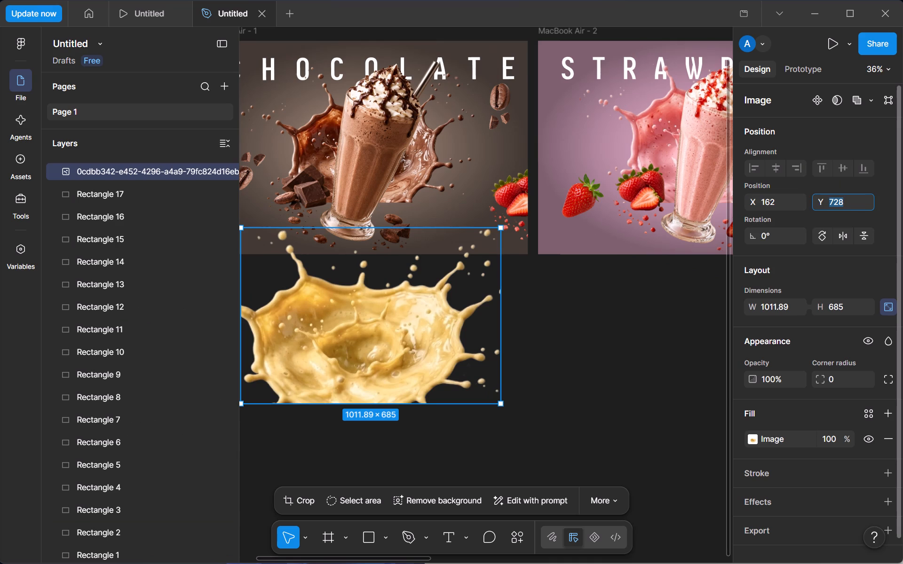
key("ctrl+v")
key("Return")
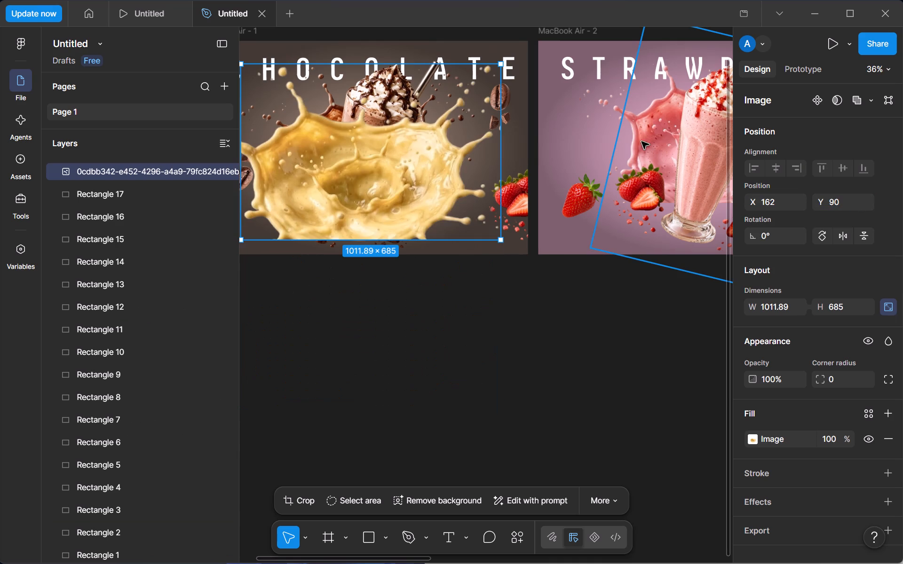
Move the mango splash into the MacBook Air - 3 frame, at about X 186, Y 54.
left_click_drag(467, 218, 579, 207)
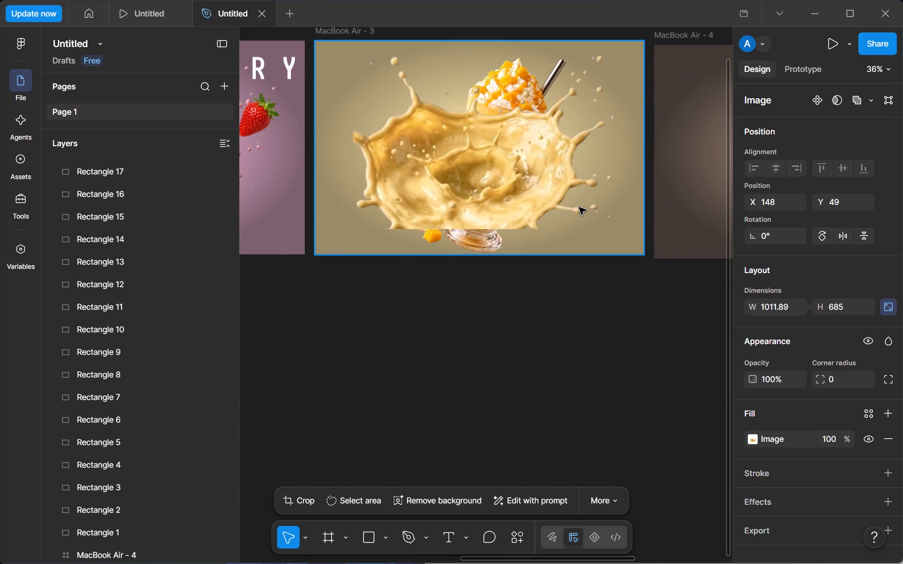
left_click_drag(579, 207, 589, 209)
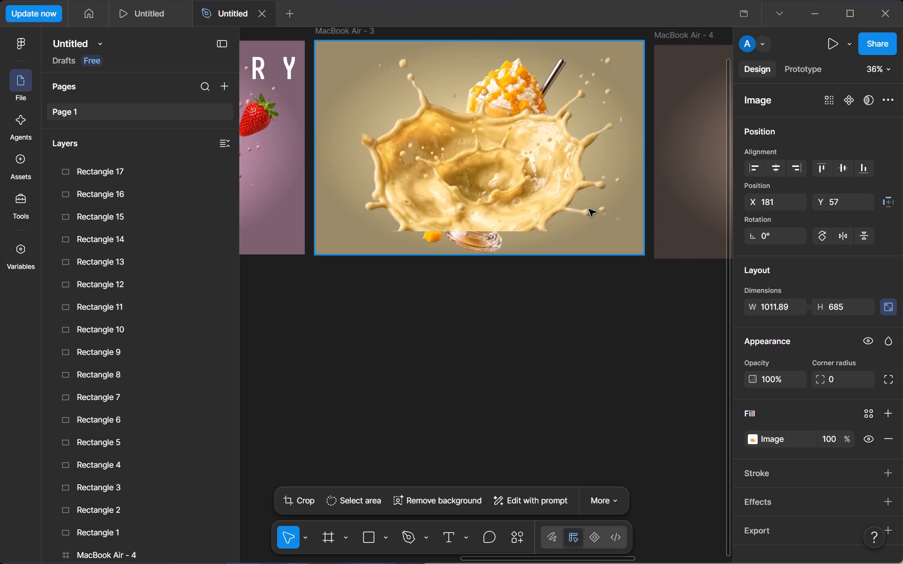
left_click_drag(589, 209, 589, 209)
left_click(561, 365)
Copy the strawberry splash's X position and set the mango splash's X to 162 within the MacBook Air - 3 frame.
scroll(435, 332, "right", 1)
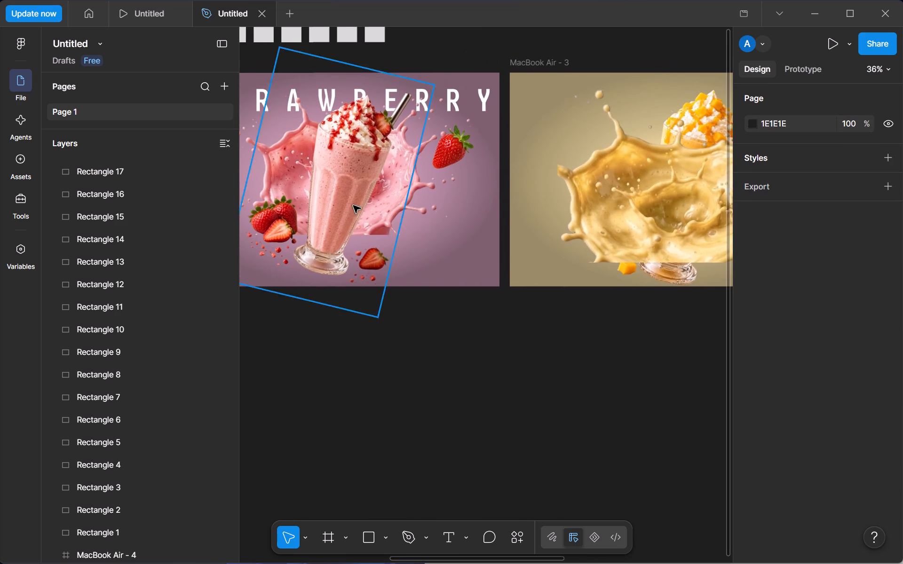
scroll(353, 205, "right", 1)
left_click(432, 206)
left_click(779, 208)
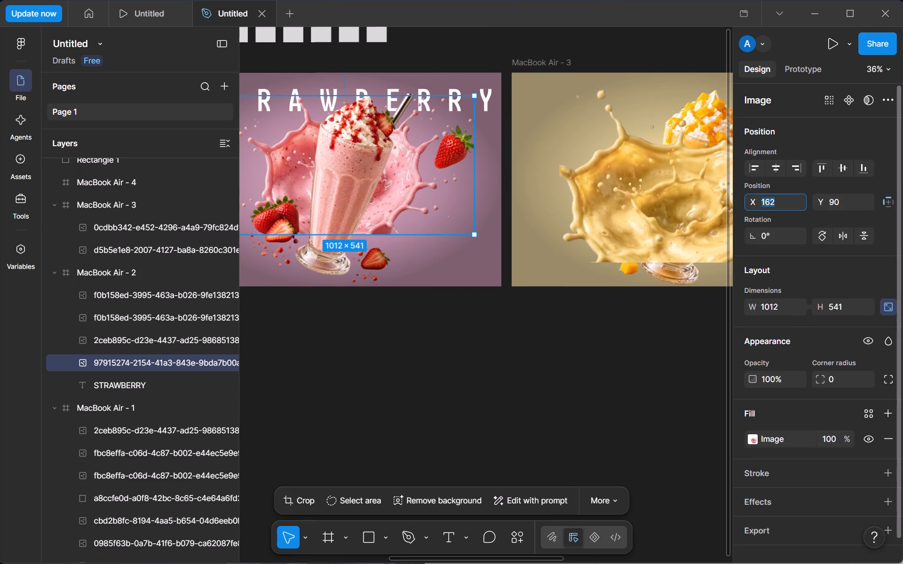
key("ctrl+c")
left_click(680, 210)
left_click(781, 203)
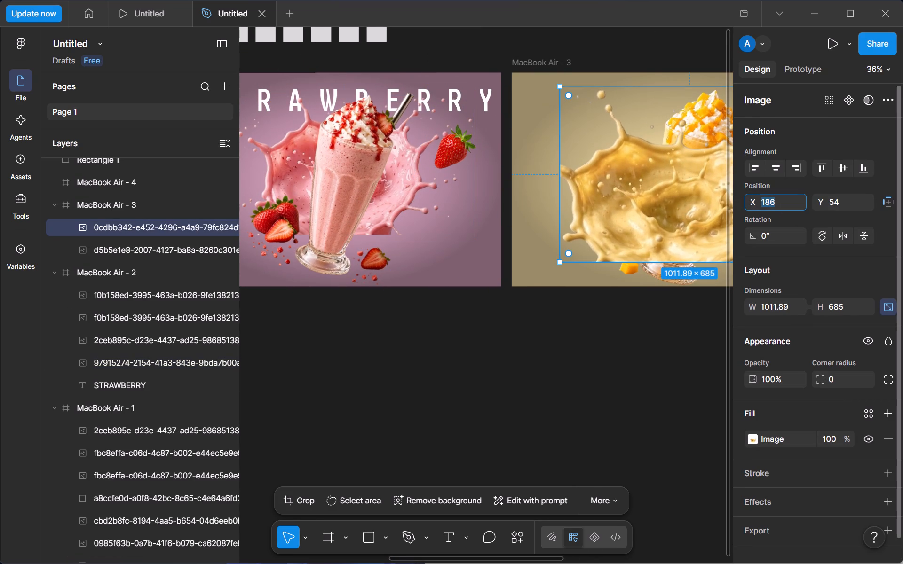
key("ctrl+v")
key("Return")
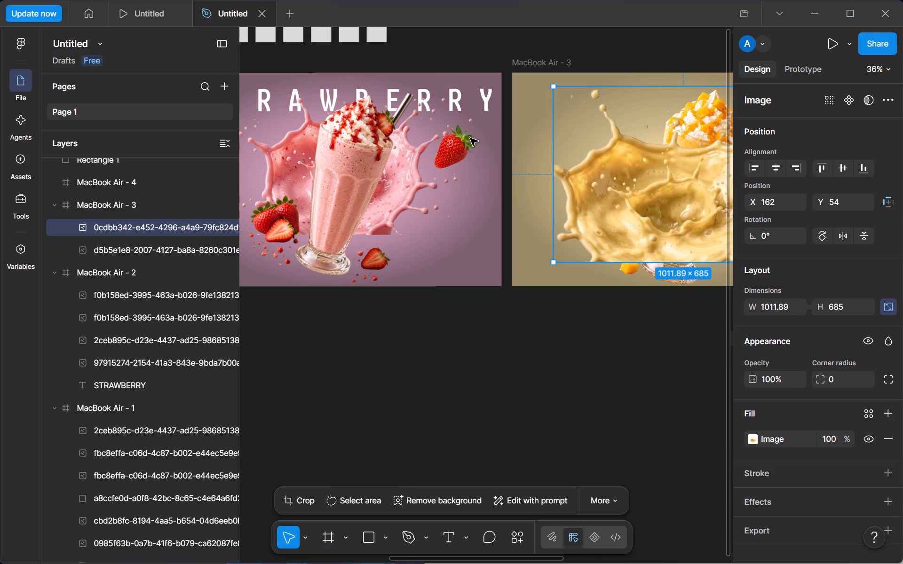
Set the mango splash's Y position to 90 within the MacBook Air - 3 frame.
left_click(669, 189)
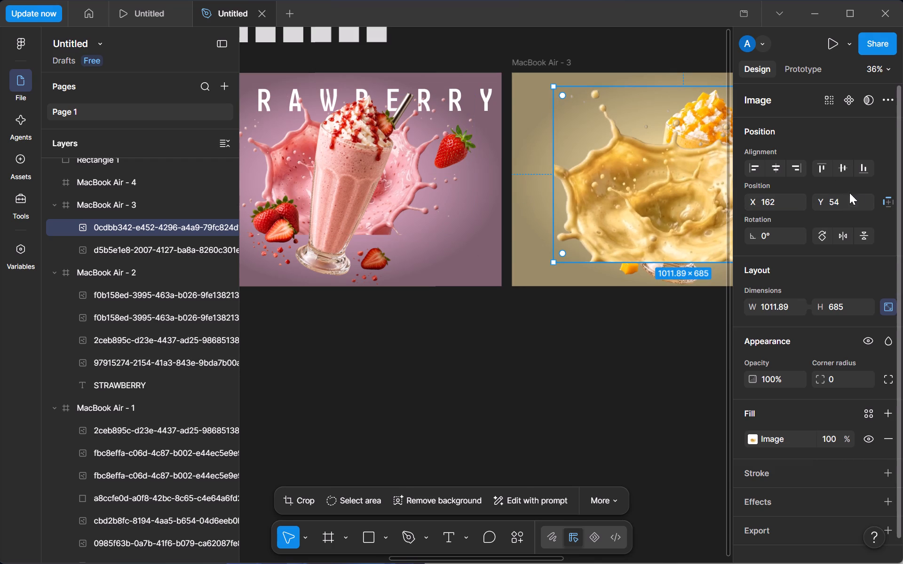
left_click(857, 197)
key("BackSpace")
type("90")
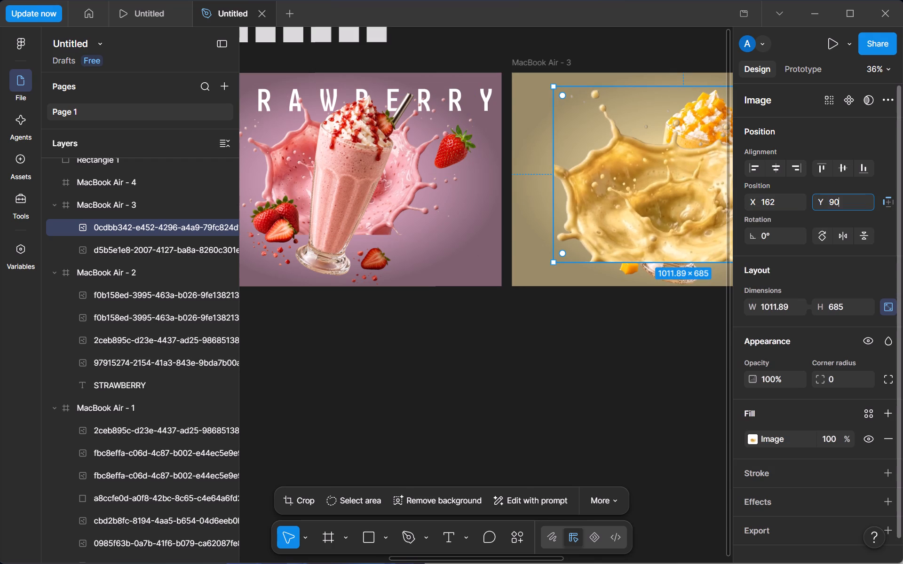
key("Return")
Collapse the MacBook Air - 1 and MacBook Air - 2 frames in the layer list.
scroll(150, 164, "down", 1)
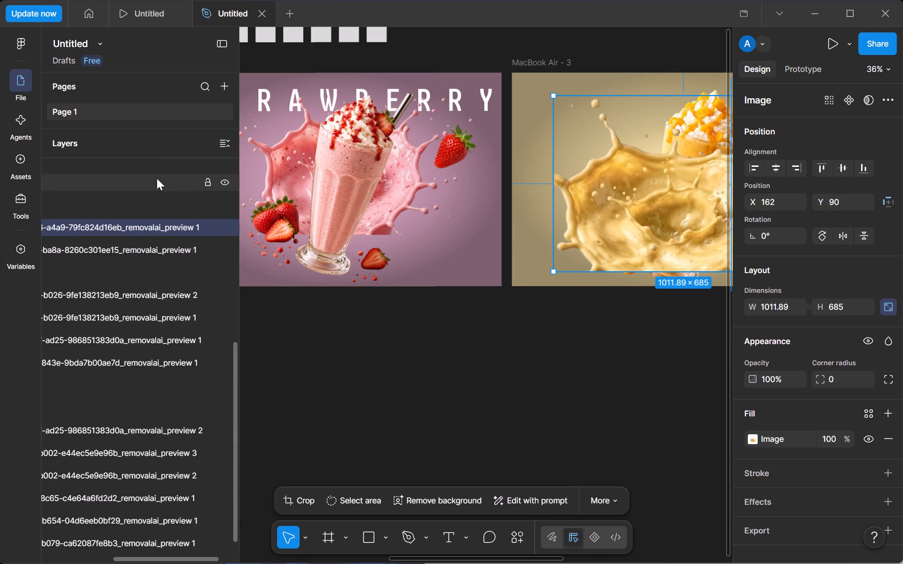
scroll(157, 178, "down", 1)
left_click(378, 419)
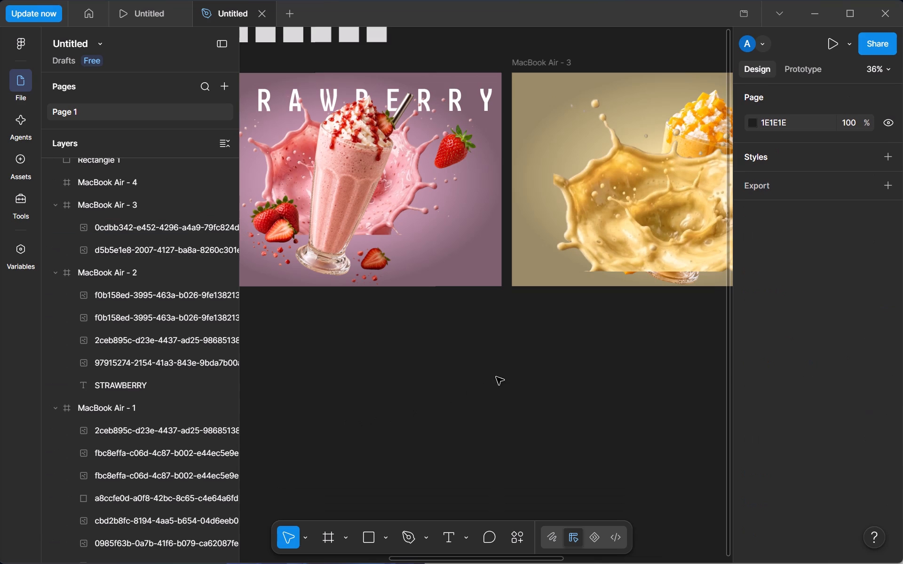
left_click(50, 408)
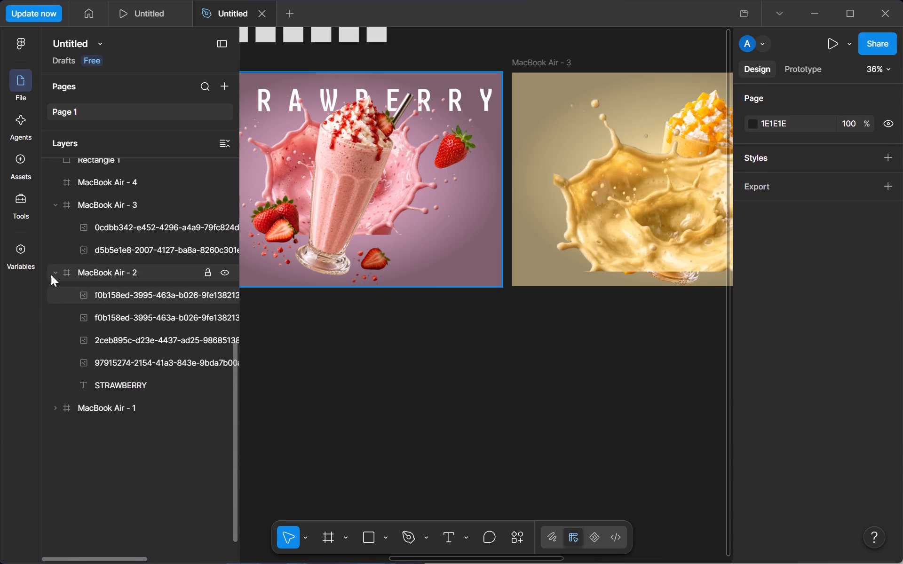
left_click(51, 274)
Move the mango splash up within the MacBook Air - 3 frame, to about X 209.
scroll(412, 305, "left", 2)
left_click_drag(436, 219, 448, 193)
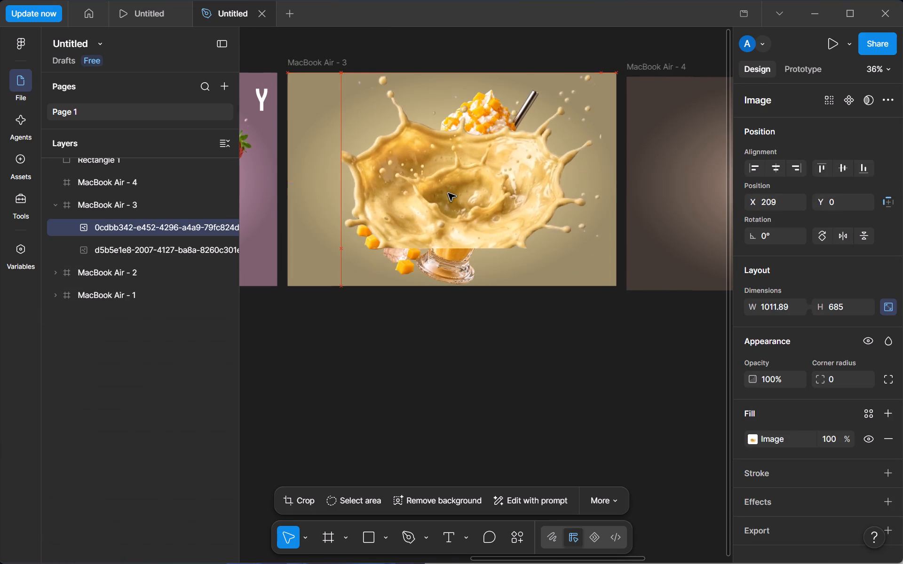
left_click_drag(448, 193, 445, 202)
left_click(461, 433)
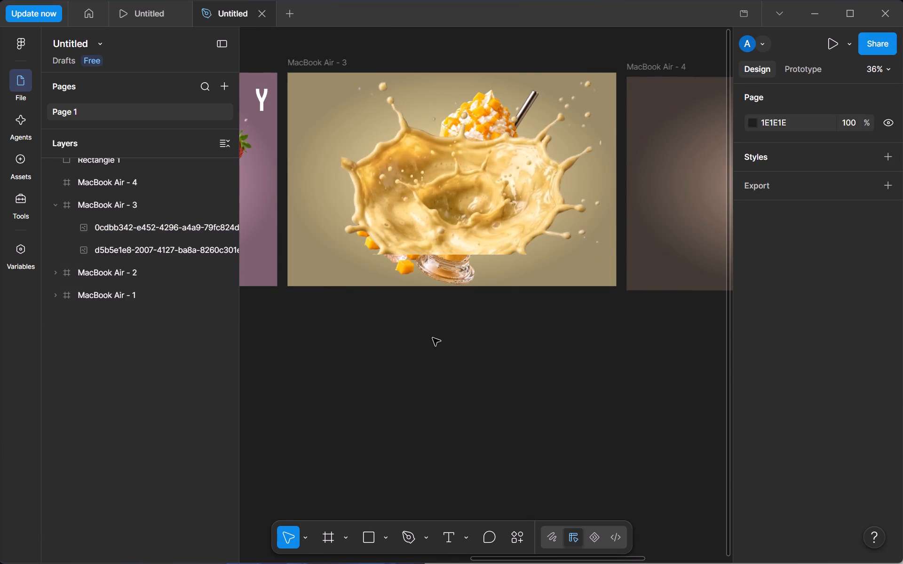
Reorder the MacBook Air - 3 layers so the mango splash sits behind the mango milkshake.
left_click_drag(105, 229, 114, 266)
left_click(394, 371)
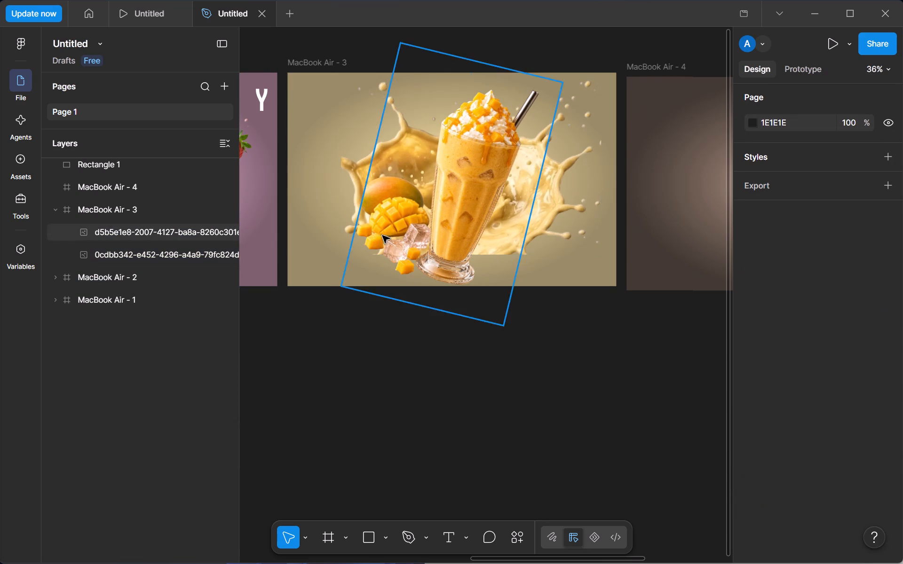
Nudge the mango splash to about X 193, Y 29 and shift the mango milkshake slightly lower in front of it.
left_click_drag(350, 168, 346, 170)
left_click_drag(428, 397, 430, 389)
left_click_drag(440, 260, 446, 259)
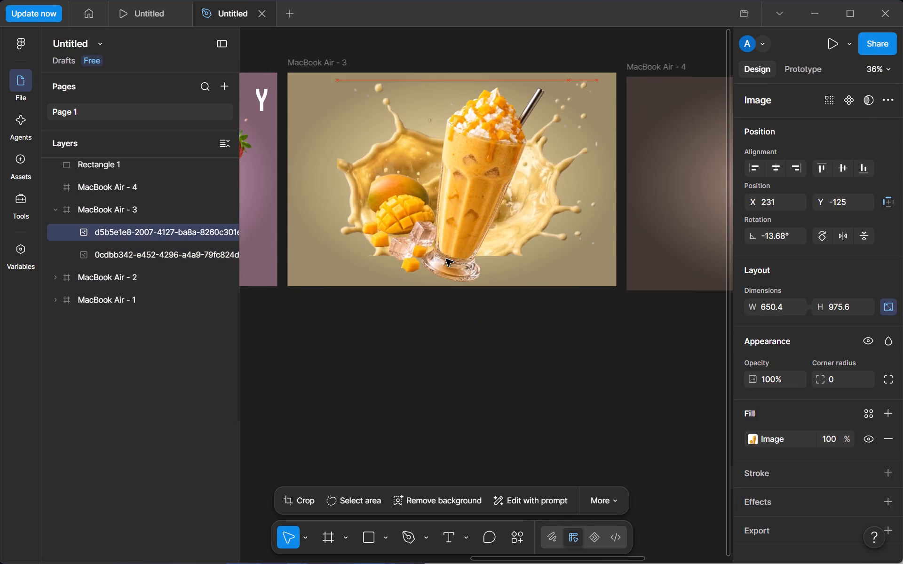
left_click_drag(446, 259, 442, 267)
left_click(433, 374)
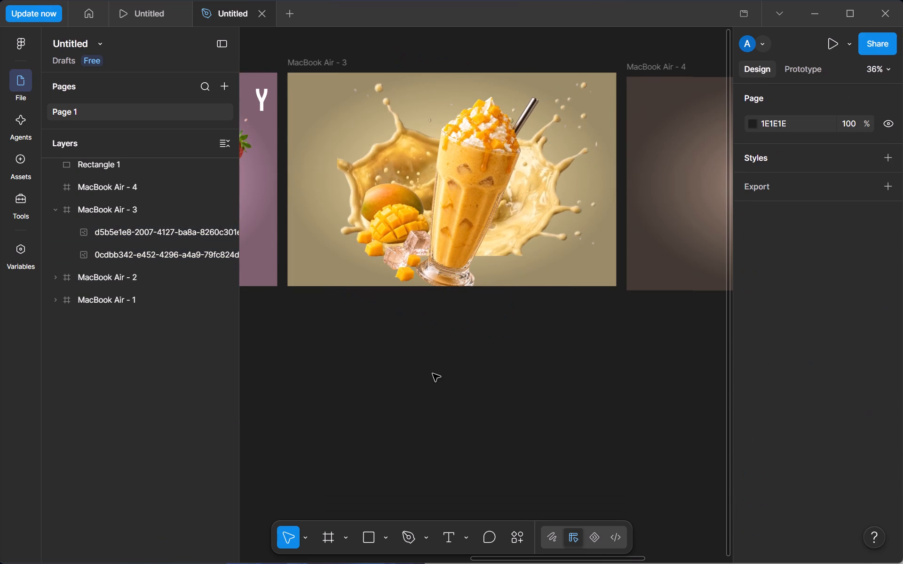
Crop away the top strip of the mango splash, reducing the image to about 1012 × 649.
left_click(600, 200)
left_click(579, 203)
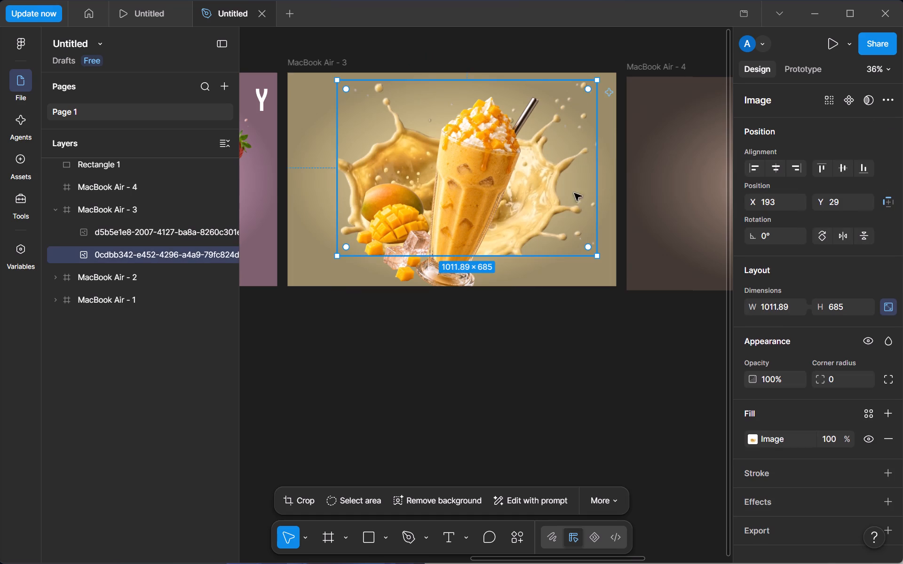
left_click(310, 497)
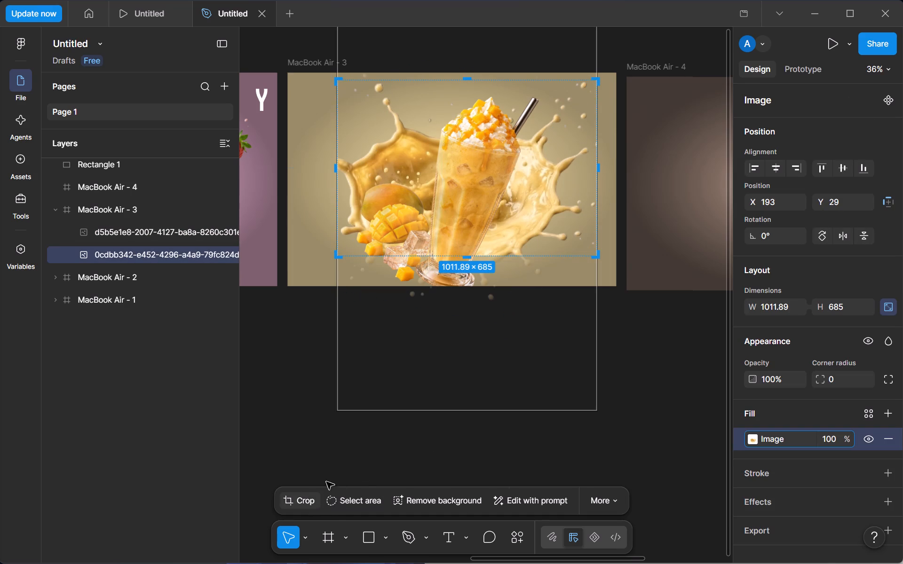
left_click_drag(481, 80, 483, 92)
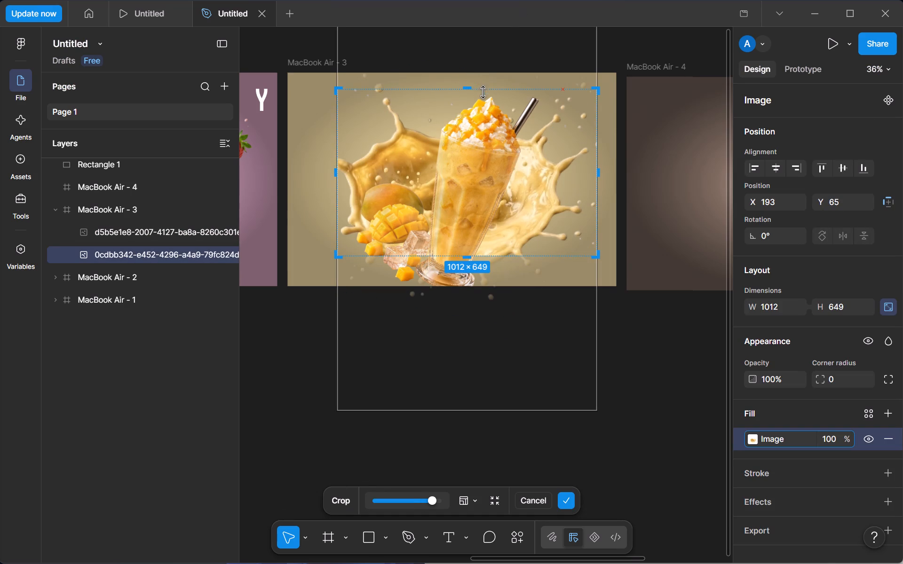
left_click_drag(483, 92, 484, 96)
left_click_drag(469, 93, 469, 93)
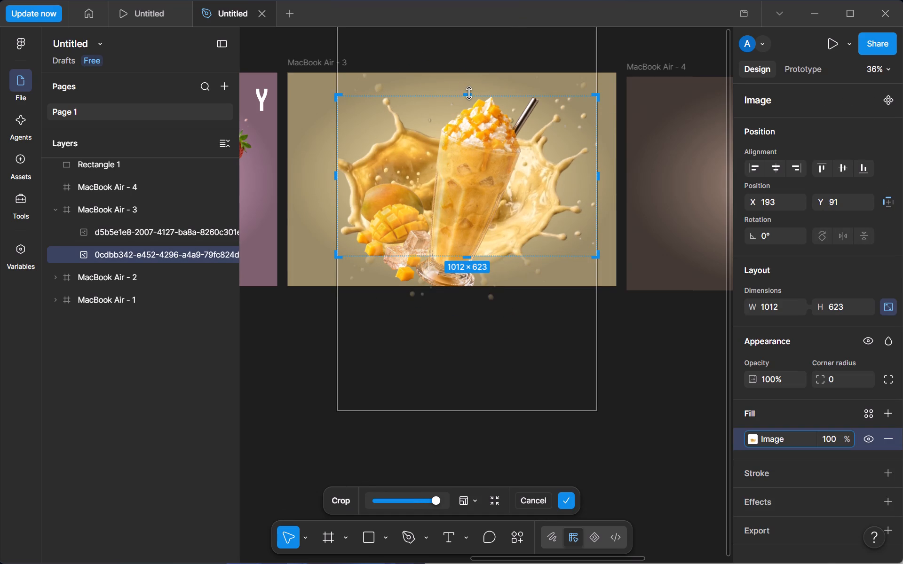
left_click_drag(469, 93, 469, 88)
left_click(652, 374)
Move the mango milkshake up in the MacBook Air - 3 frame, to about Y -116.
scroll(457, 255, "right", 1)
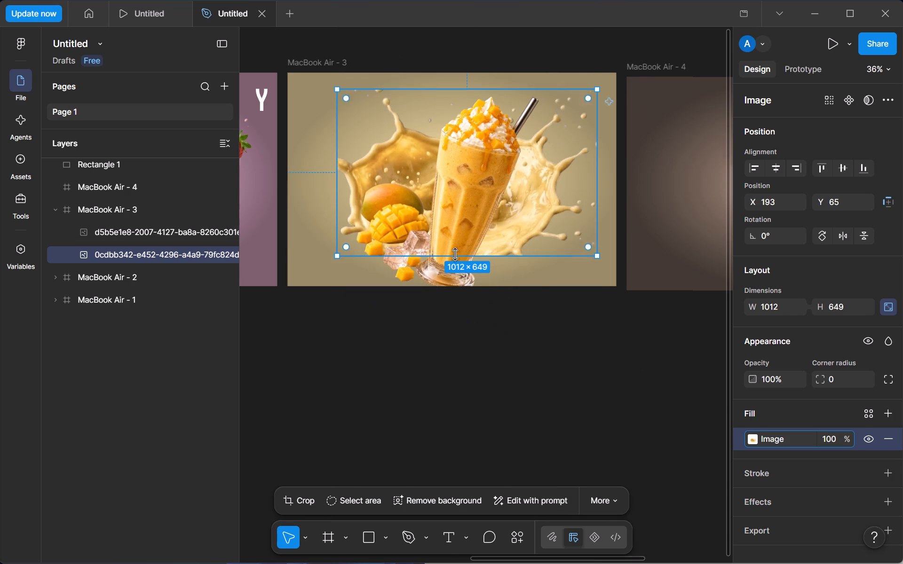
scroll(455, 254, "right", 1)
left_click(554, 89)
left_click_drag(554, 89, 560, 79)
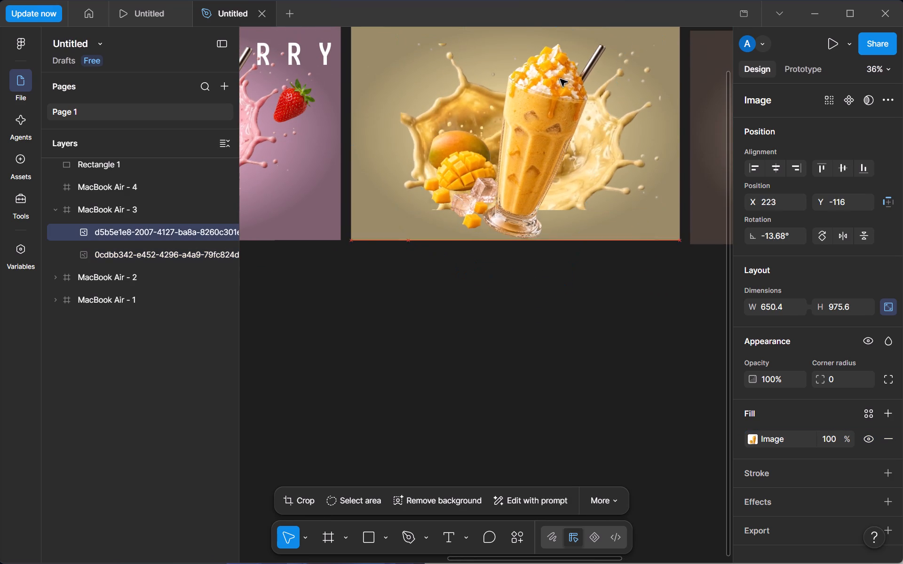
left_click_drag(560, 79, 557, 79)
left_click(614, 355)
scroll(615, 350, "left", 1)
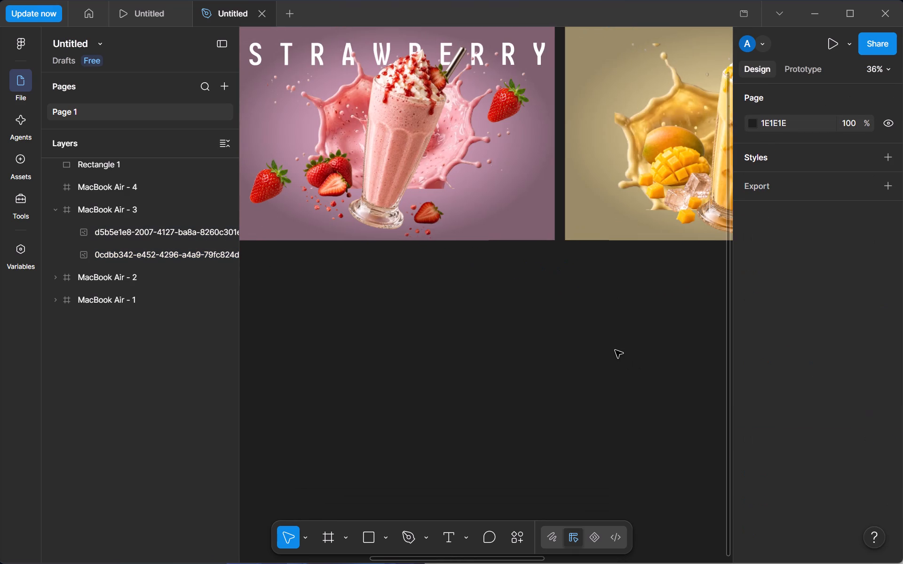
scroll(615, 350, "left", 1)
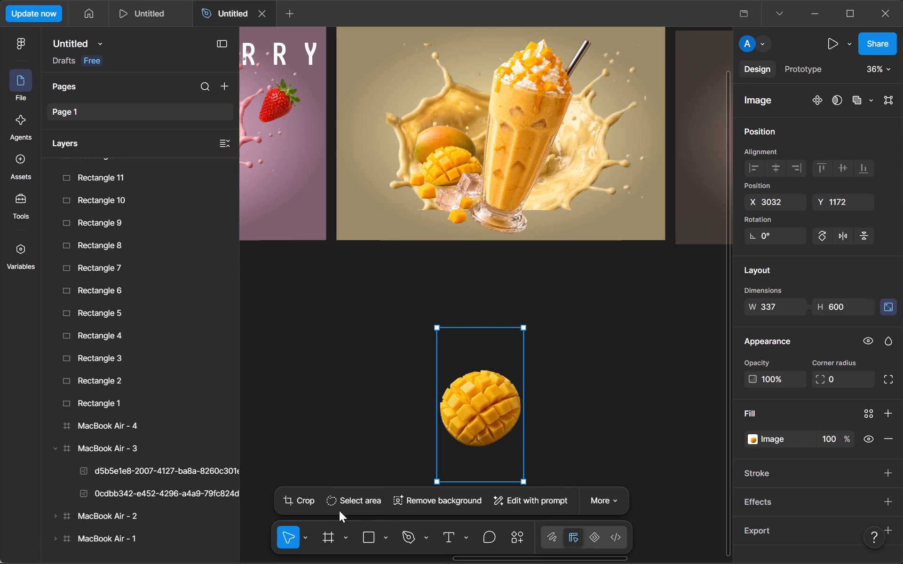
Crop the bottom, top and left side of the diced mango image, reducing it to about 287 × 291.
left_click(274, 496)
left_click(288, 498)
left_click_drag(480, 485, 484, 466)
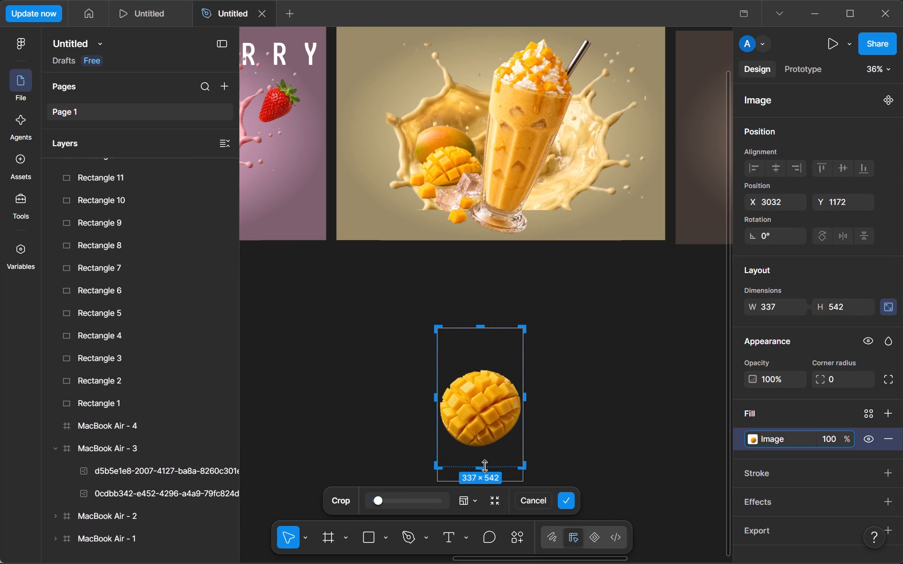
left_click_drag(484, 466, 484, 452)
left_click_drag(479, 327, 479, 351)
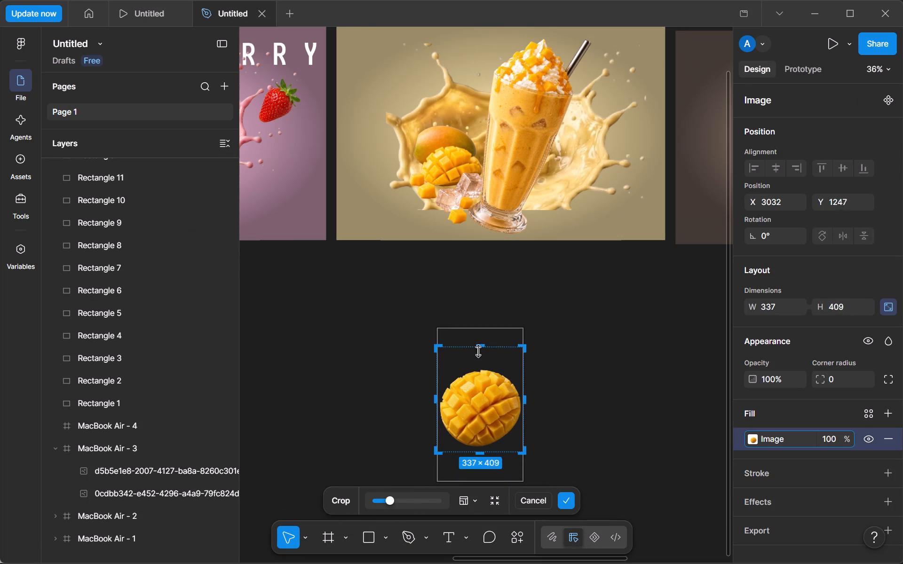
left_click_drag(479, 351, 479, 377)
left_click_drag(436, 407, 450, 421)
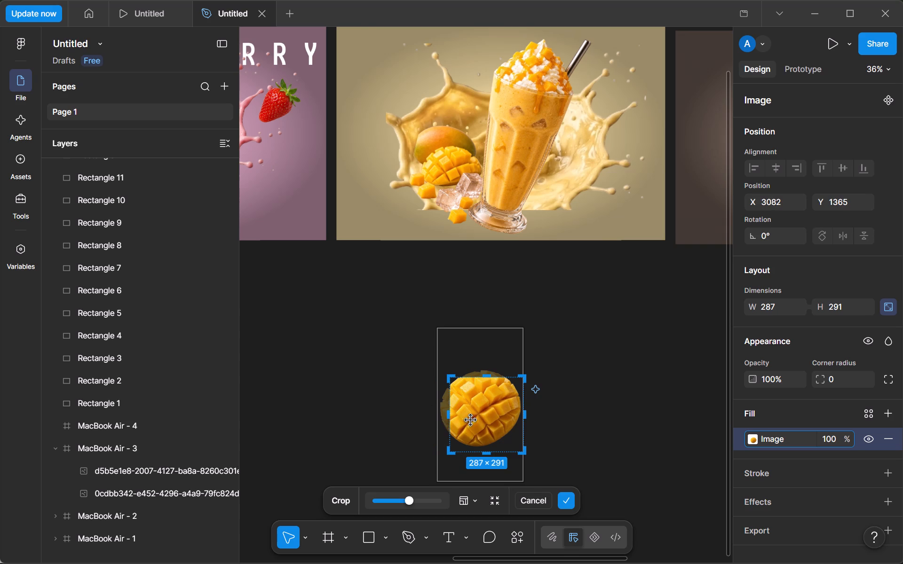
left_click(559, 454)
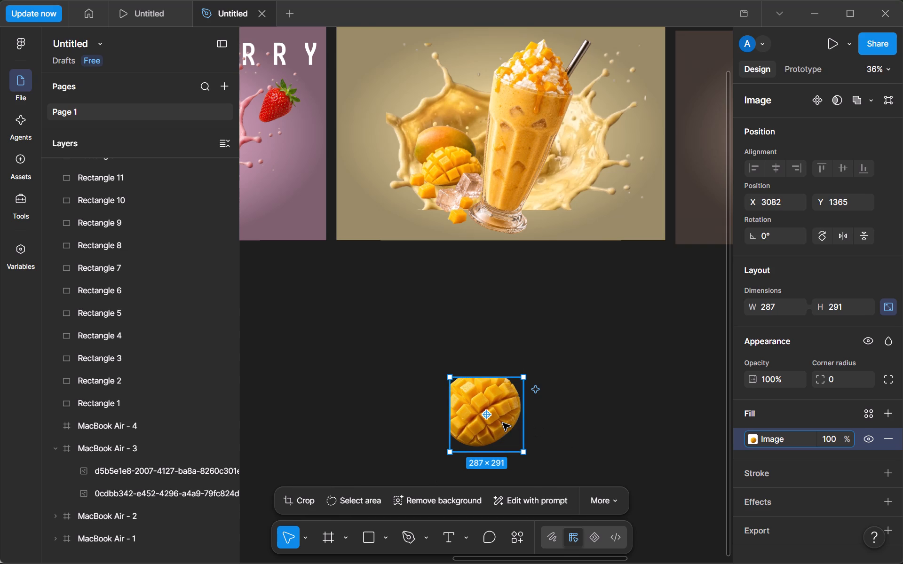
Reopen the diced mango's crop, shift the image inside it and widen the crop to about 337 × 329 around the whole fruit.
key("ctrl+z")
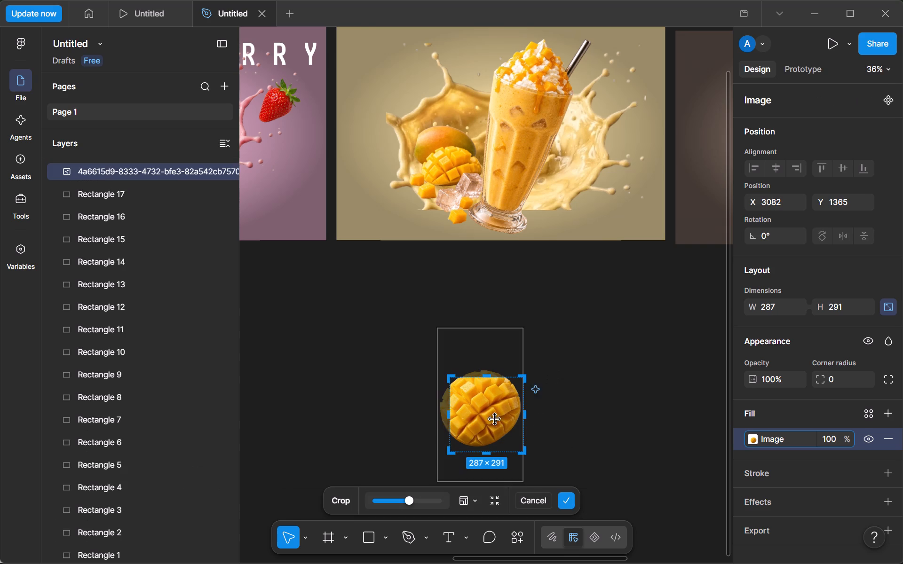
left_click_drag(487, 419, 497, 424)
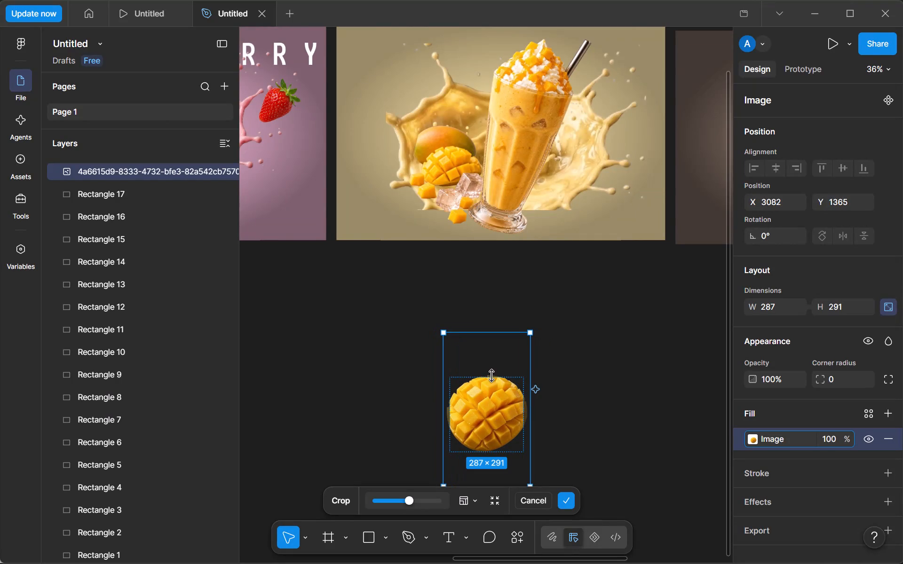
left_click_drag(493, 379, 493, 367)
left_click_drag(451, 408, 448, 408)
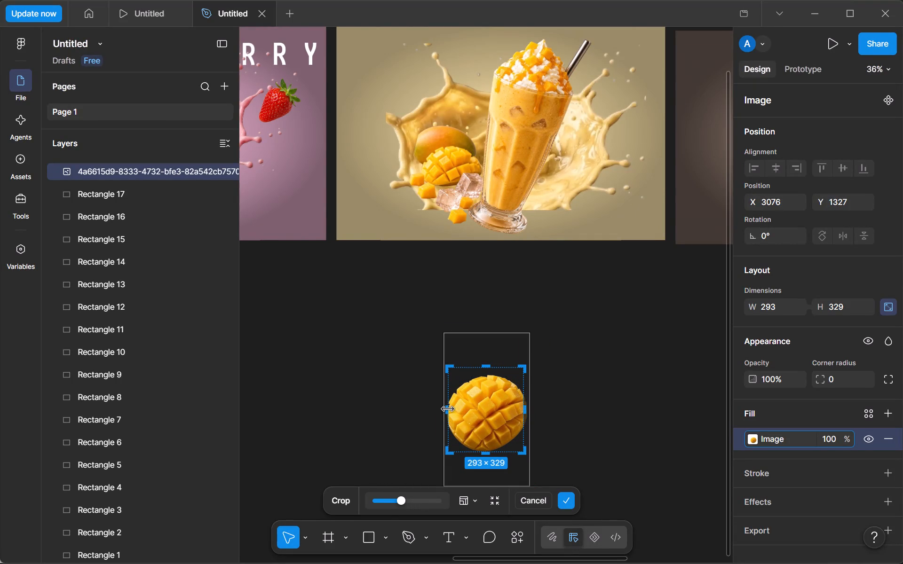
left_click_drag(448, 408, 441, 408)
left_click_drag(521, 407, 528, 413)
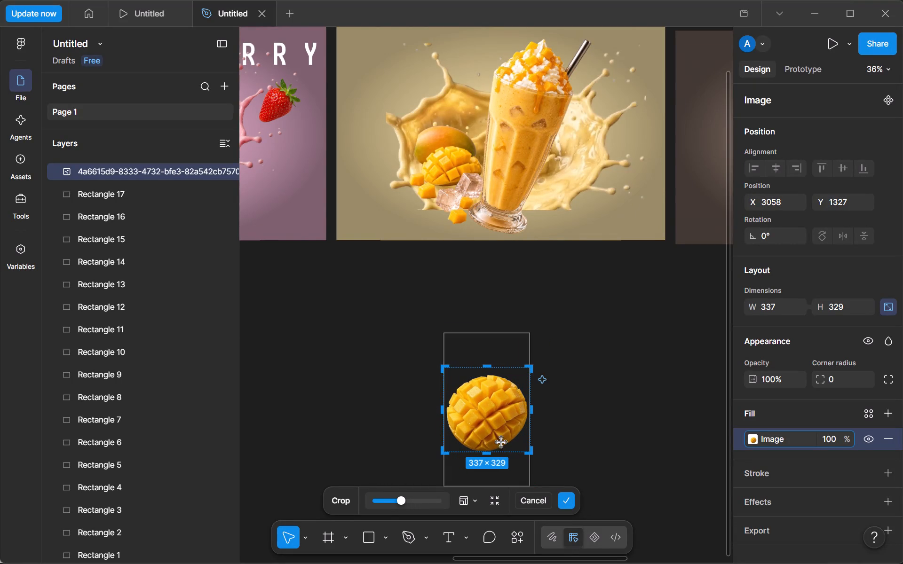
left_click(576, 429)
left_click(635, 417)
Move the cropped diced mango into the MacBook Air - 3 frame's upper-left area, at about X 54, Y 0.
left_click_drag(498, 421, 407, 79)
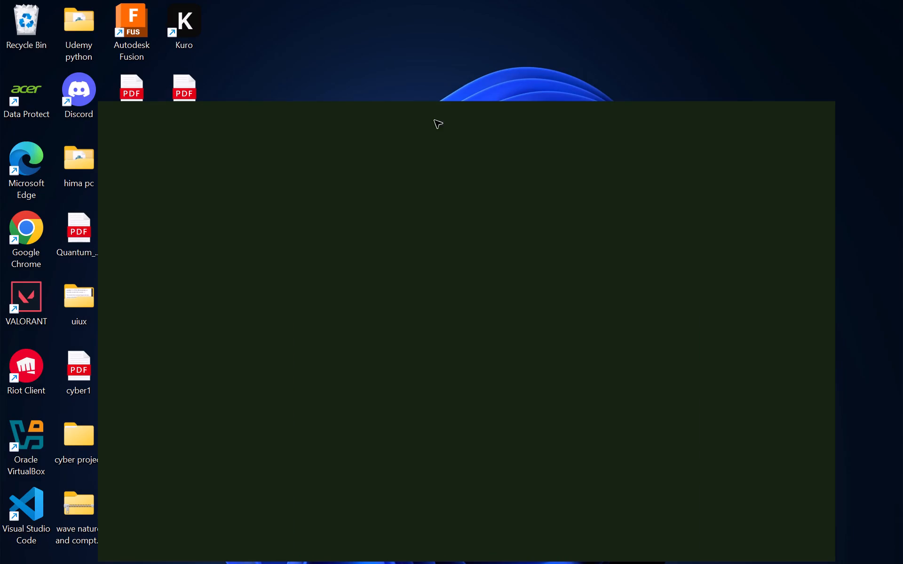
scroll(405, 152, "right", 3)
left_click_drag(440, 292, 445, 292)
Set the diced mango's width in MacBook Air - 3 to 223, copied from the upper-right strawberry, keeping its proportions.
scroll(441, 292, "up", 1)
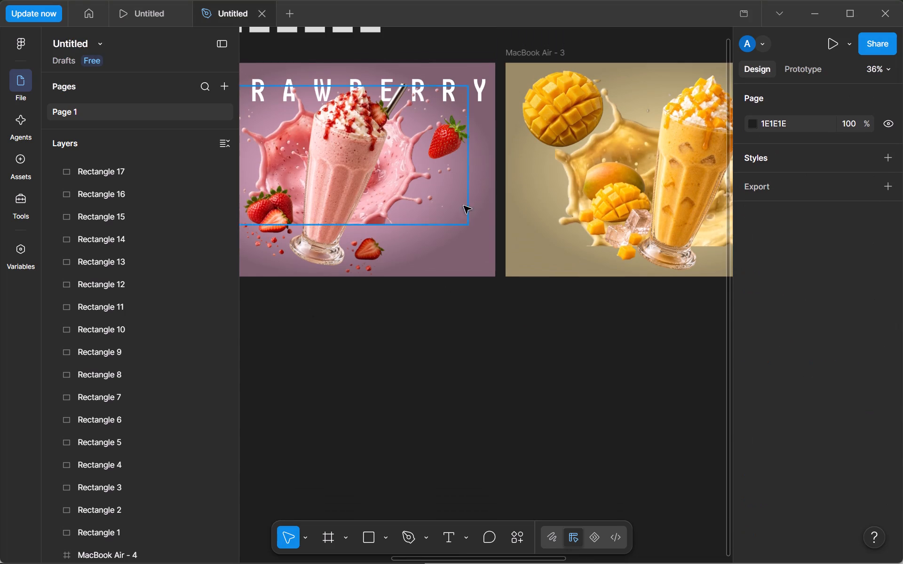
left_click(454, 135)
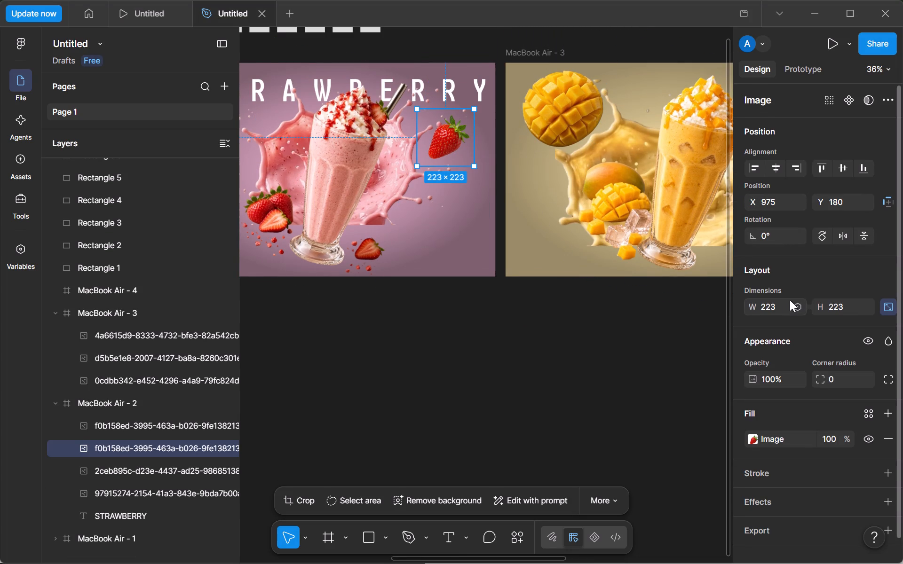
double_click(775, 306)
key("ctrl+c")
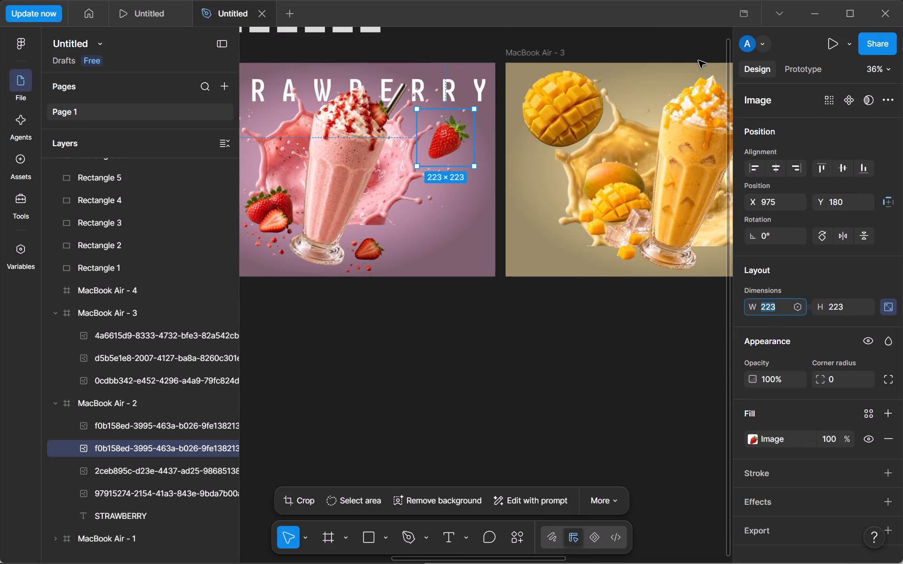
left_click(548, 92)
double_click(786, 299)
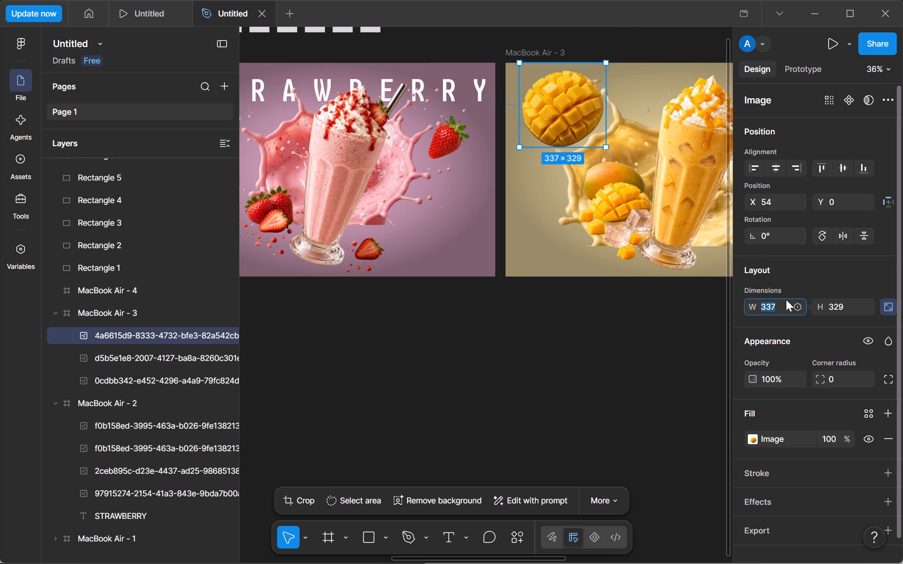
key("ctrl+v")
key("Return")
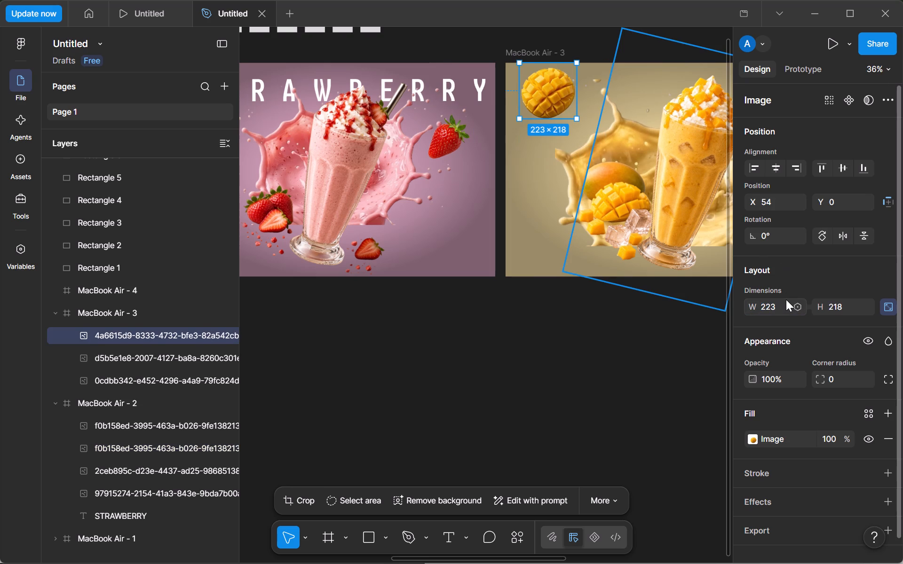
Set the diced mango's X position to 50, copied from the lower-left strawberry in MacBook Air - 2.
left_click(428, 136)
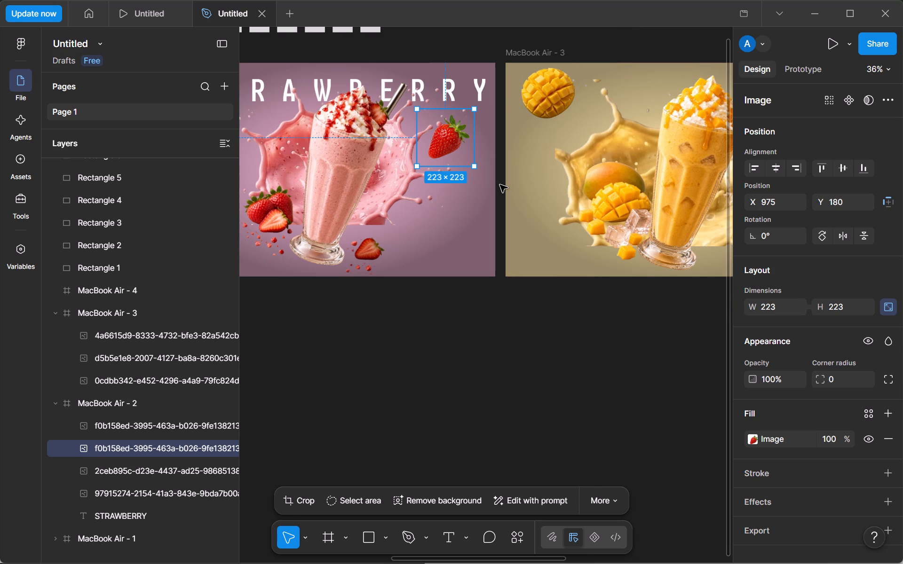
scroll(490, 232, "right", 1)
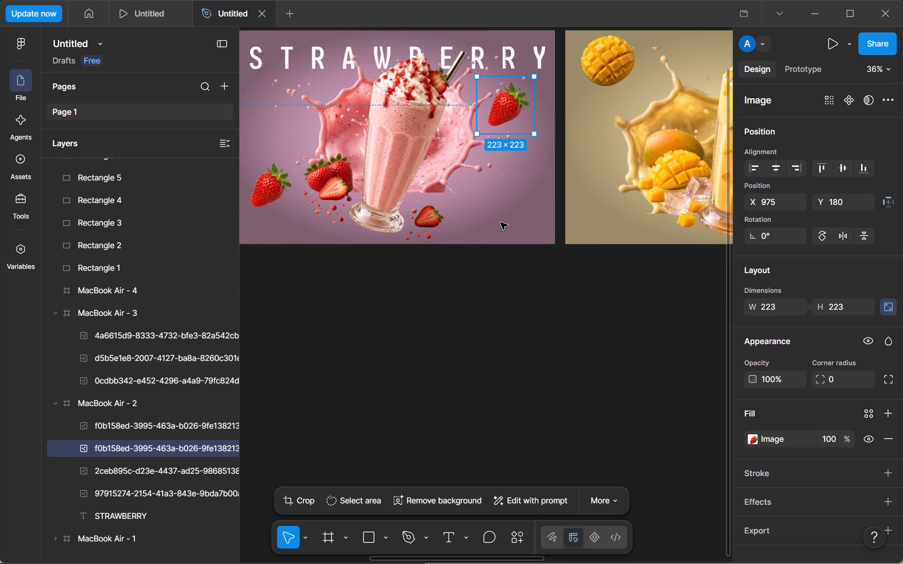
scroll(500, 222, "right", 1)
left_click(354, 128)
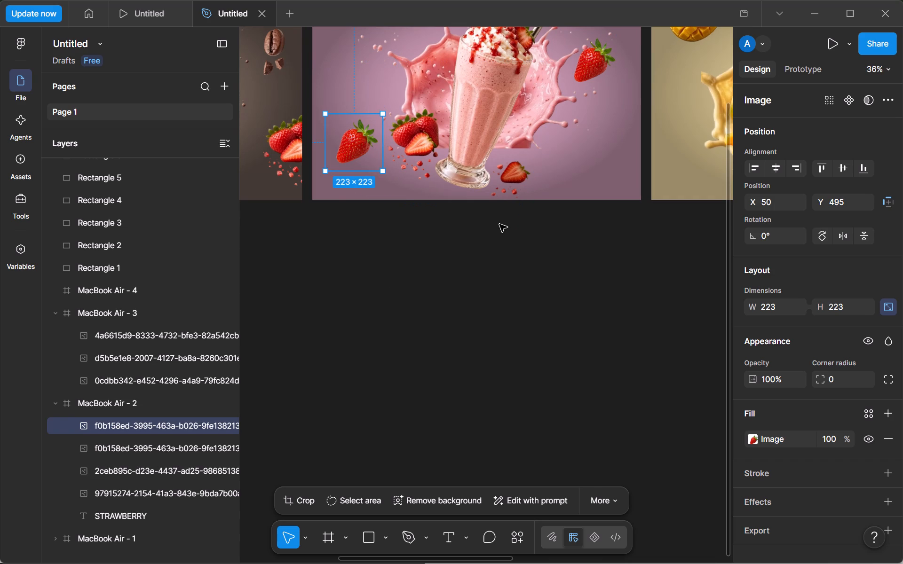
scroll(503, 213, "left", 1)
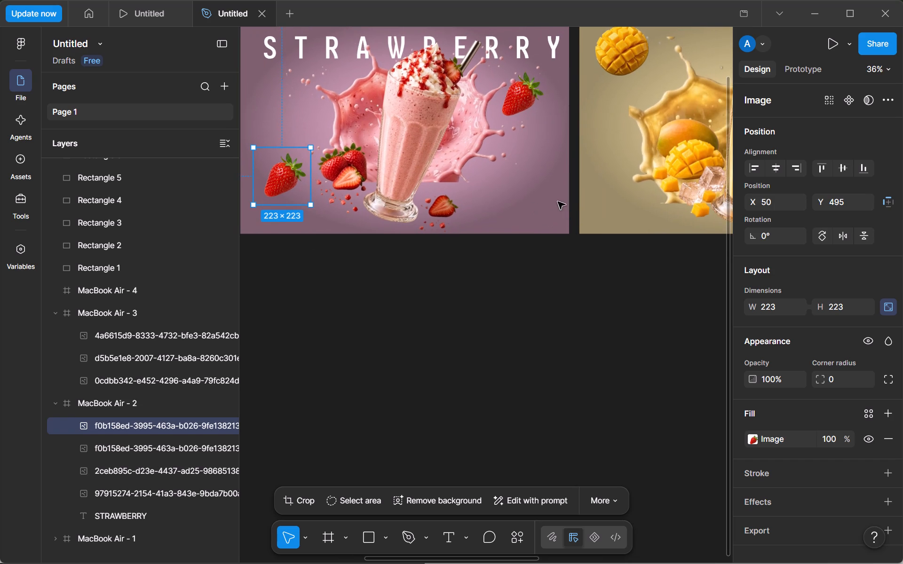
double_click(787, 202)
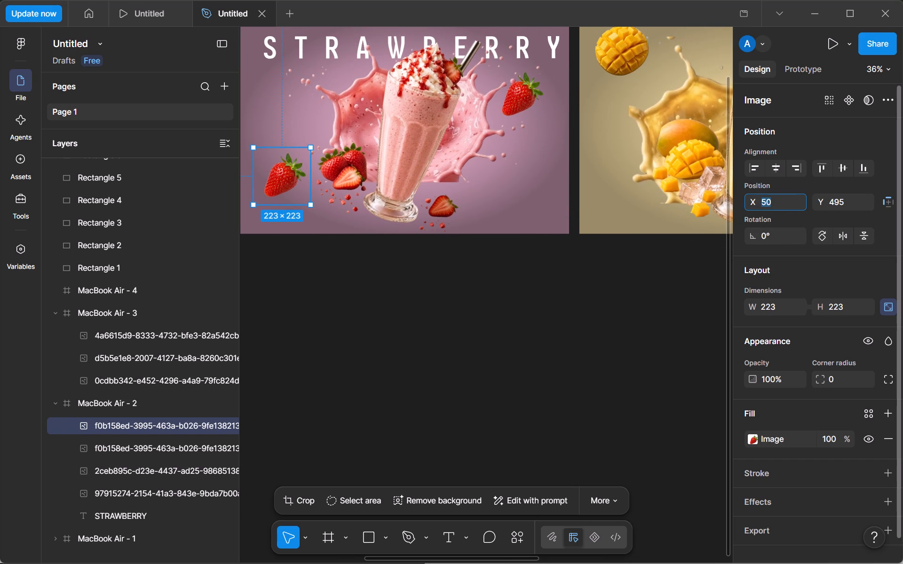
key("ctrl+c")
left_click(624, 70)
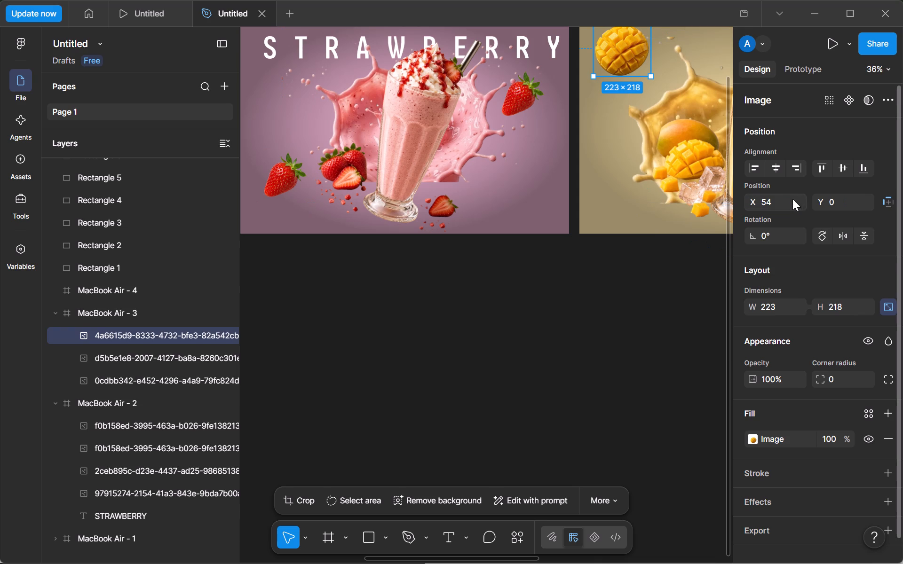
left_click(792, 199)
key("ctrl+v")
key("Return")
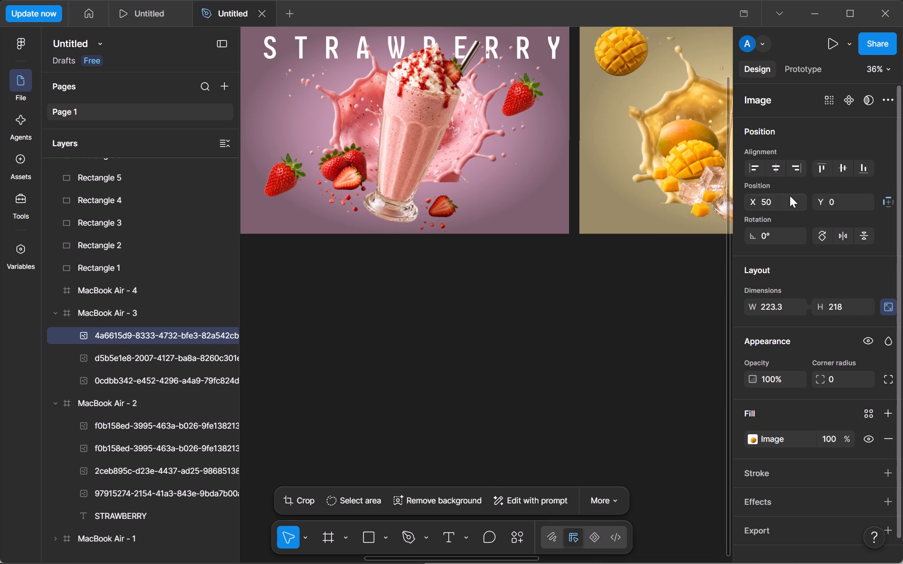
Set the diced mango's Y position to 495, copied from the lower-left strawberry in MacBook Air - 2.
left_click(274, 167)
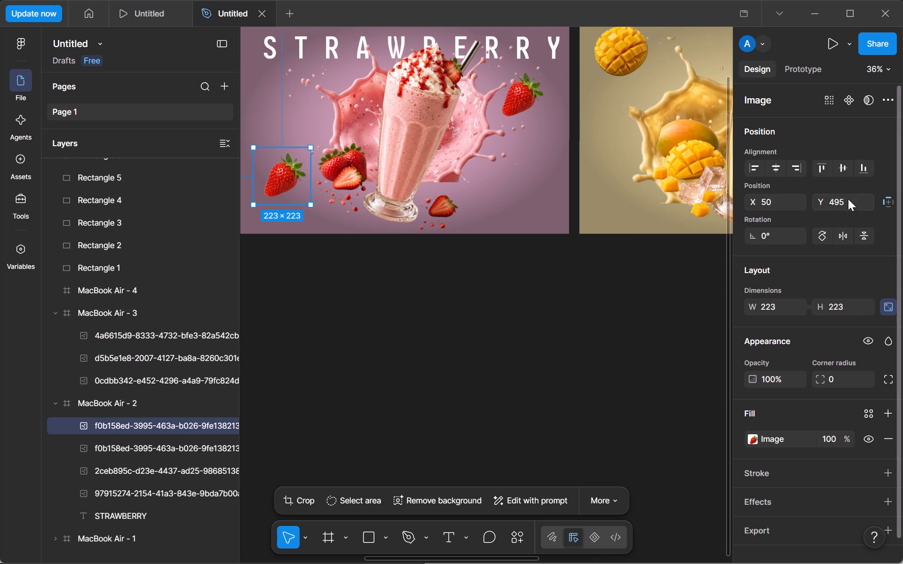
left_click(848, 199)
key("ctrl+v")
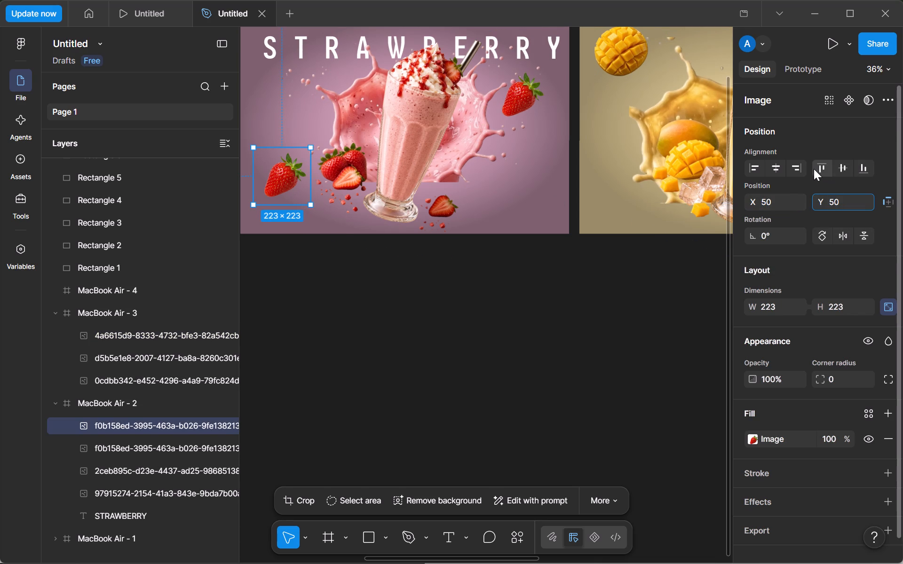
key("ctrl+z")
key("ctrl+c")
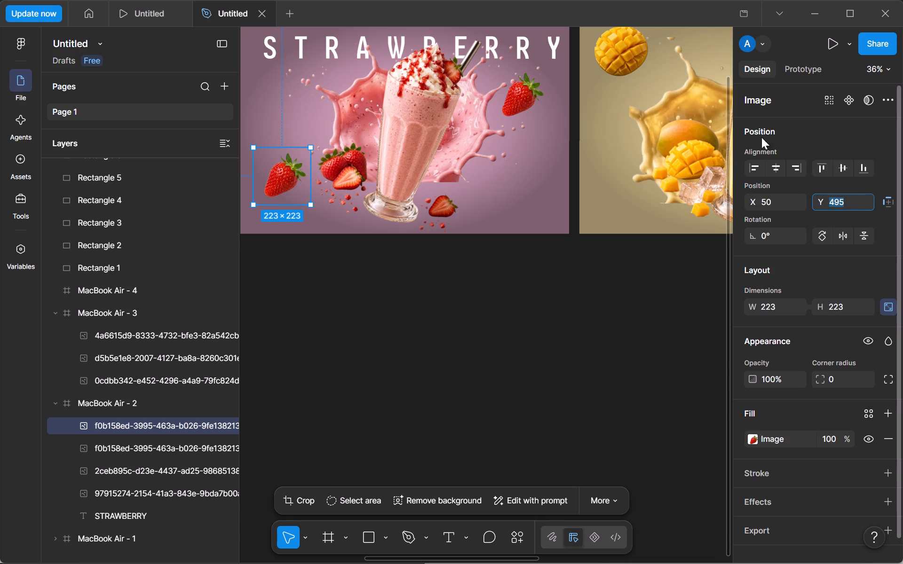
left_click(611, 55)
left_click(850, 208)
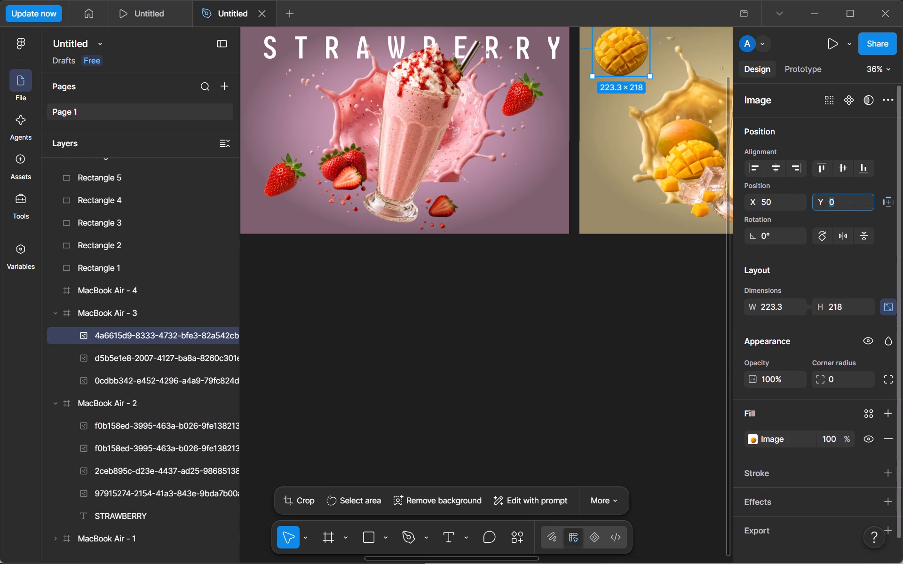
key("ctrl+v")
key("Return")
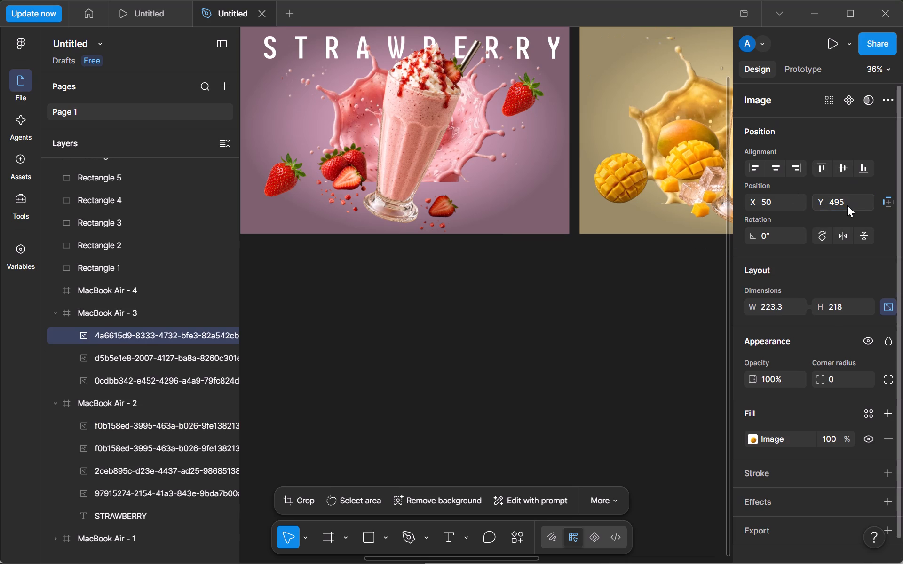
left_click(590, 306)
Duplicate the diced mango and place the copy in MacBook Air - 3's upper-right area, at about X 1038, Y 65.
left_click(622, 184)
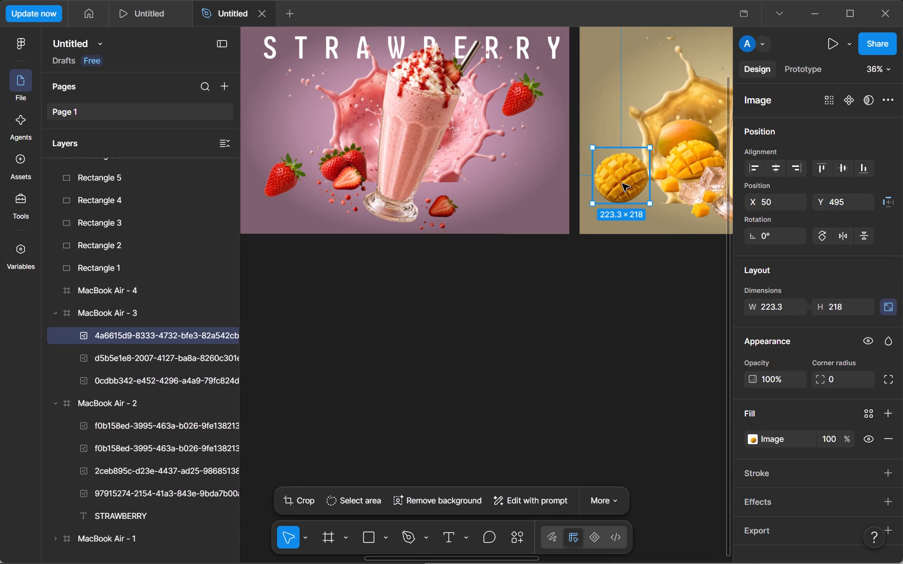
key("ctrl+d")
left_click_drag(622, 183, 556, 186)
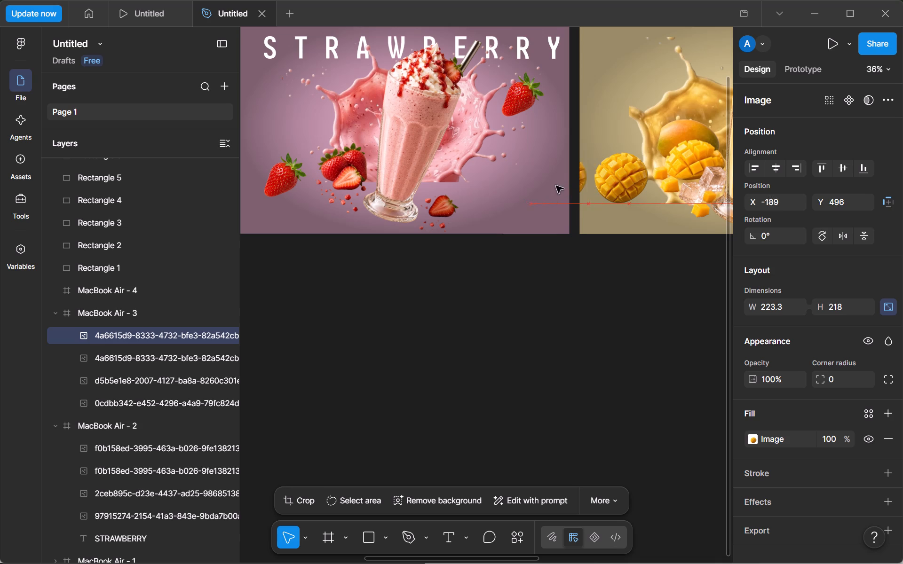
left_click_drag(556, 186, 540, 199)
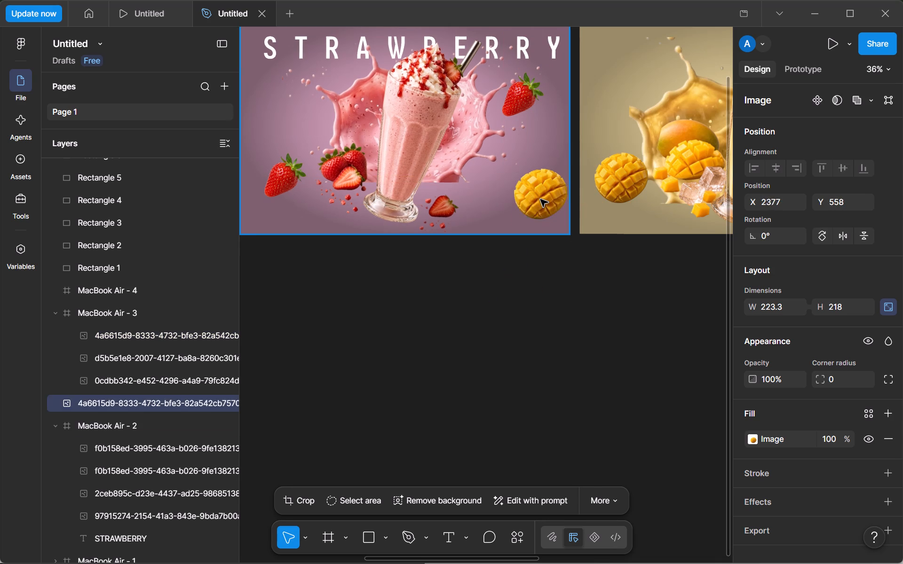
left_click_drag(540, 199, 533, 200)
scroll(532, 200, "right", 2)
left_click(361, 171)
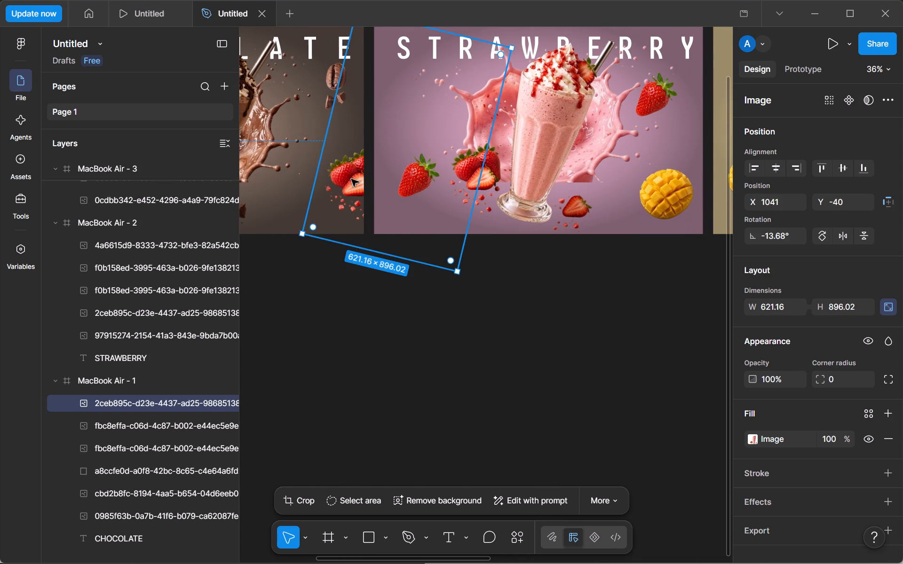
left_click_drag(353, 326, 349, 324)
scroll(663, 204, "left", 1)
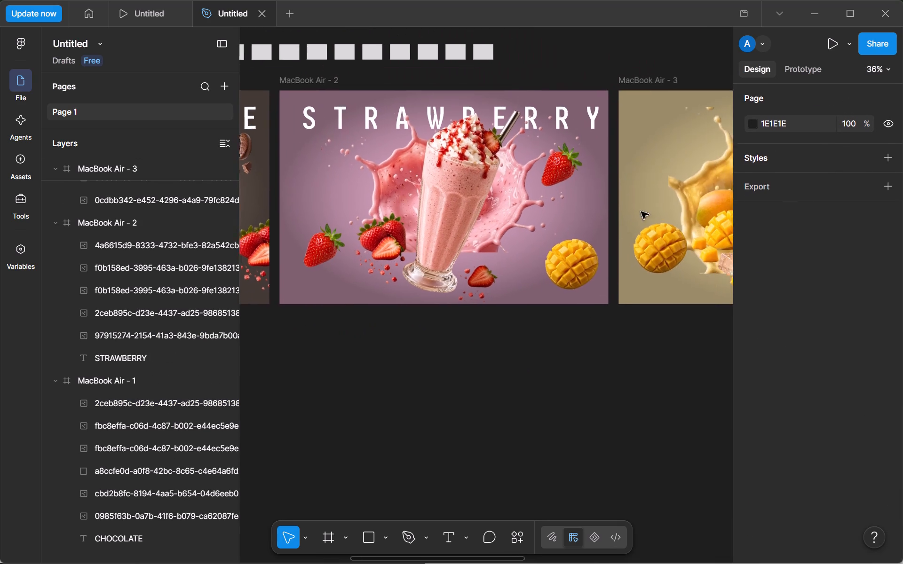
scroll(641, 211, "left", 2)
left_click_drag(461, 303, 578, 203)
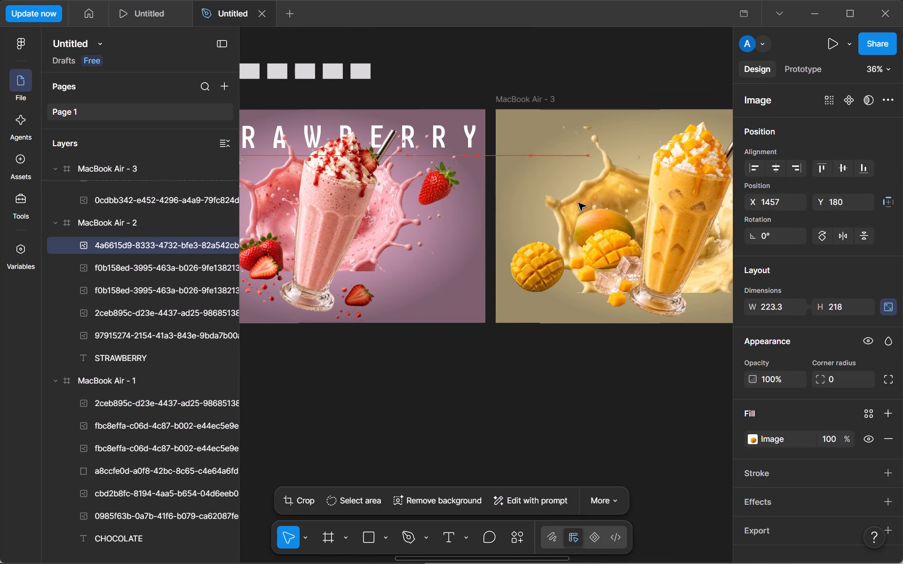
left_click_drag(578, 203, 682, 169)
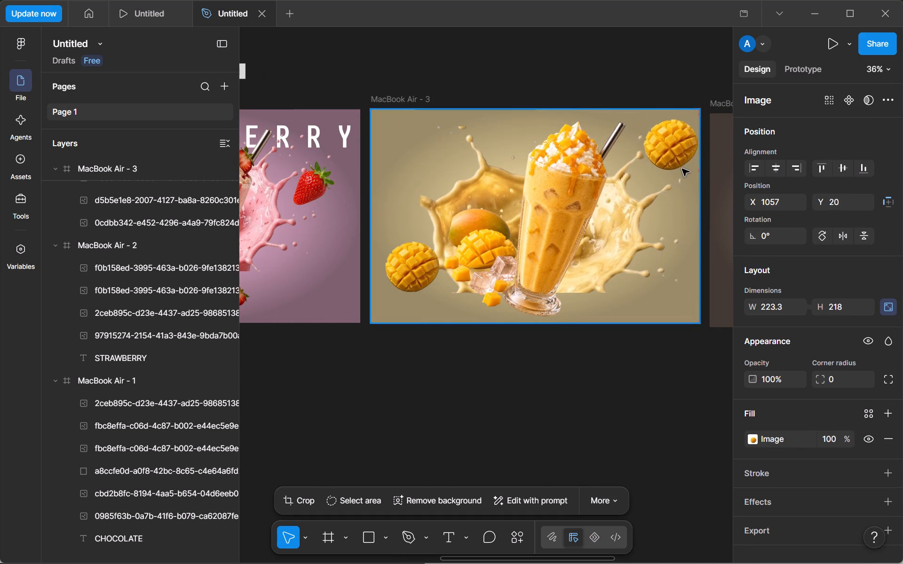
left_click_drag(682, 169, 678, 178)
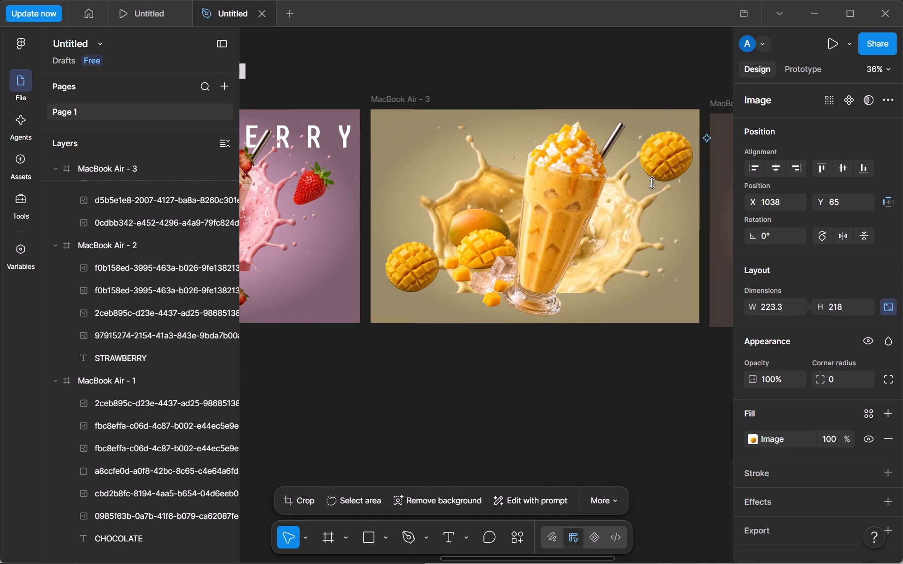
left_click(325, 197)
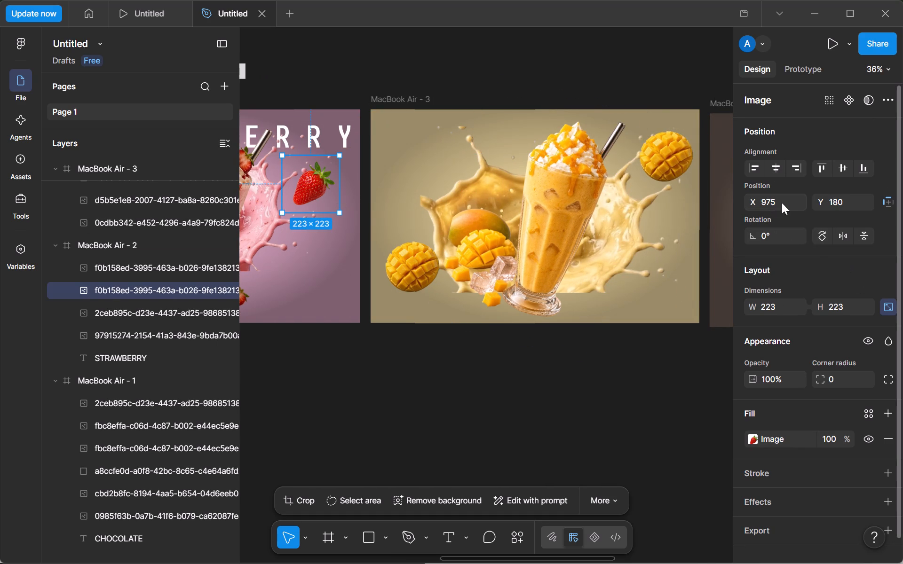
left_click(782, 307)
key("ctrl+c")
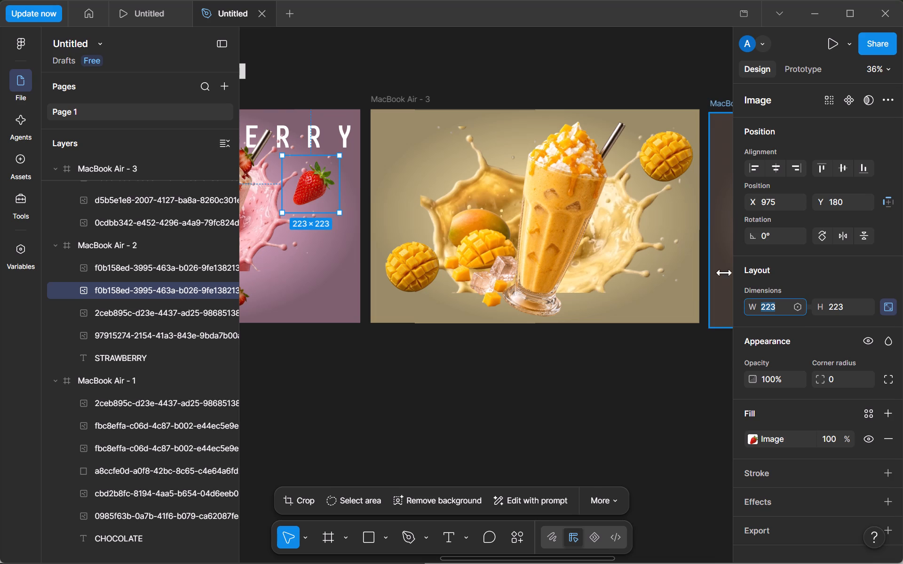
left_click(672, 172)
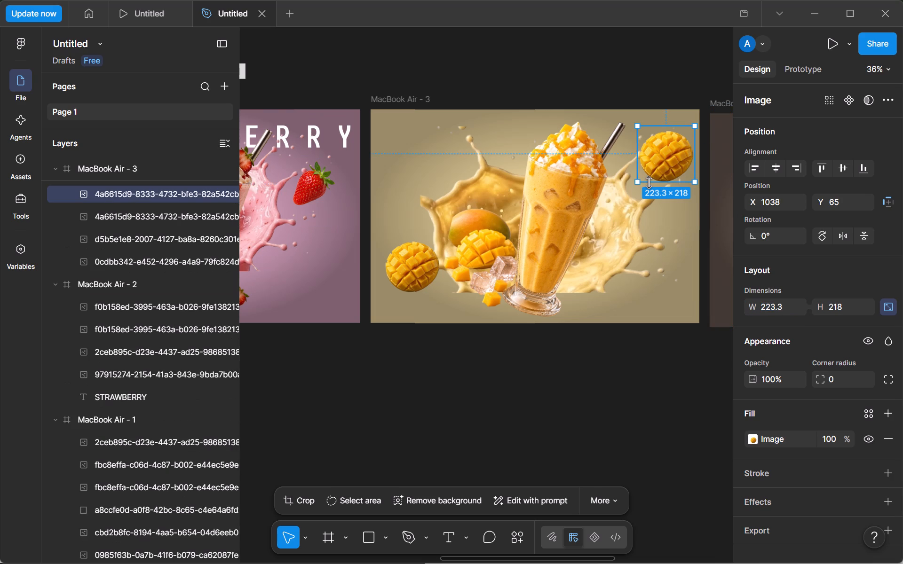
Set the duplicated mango's X position to 975, copied from the upper-right strawberry in MacBook Air - 2.
left_click(306, 192)
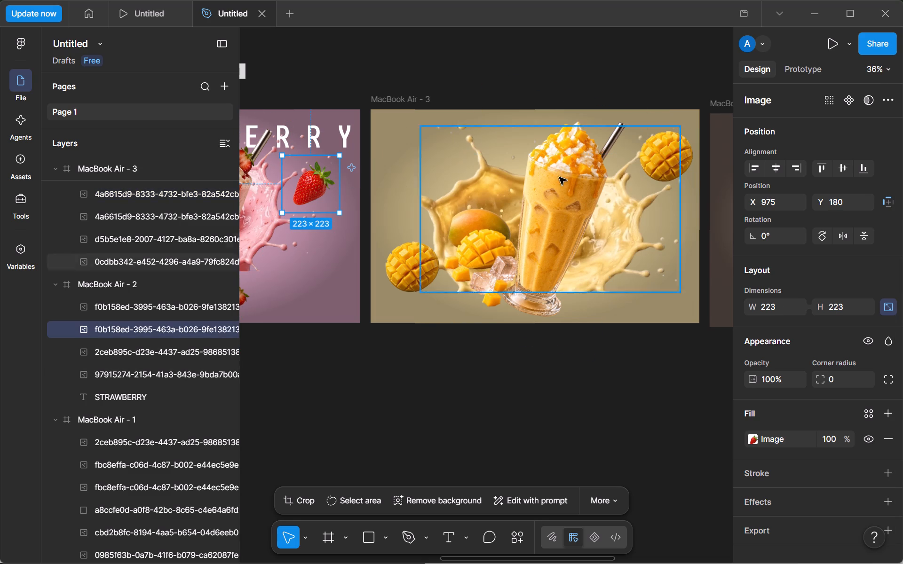
left_click(786, 204)
key("ctrl+c")
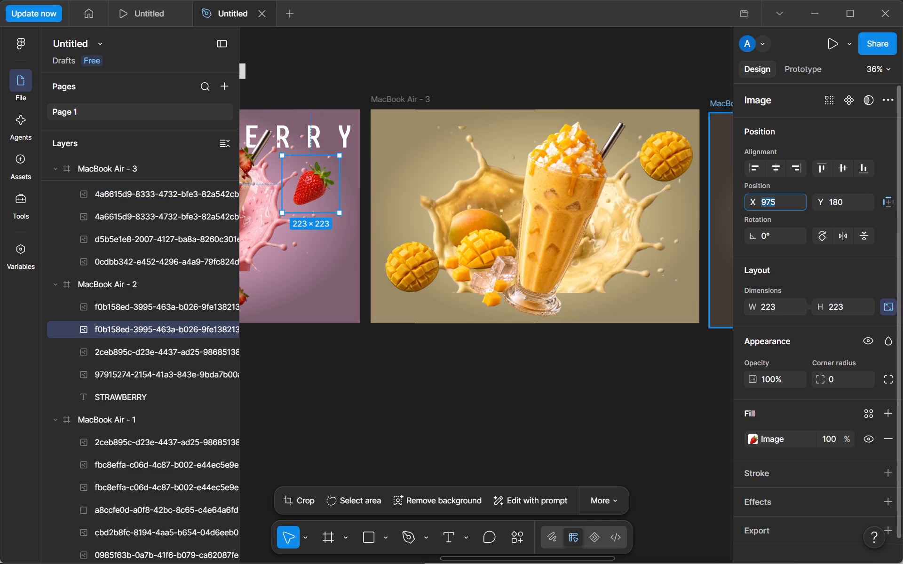
left_click(653, 159)
left_click(778, 204)
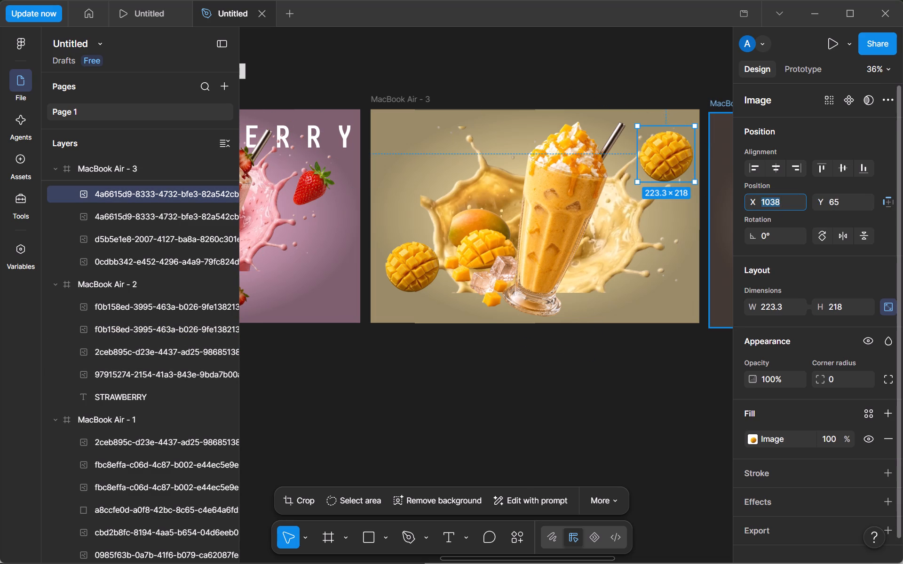
key("ctrl+v")
key("Return")
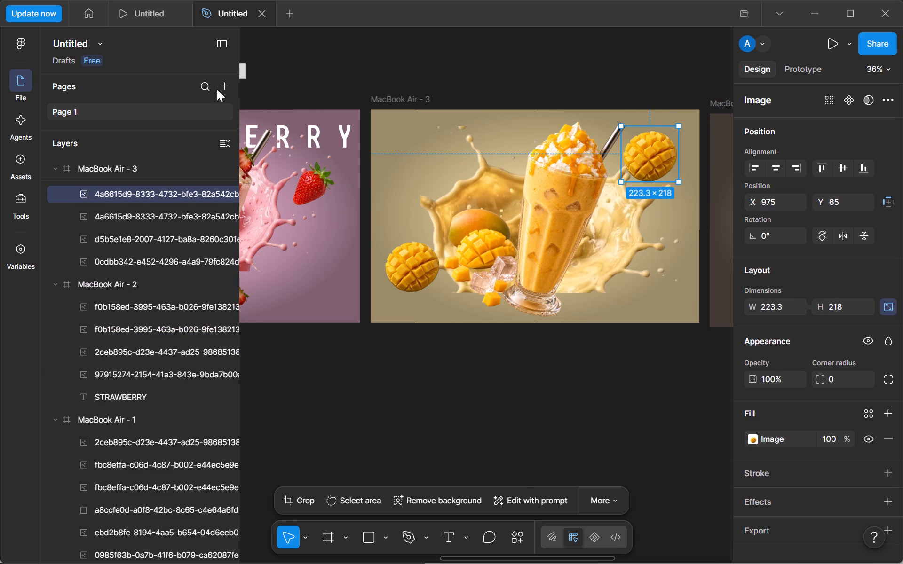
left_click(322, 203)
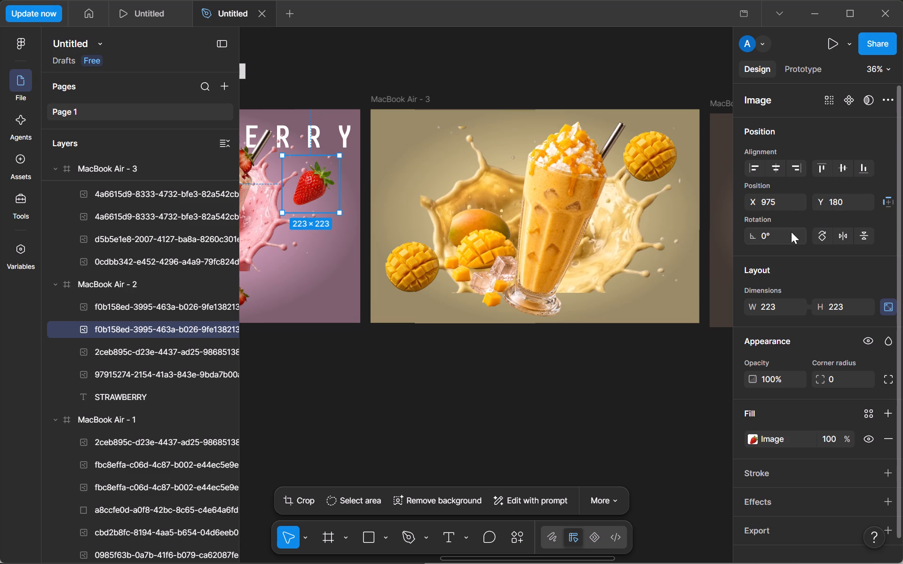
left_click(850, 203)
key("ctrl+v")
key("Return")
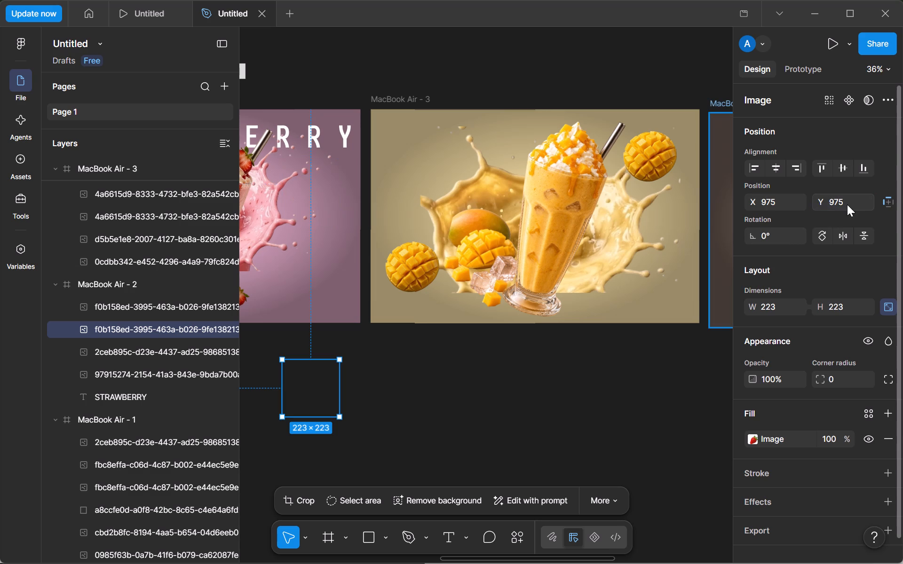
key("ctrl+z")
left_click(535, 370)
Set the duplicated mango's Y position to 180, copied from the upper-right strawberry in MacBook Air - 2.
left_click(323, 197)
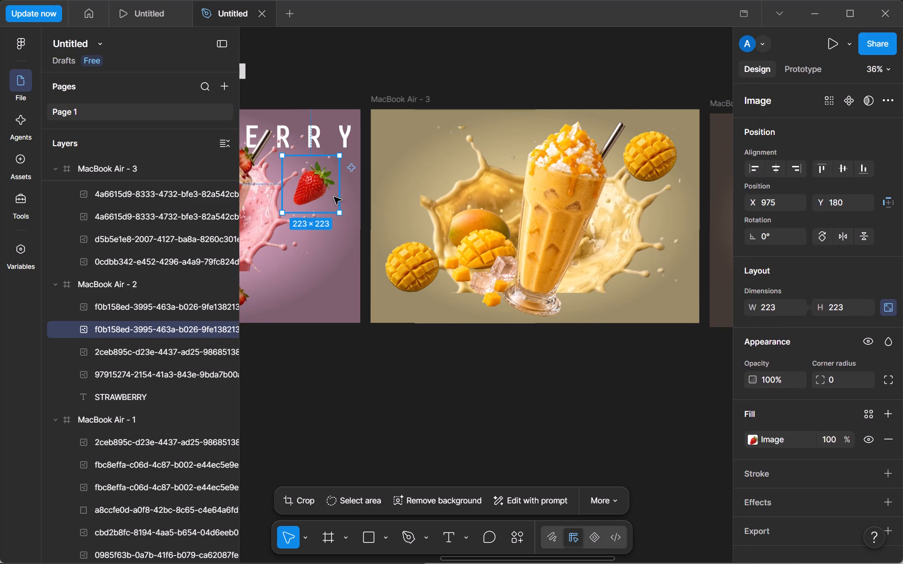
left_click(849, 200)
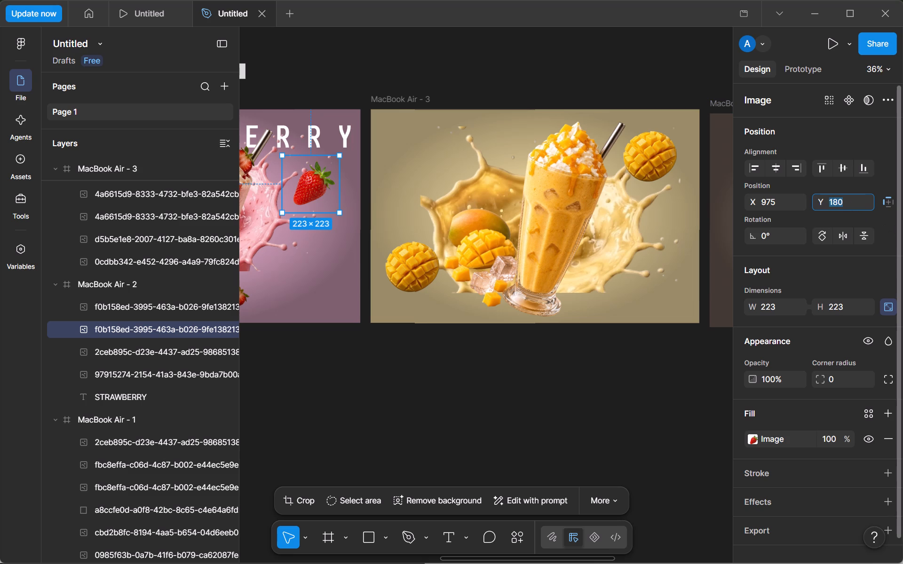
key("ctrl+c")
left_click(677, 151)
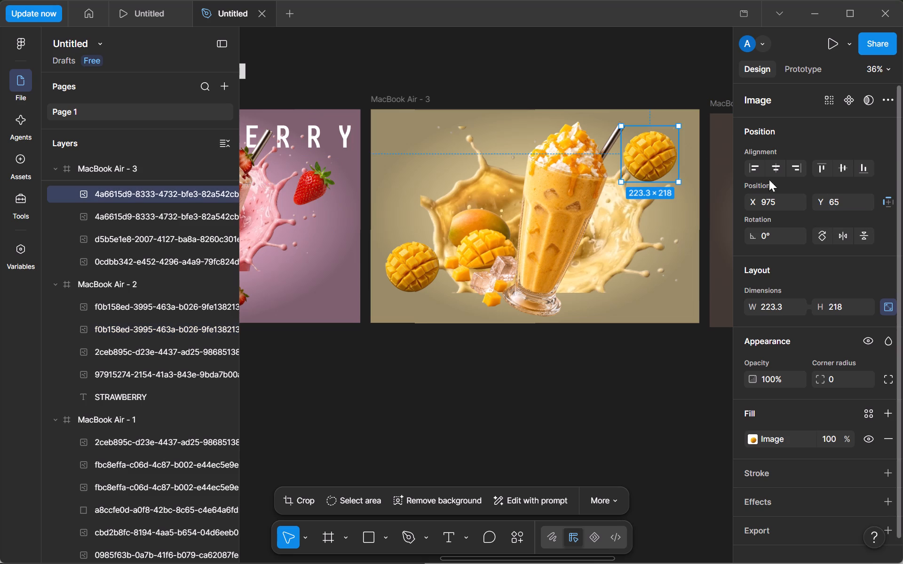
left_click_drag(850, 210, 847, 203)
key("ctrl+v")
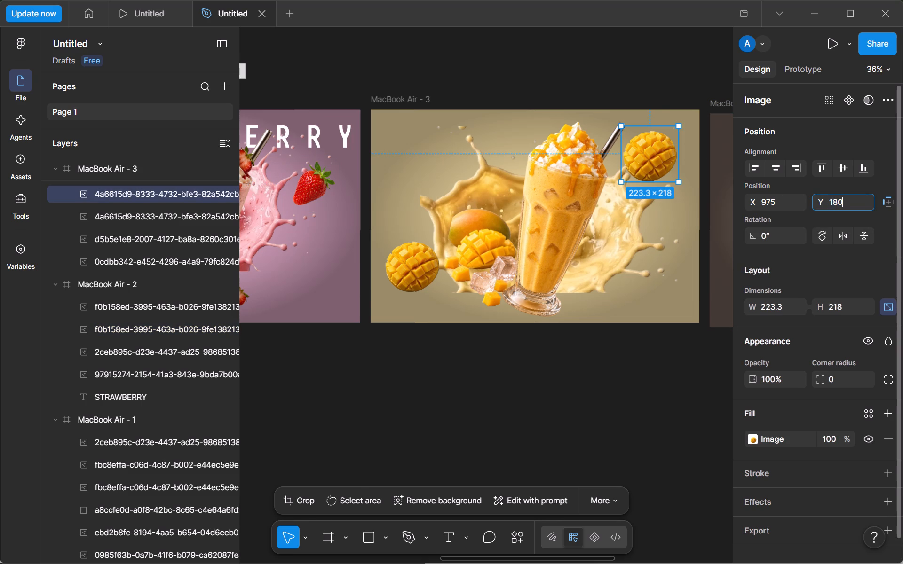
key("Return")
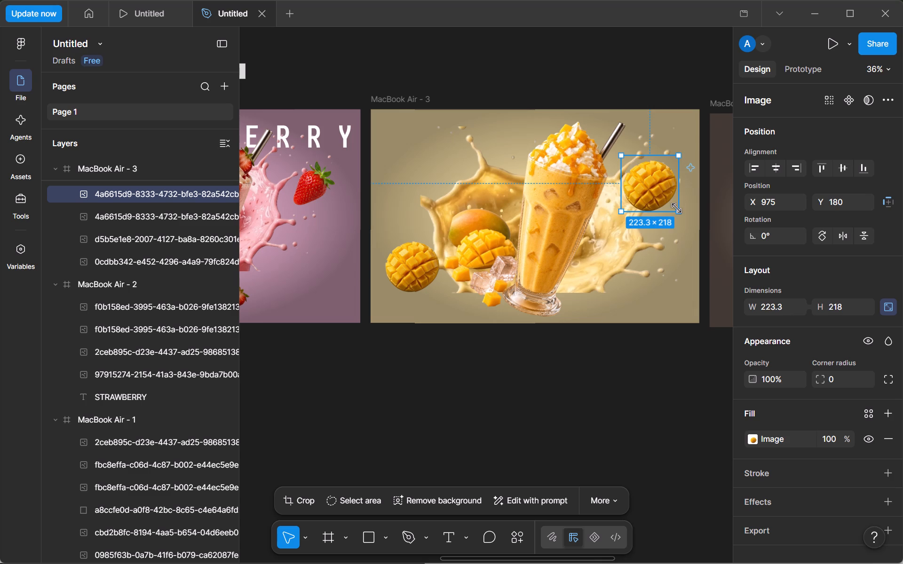
Shrink the upper-right diced mango to about 175 × 171 and shift it closer to MacBook Air - 3's right edge.
left_click_drag(676, 208, 666, 196)
left_click_drag(648, 181, 660, 177)
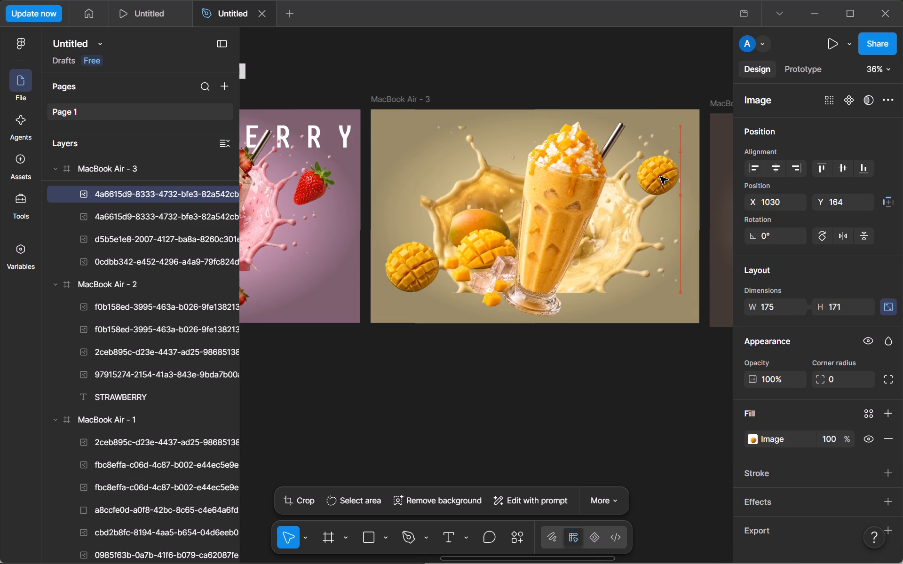
left_click_drag(660, 177, 670, 176)
Crop the right side of the mango splash image in MacBook Air - 3 to a width of about 927.
left_click(633, 261)
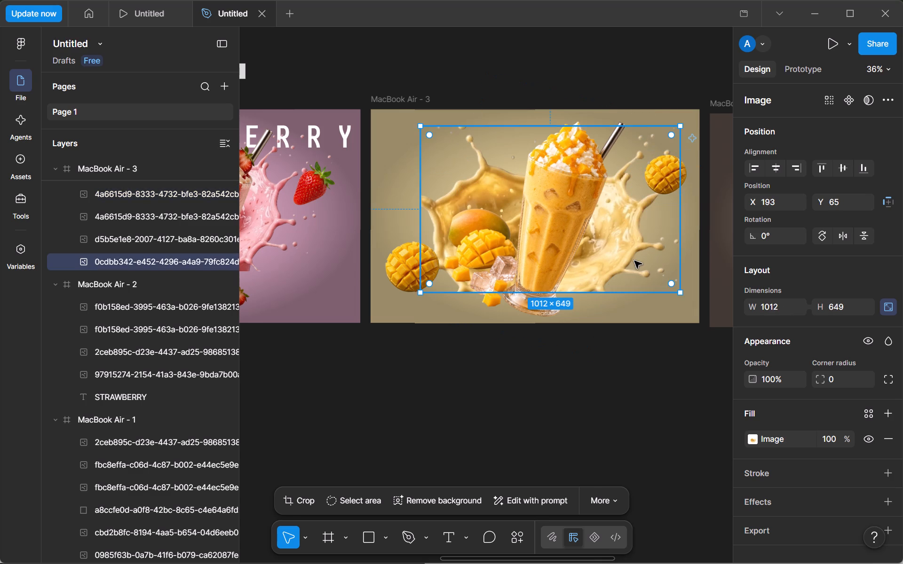
left_click(278, 500)
left_click(282, 500)
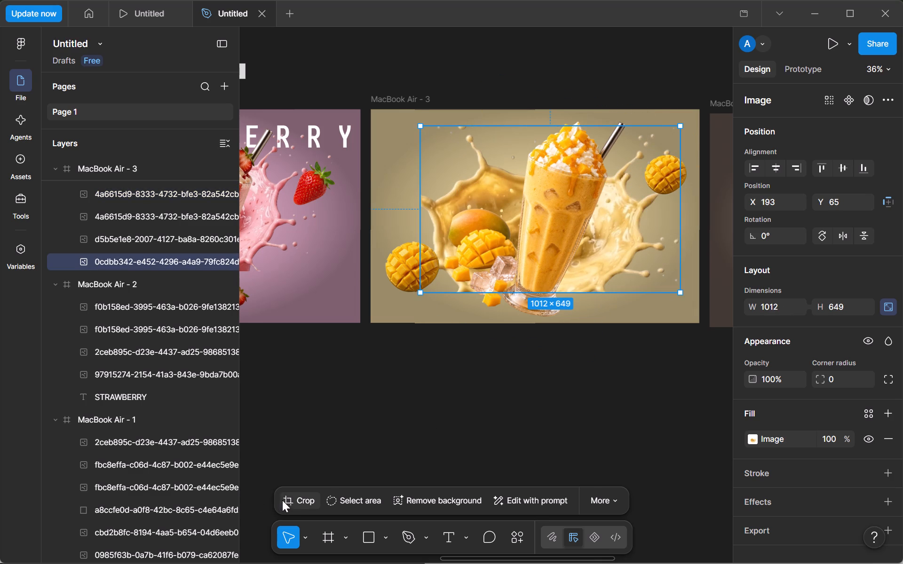
left_click_drag(682, 210, 658, 215)
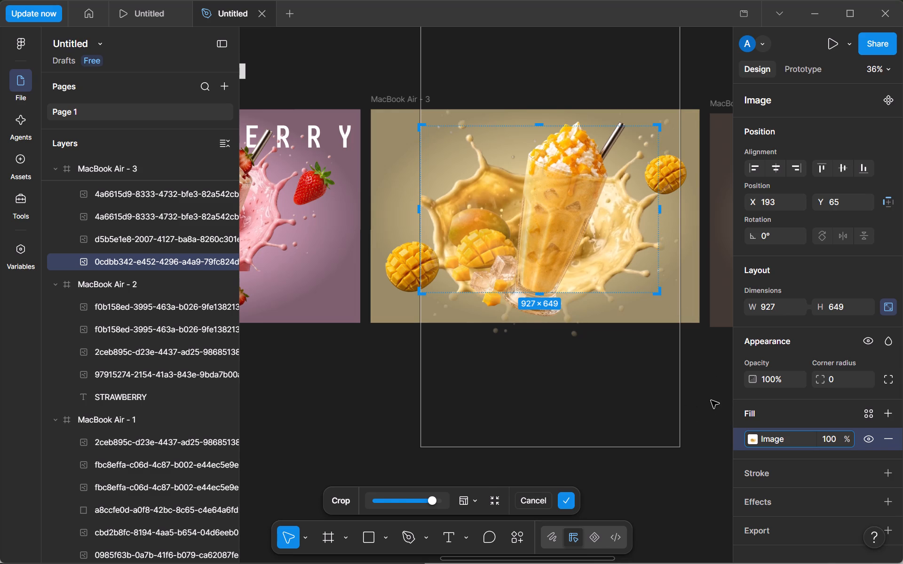
left_click(710, 397)
Scale the mango splash down to about 833 × 583 and shift it right to recentre it behind the glass.
left_click_drag(656, 294, 637, 285)
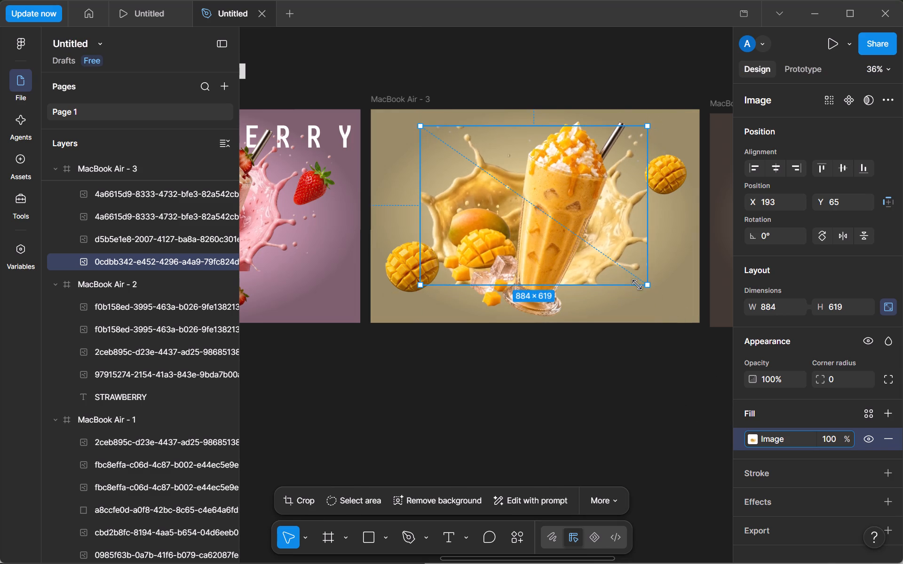
left_click_drag(637, 285, 623, 275)
left_click_drag(621, 254, 635, 255)
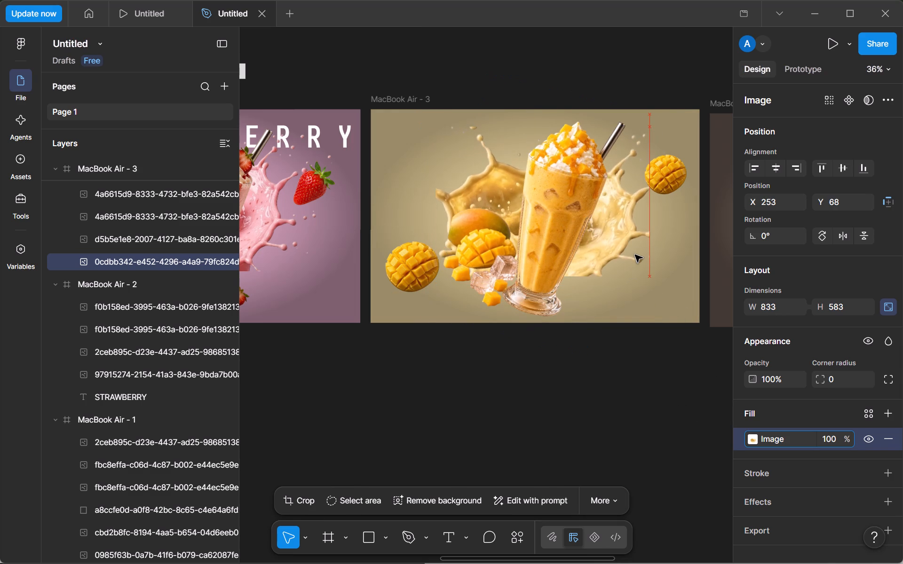
left_click_drag(635, 255, 634, 257)
left_click(663, 382)
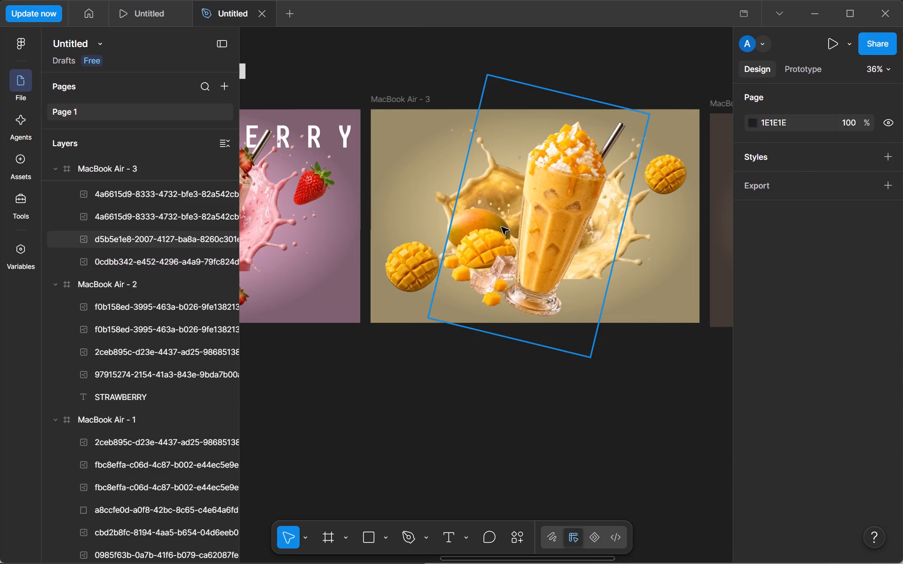
Move the upper-right diced mango in MacBook Air - 3 to about X 1086, Y 120.
left_click_drag(661, 180, 669, 177)
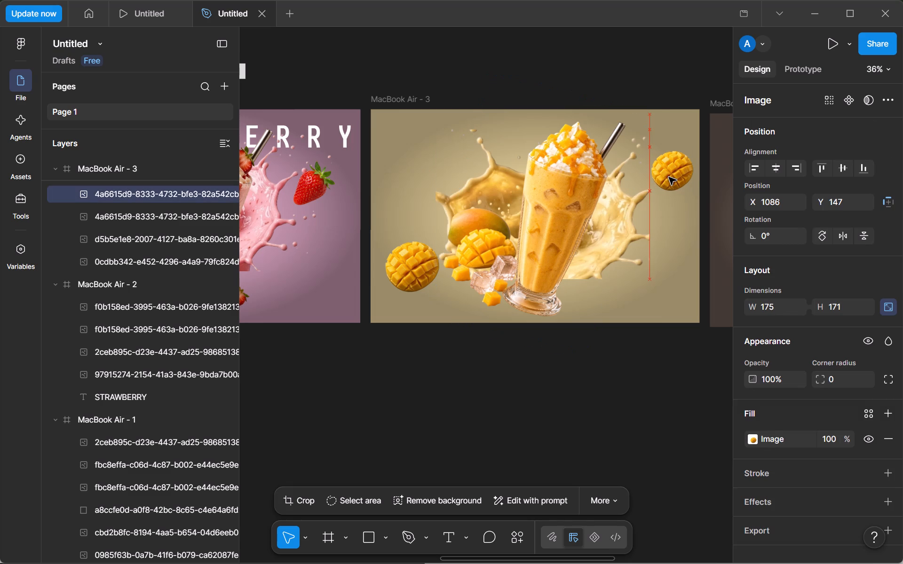
left_click_drag(669, 177, 666, 170)
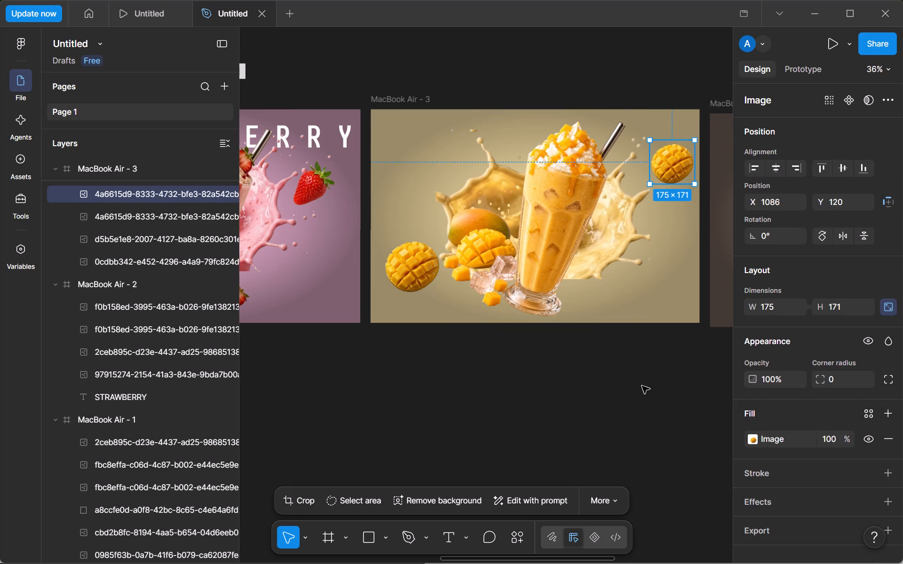
left_click(642, 387)
Duplicate the mango milkshake image into MacBook Air - 2, at about X 1087, so only its fruit shows at the frame's lower-right edge.
left_click(560, 258)
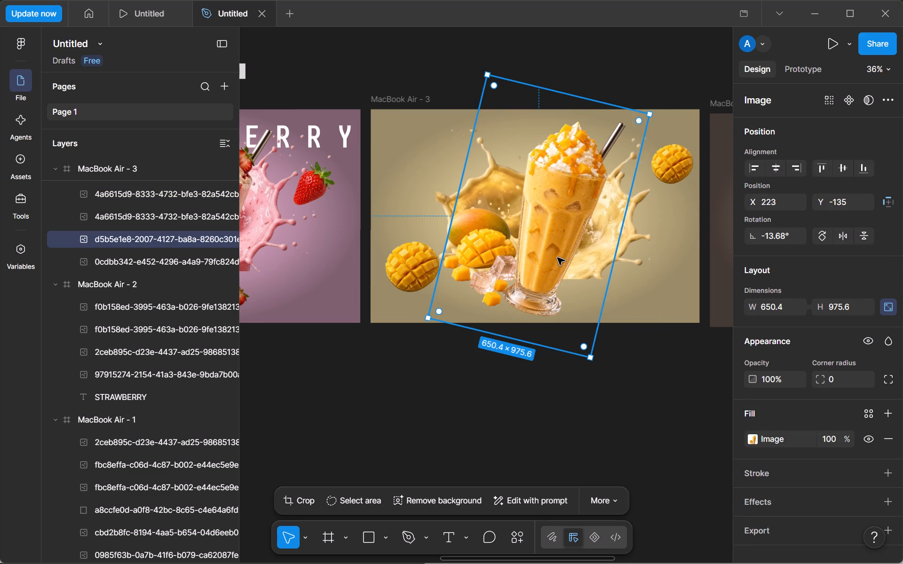
key("ctrl+d")
left_click_drag(521, 220, 328, 251)
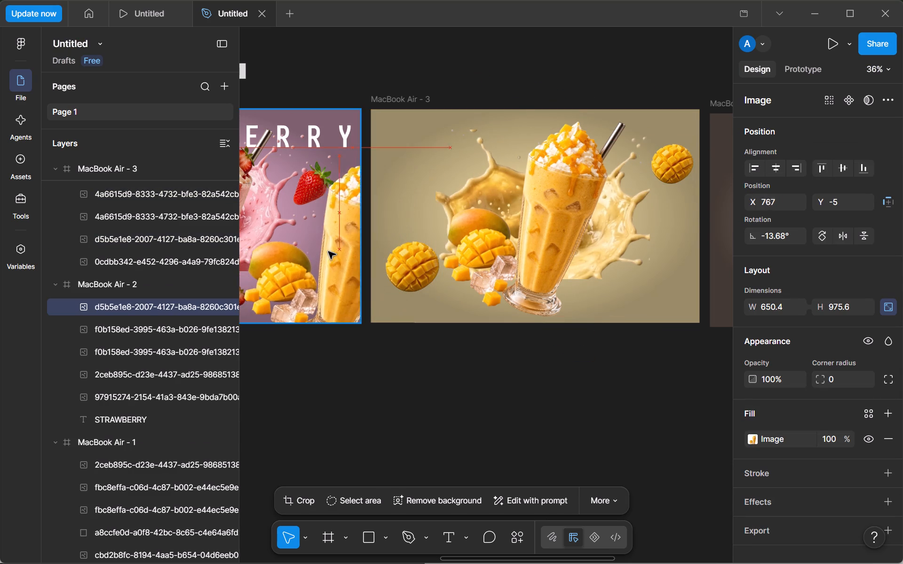
left_click_drag(328, 251, 360, 243)
scroll(333, 283, "right", 1)
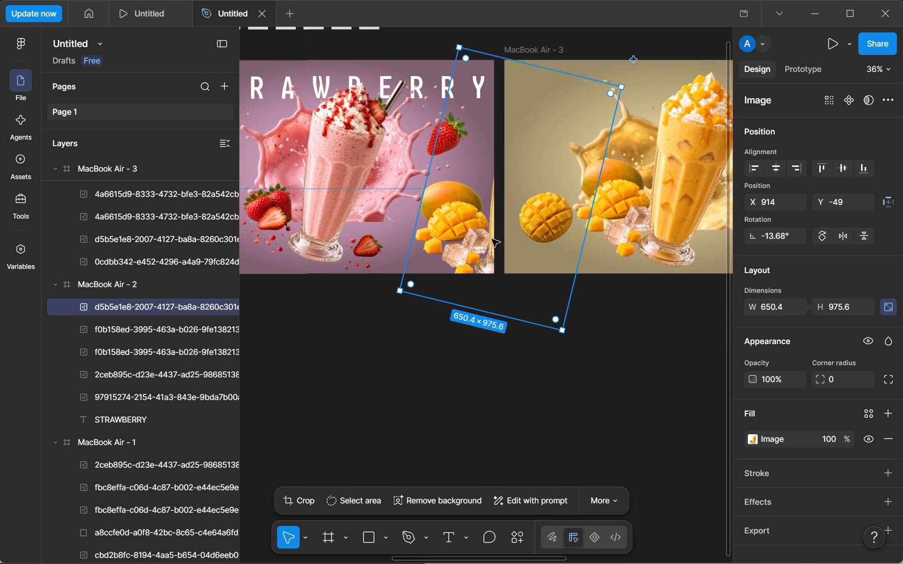
left_click_drag(452, 240, 486, 244)
scroll(486, 244, "right", 1)
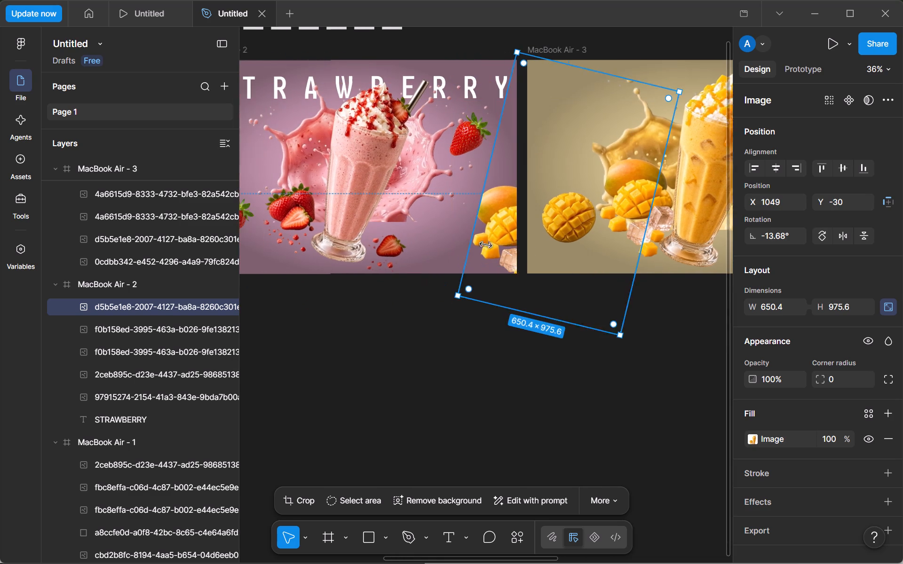
scroll(486, 244, "right", 3)
scroll(491, 246, "left", 2)
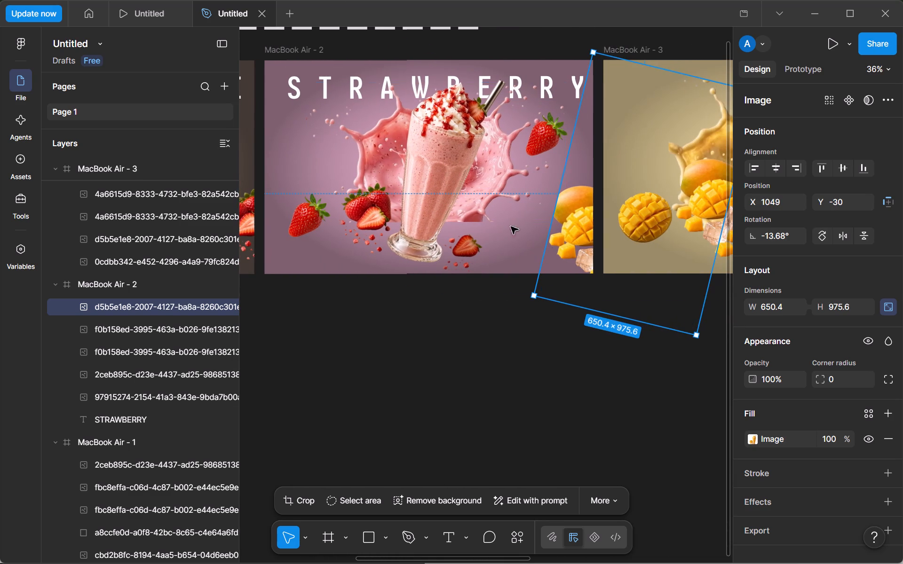
left_click_drag(577, 239, 589, 231)
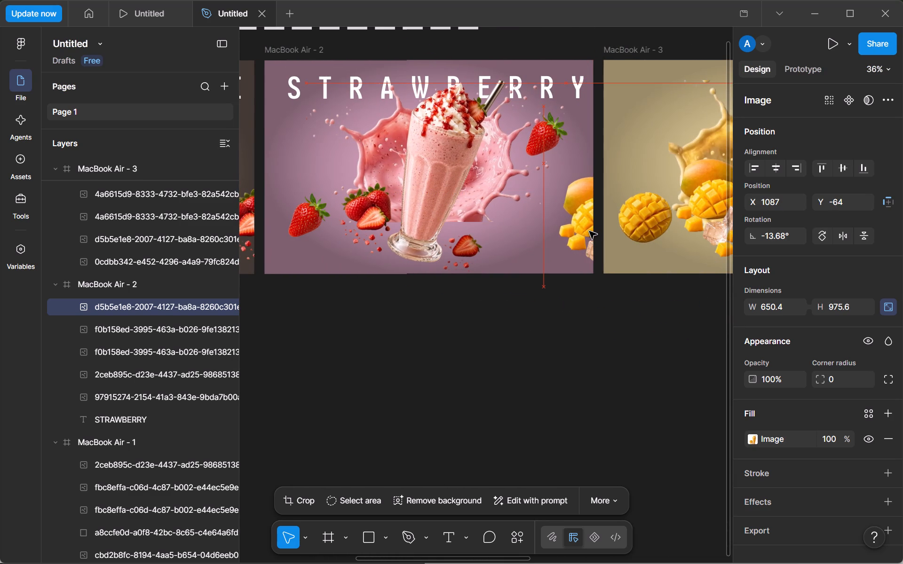
left_click_drag(589, 231, 589, 234)
left_click_drag(586, 401, 590, 392)
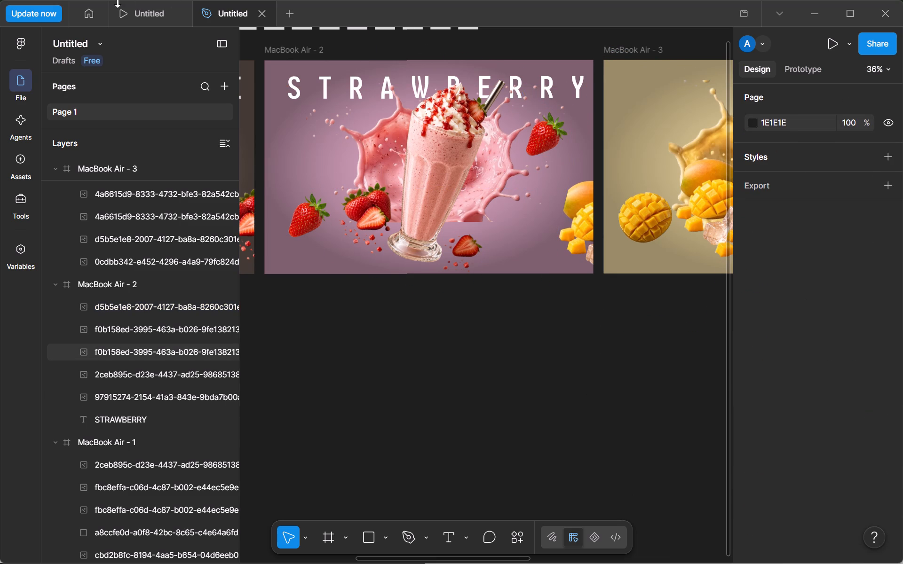
Add the text MANGO on the empty canvas below MacBook Air - 2.
scroll(208, 0, "left", 1)
left_click(451, 537)
left_click(445, 418)
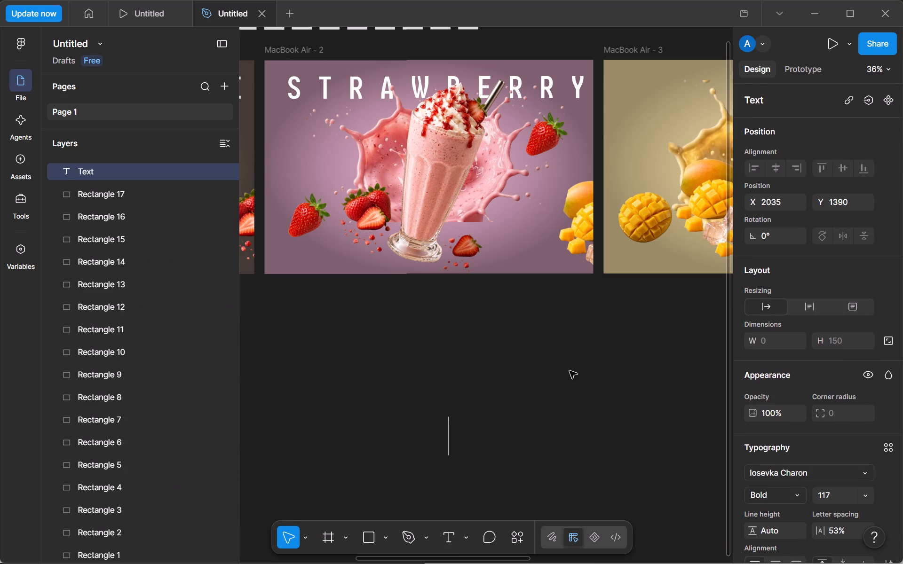
type("MAN")
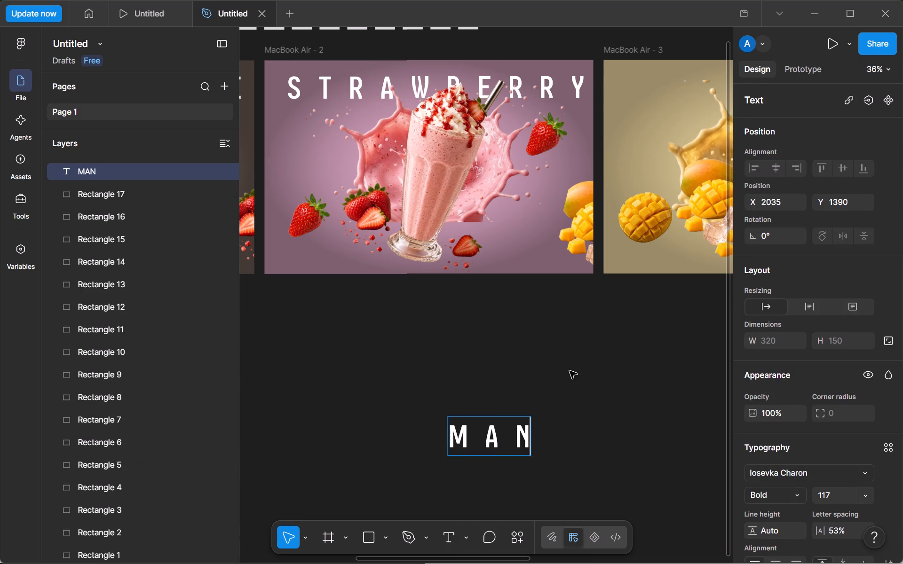
type("GO")
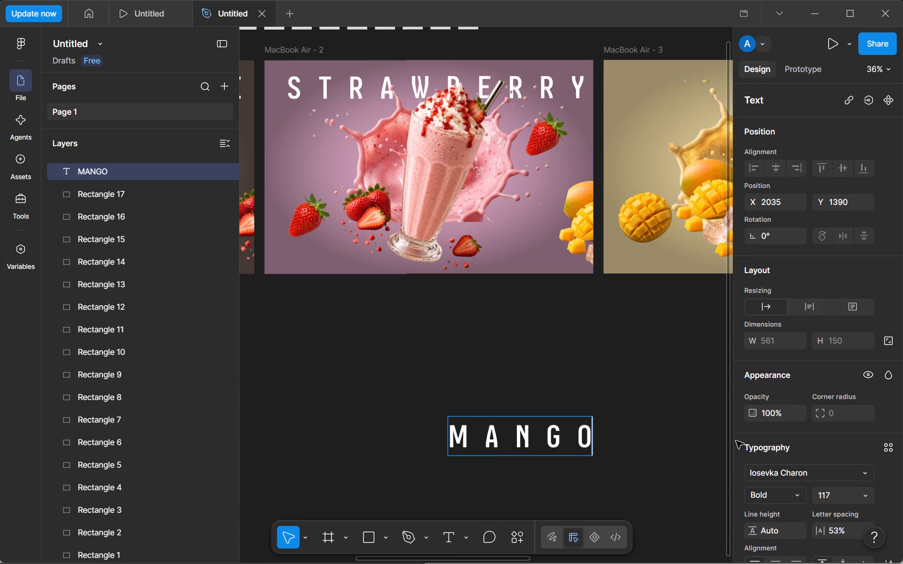
Set the letter spacing to 65% at the end of the MANGO text.
left_click(842, 528)
key("Up")
key("Up")
key("Up")
key("Up")
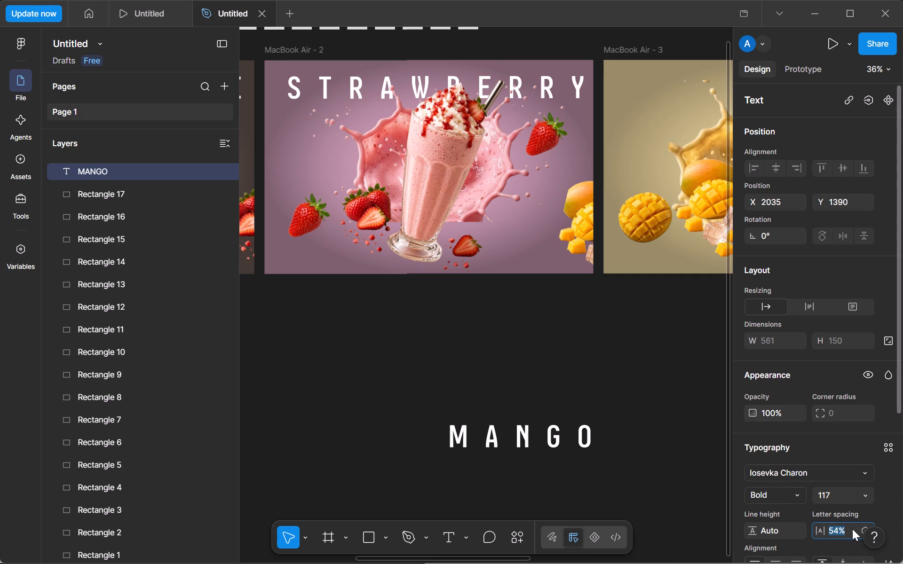
key("Up")
key("Up")
key("Up")
key("Up")
key("Up")
key("Up")
key("Up")
key("Up")
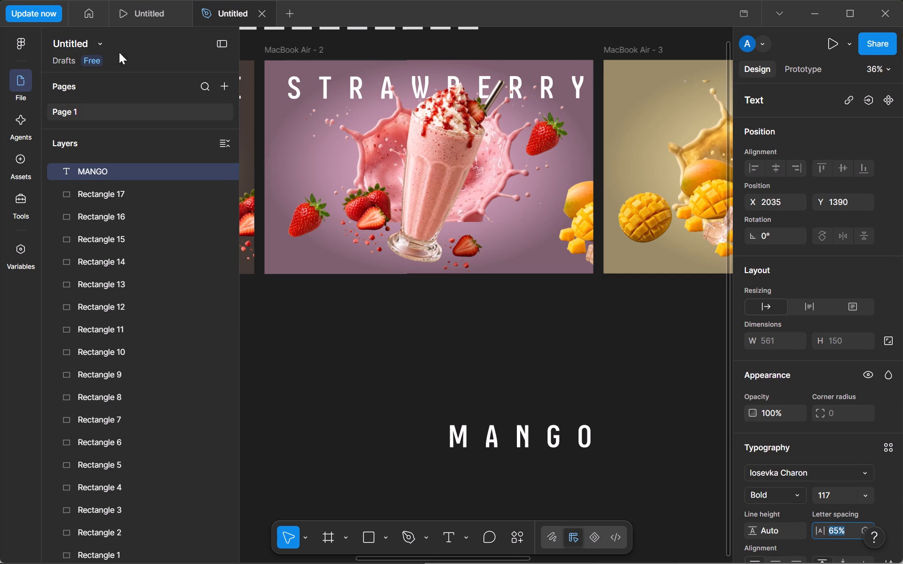
left_click(463, 373)
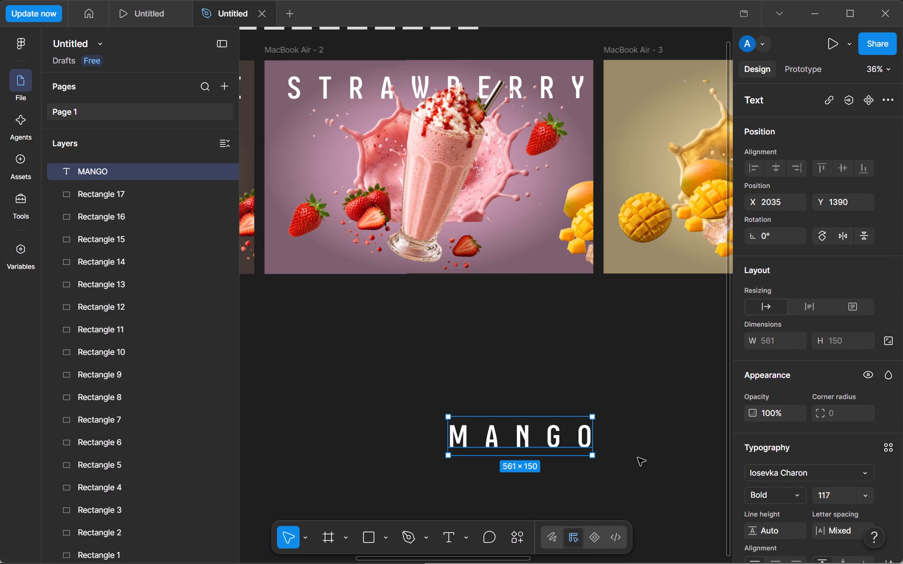
Set the MANGO text's font size to 132.
left_click(658, 453)
left_click(596, 441)
left_click(583, 443)
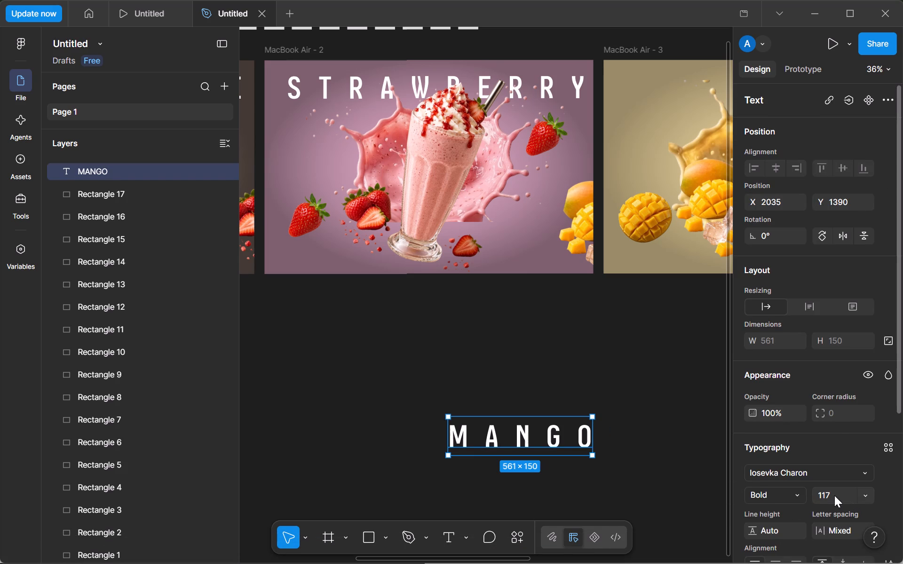
left_click(834, 495)
key("Up")
key("Up")
key("Up")
key("Up")
key("Up")
key("Up")
key("Up")
key("Up")
key("Up")
key("Up")
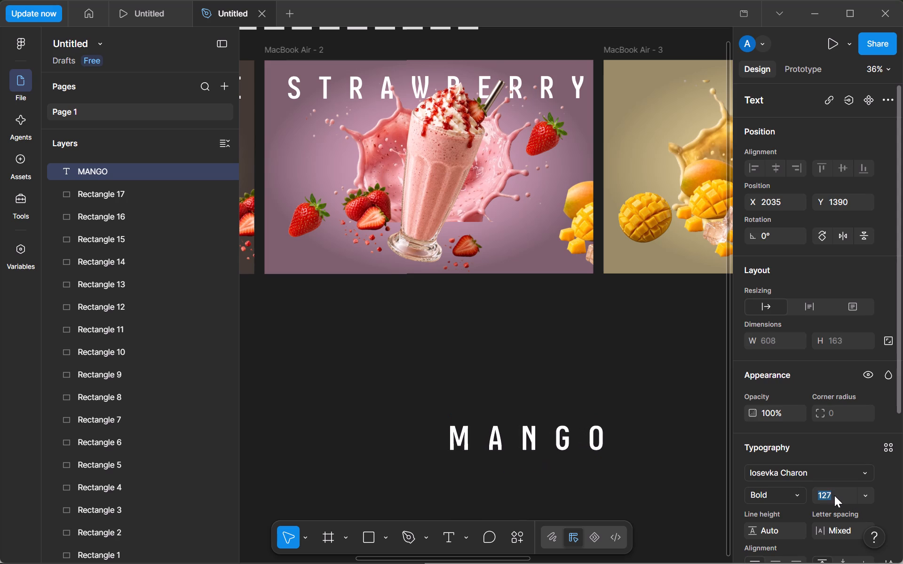
key("Up")
key("Up")
key("Up")
key("Up")
key("Up")
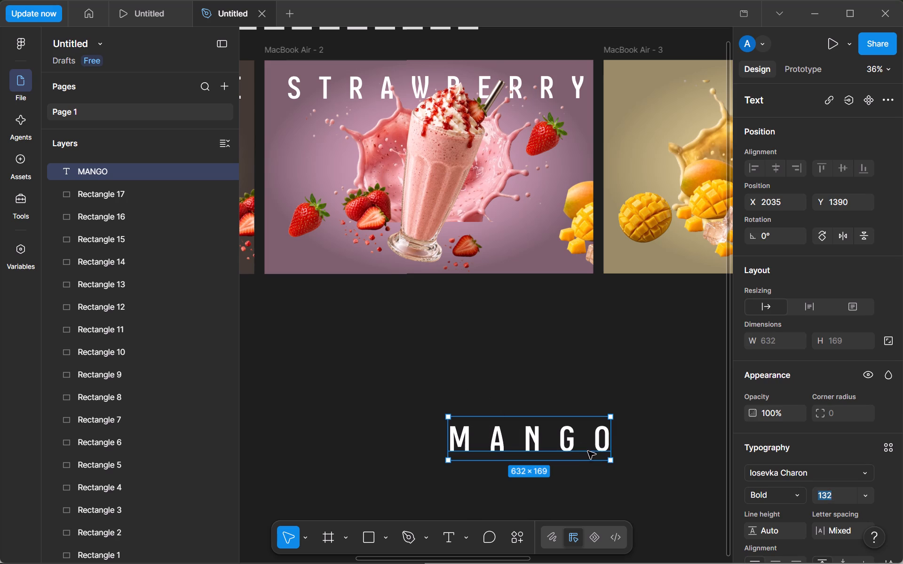
Move the MANGO text into the top of MacBook Air - 3, at about X 390, Y 37.
left_click_drag(579, 447, 720, 110)
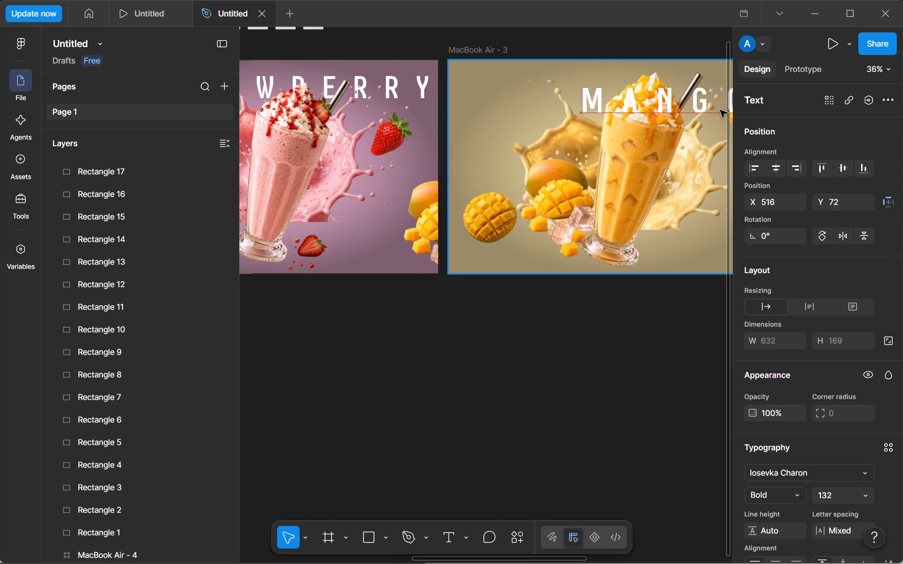
left_click_drag(720, 110, 592, 96)
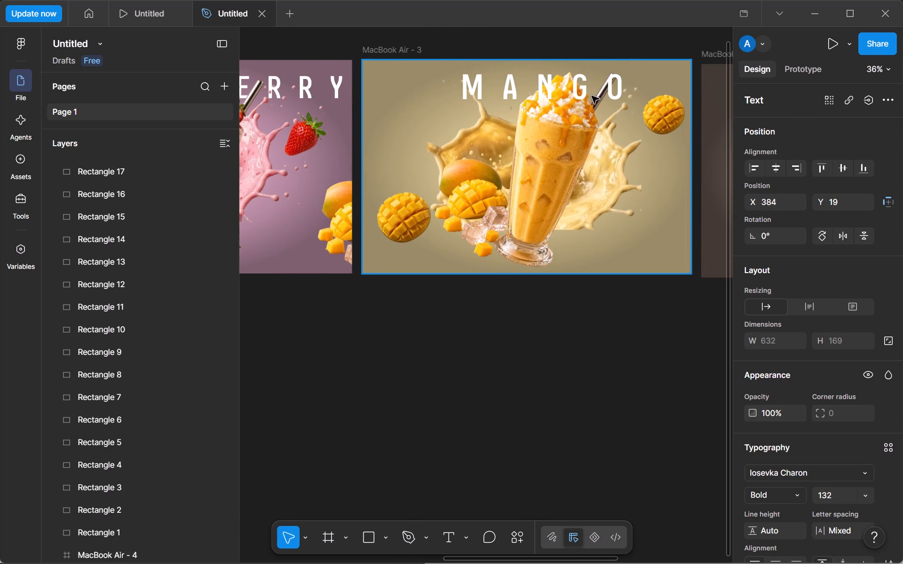
left_click_drag(592, 96, 586, 95)
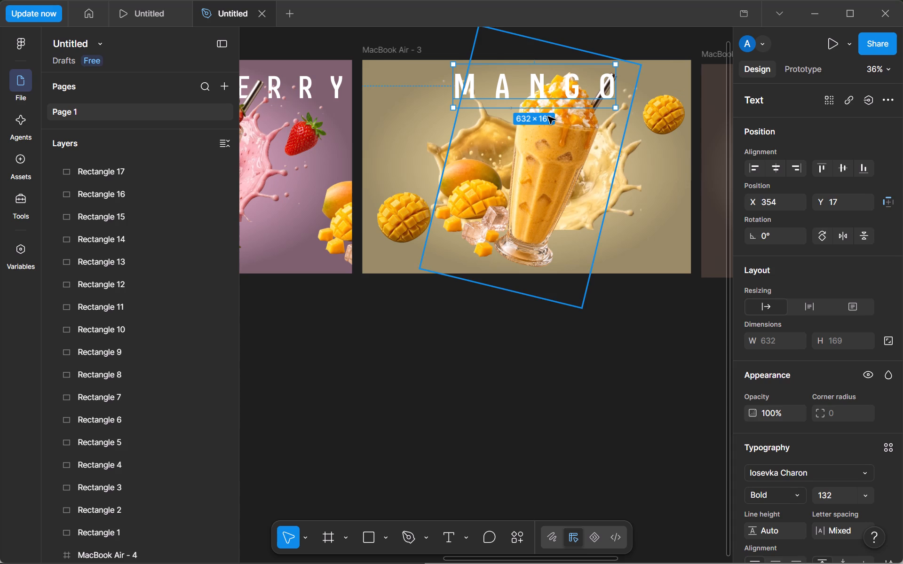
left_click_drag(575, 85, 584, 93)
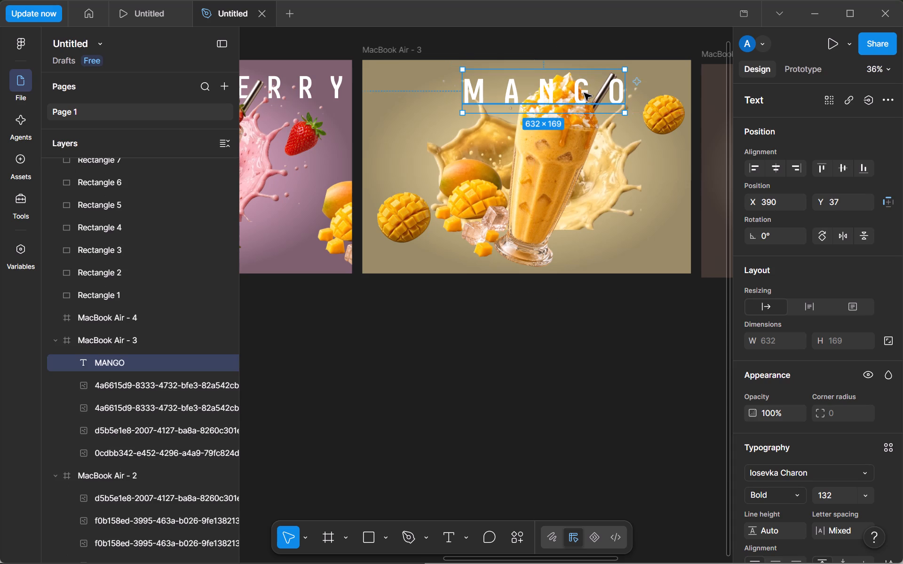
Set the MANGO text's font size to 143.
left_click(839, 499)
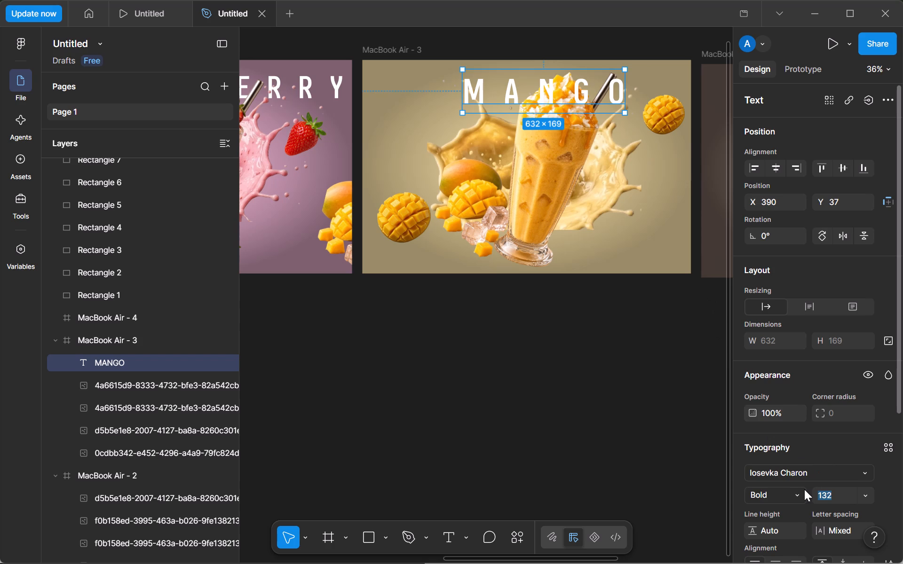
key("Up")
key("Up")
key("Up")
key("Up")
key("Up")
key("Up")
key("Up")
key("Up")
key("Up")
key("Up")
key("Up")
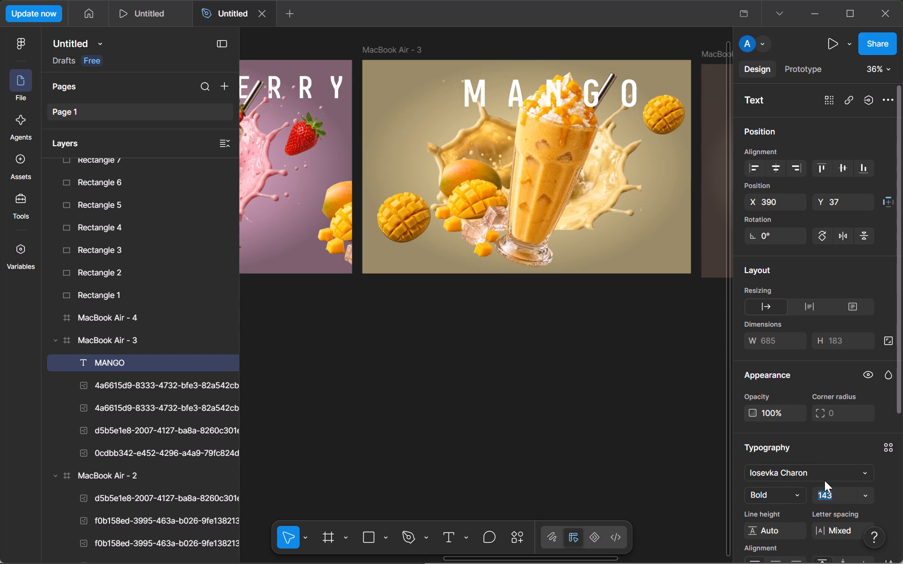
Reposition the MANGO text in MacBook Air - 3 to about X 327, Y 28.
left_click_drag(584, 100, 583, 99)
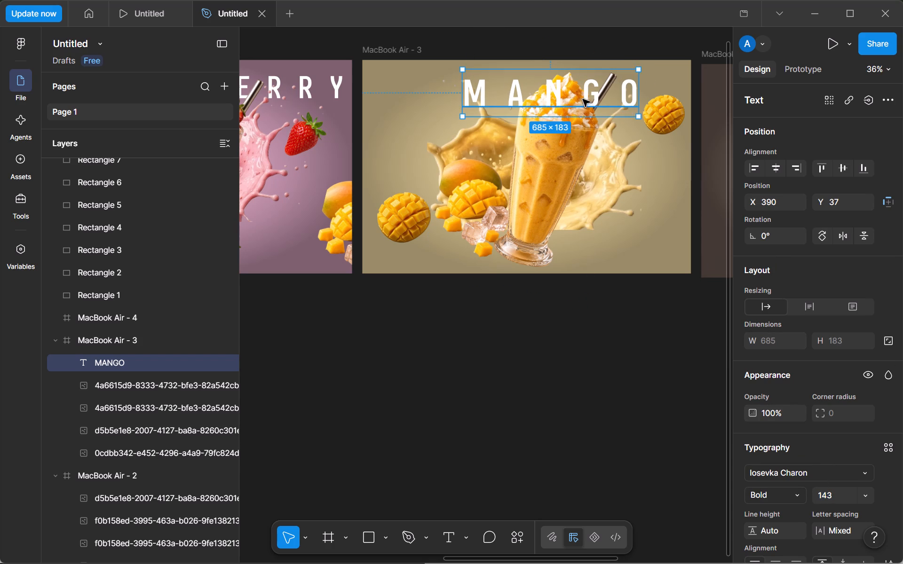
left_click_drag(583, 99, 567, 96)
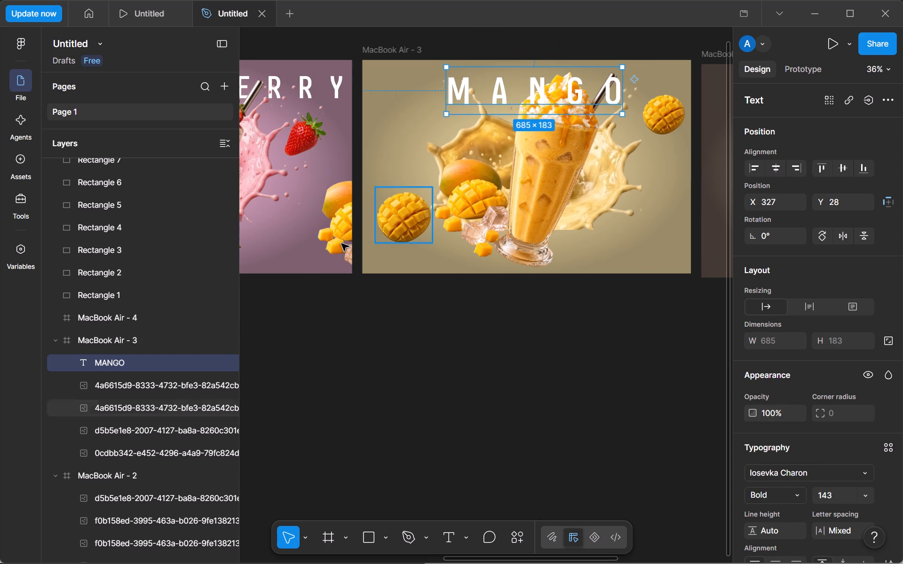
Reorder the MANGO text layer beneath the mango milkshake image and directly above the splash image in MacBook Air - 3.
left_click_drag(177, 360, 189, 449)
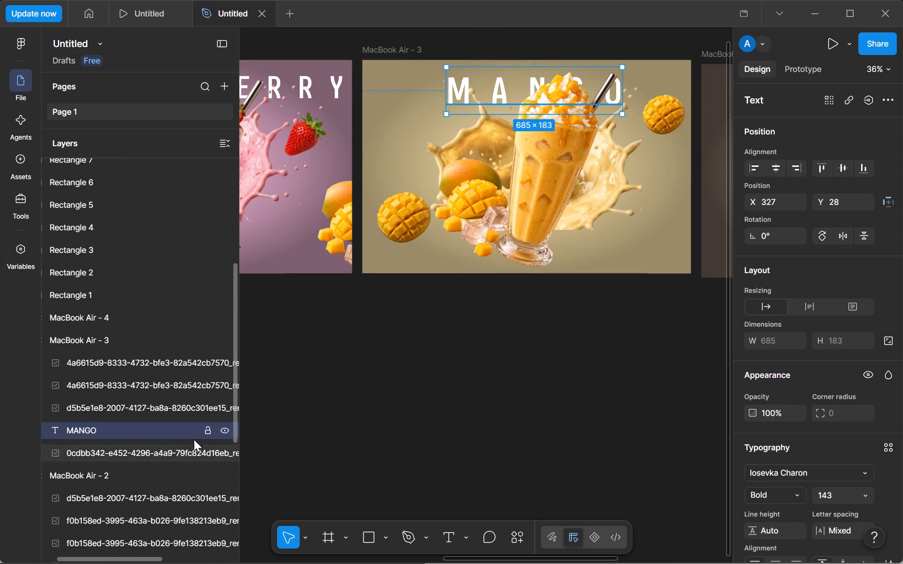
left_click(528, 330)
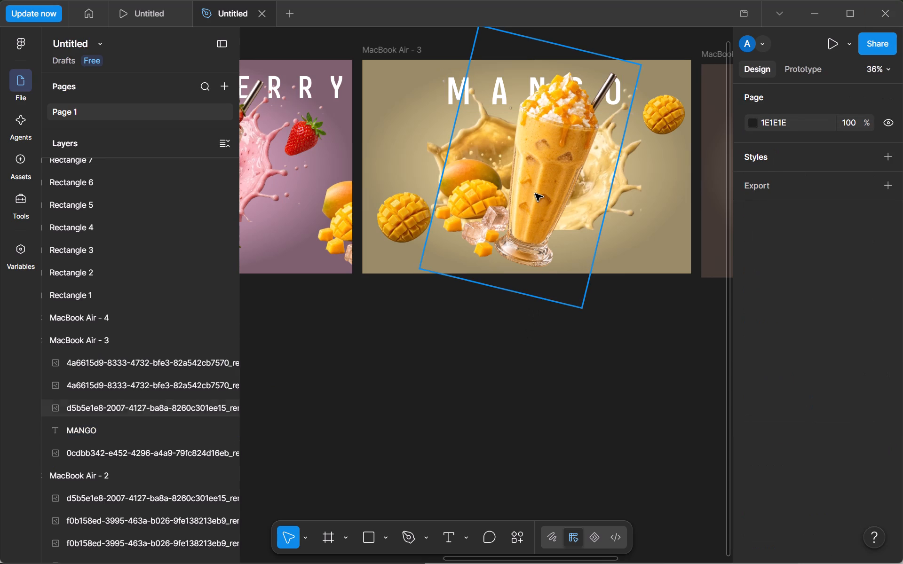
Shift the mango milkshake image slightly down and left, and crop its bottom and top edges to about 650 × 843.
left_click_drag(532, 208, 527, 231)
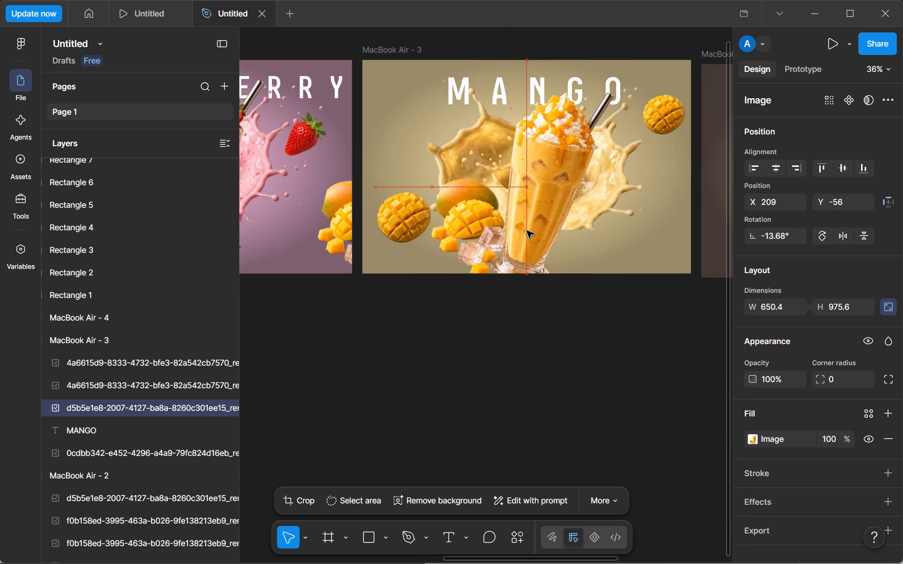
left_click_drag(527, 231, 525, 216)
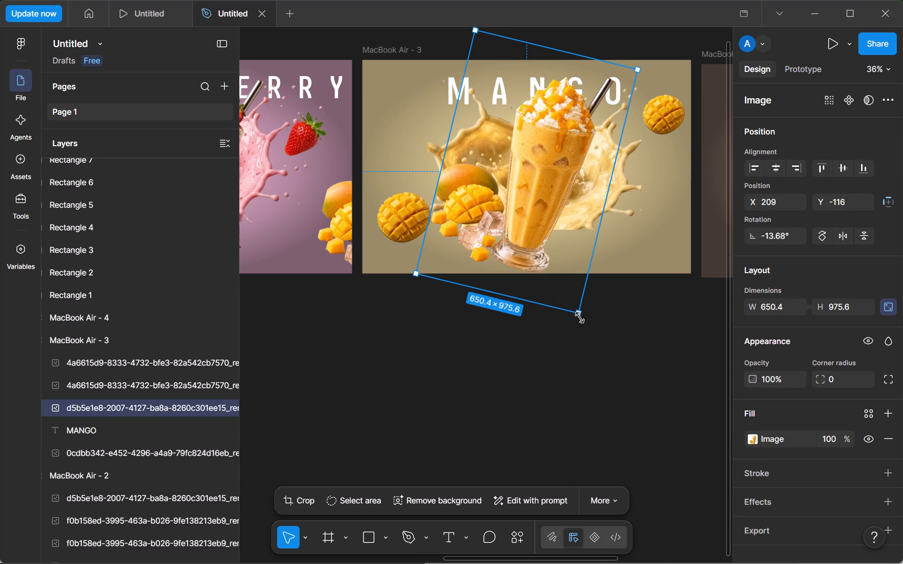
left_click(307, 497)
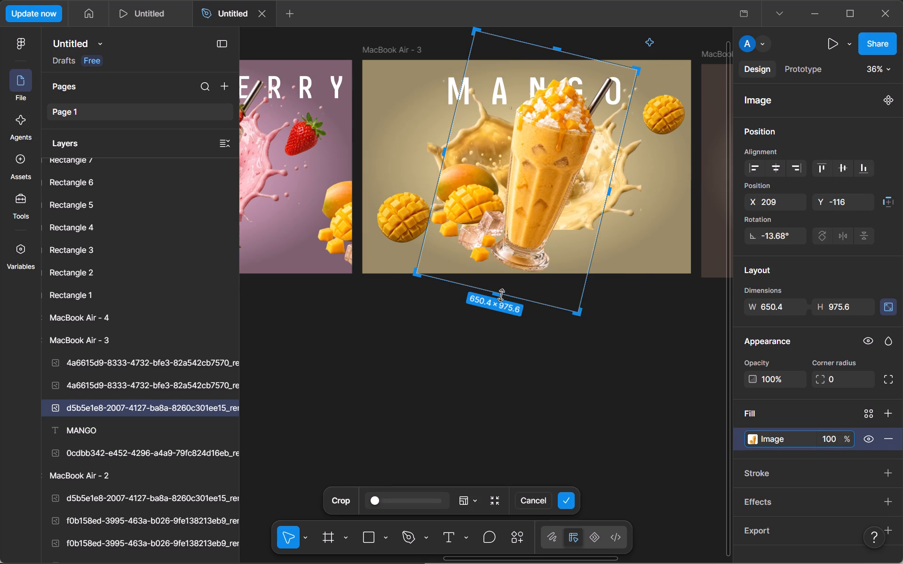
left_click_drag(501, 295, 516, 275)
left_click_drag(560, 55, 560, 69)
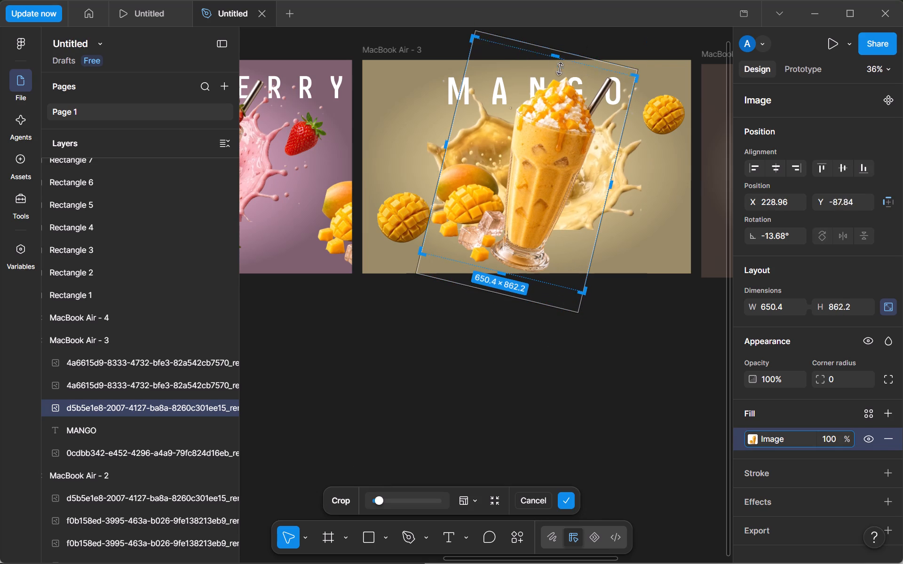
left_click_drag(560, 69, 574, 67)
left_click(659, 402)
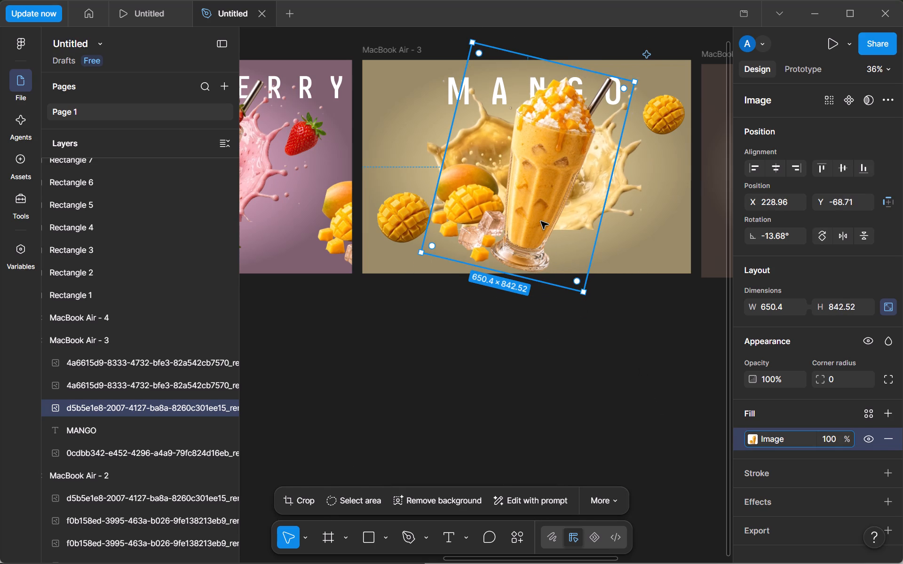
Scale the cropped mango milkshake image to about 631 × 818 and reposition it over the splash, overlapping the MANGO title.
left_click_drag(541, 221, 537, 220)
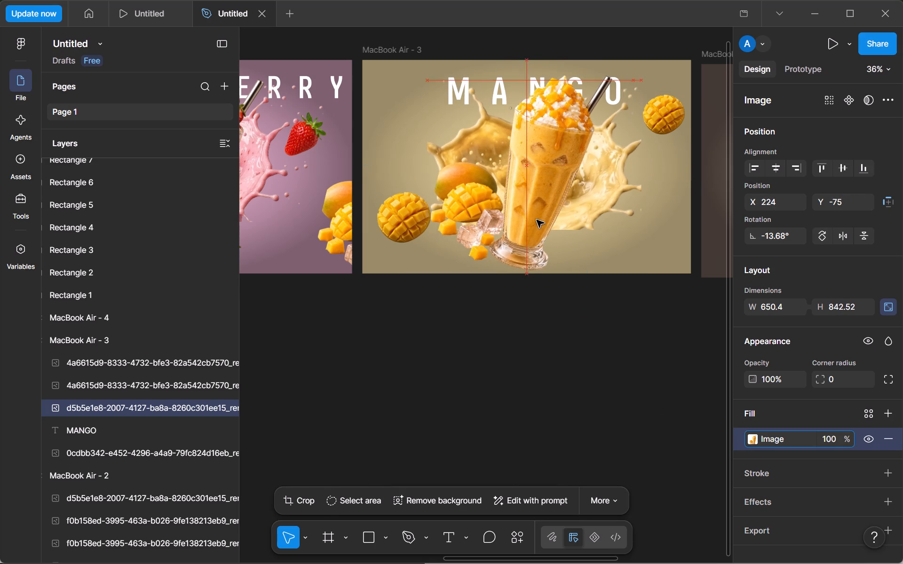
left_click_drag(579, 294, 570, 281)
left_click_drag(555, 224, 555, 234)
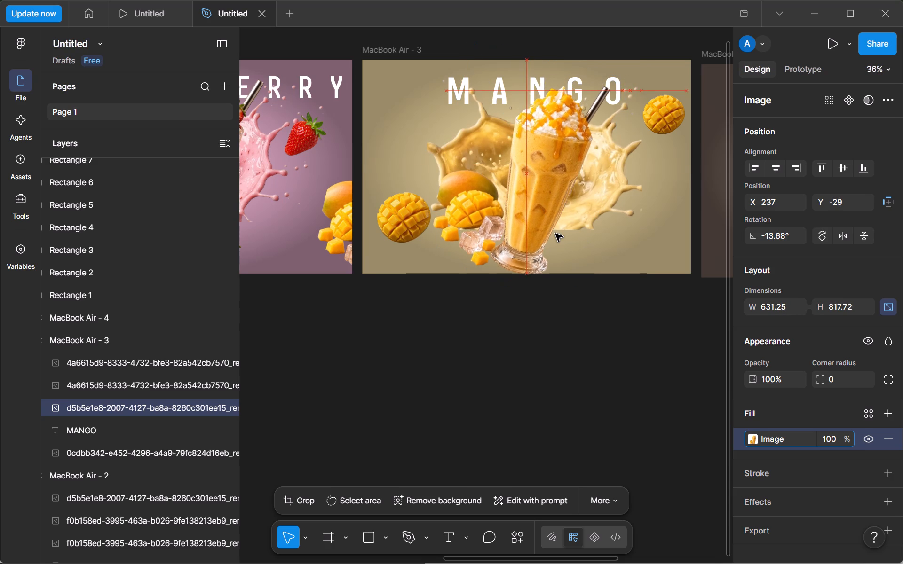
left_click_drag(555, 234, 555, 234)
left_click(604, 376)
left_click_drag(547, 231, 546, 230)
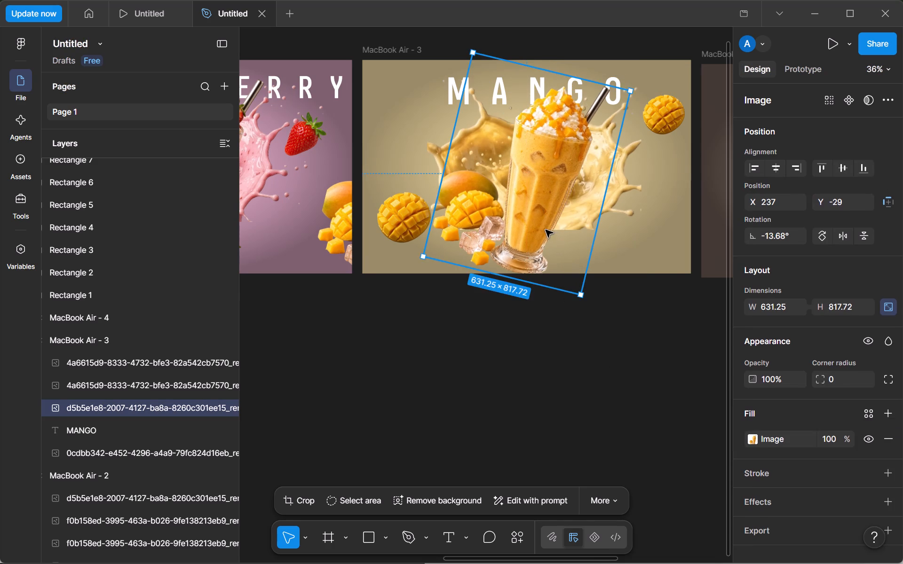
left_click_drag(546, 230, 537, 235)
left_click_drag(535, 230, 535, 228)
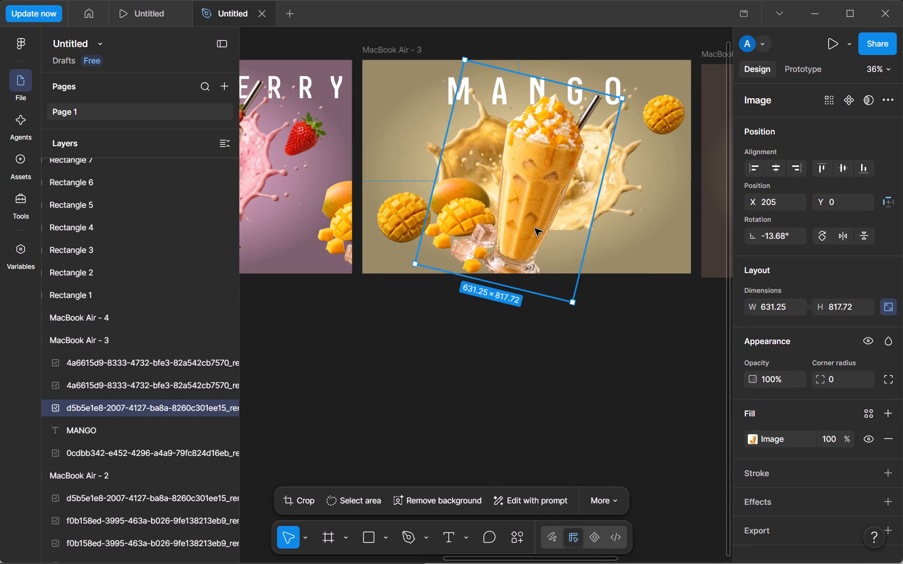
left_click_drag(535, 228, 532, 219)
left_click(601, 342)
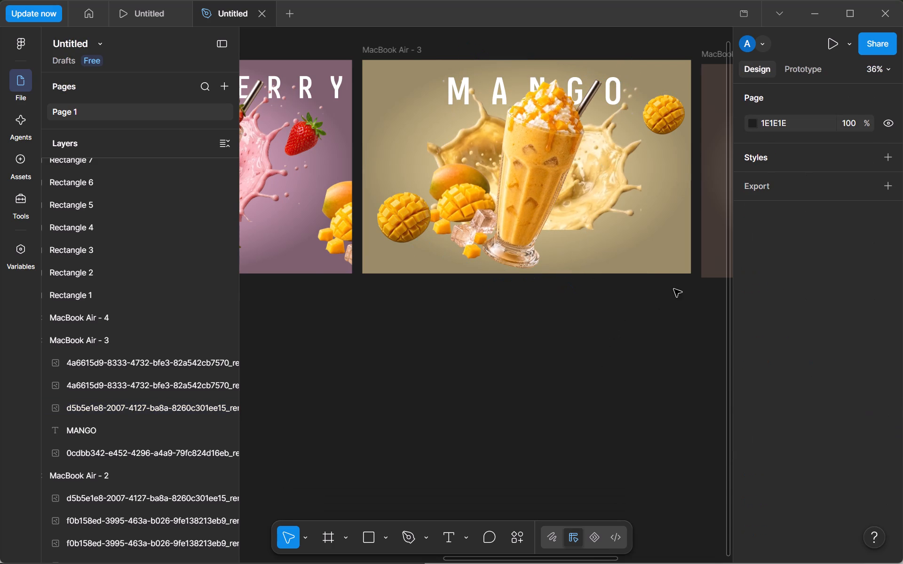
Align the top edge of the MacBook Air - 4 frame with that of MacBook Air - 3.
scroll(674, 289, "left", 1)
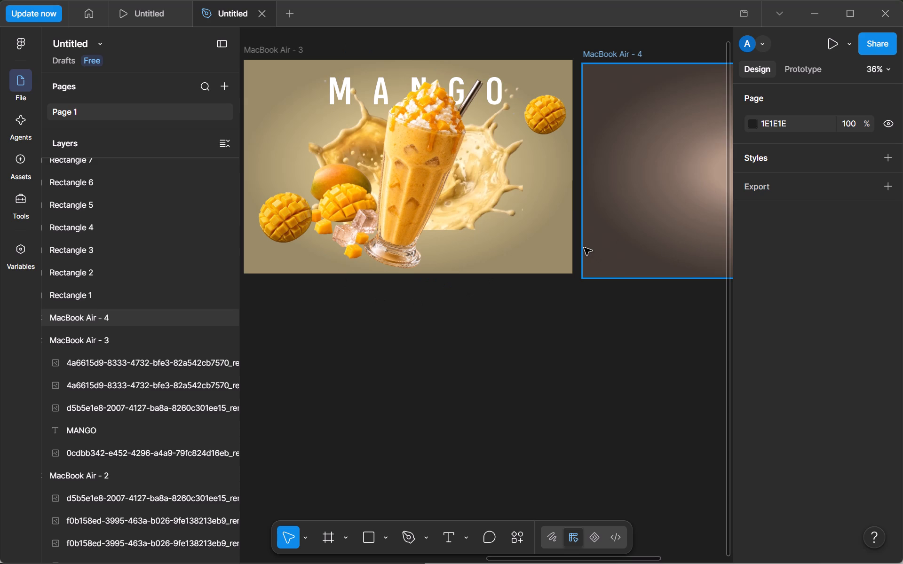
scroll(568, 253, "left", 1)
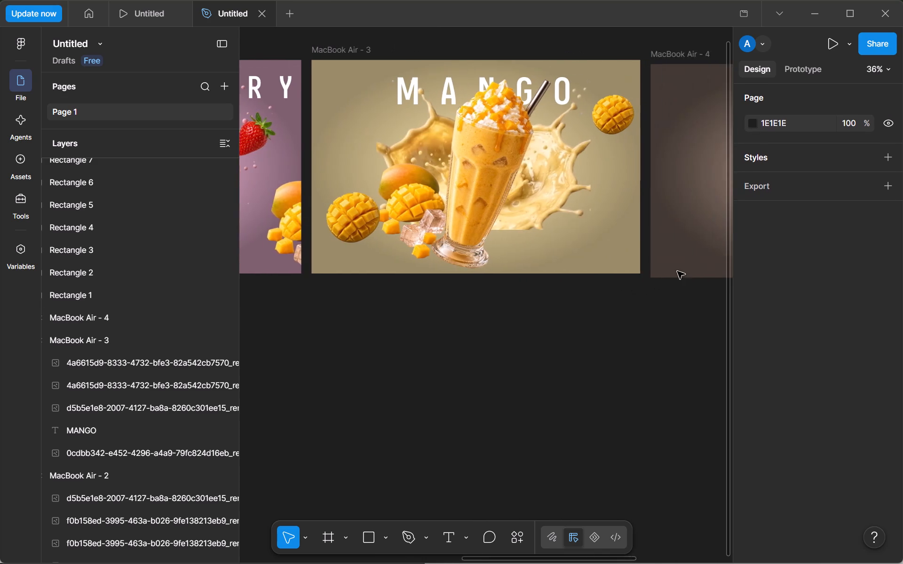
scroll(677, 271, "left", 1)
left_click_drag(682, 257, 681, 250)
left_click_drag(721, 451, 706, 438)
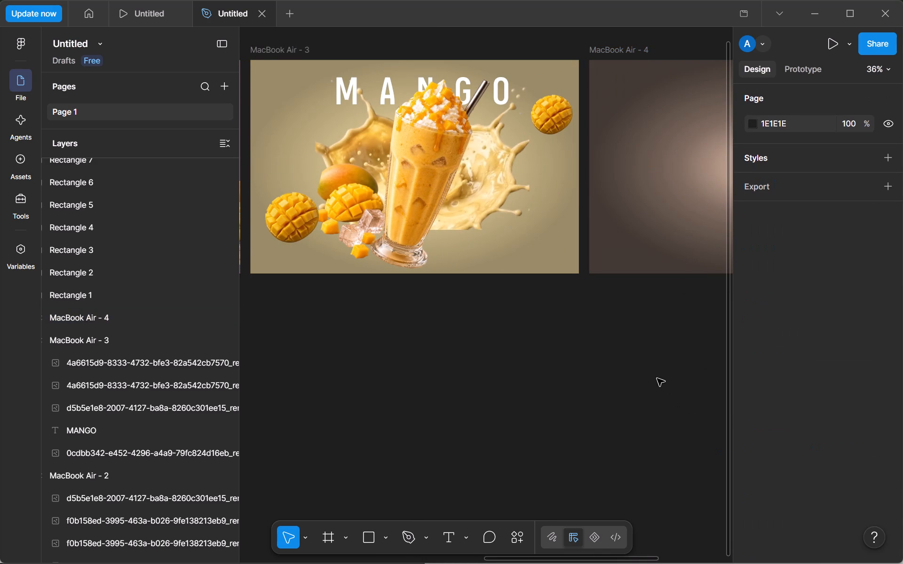
Examine the chocolate, strawberry and mango frames in turn to compare their compositions and titles.
scroll(673, 362, "right", 3)
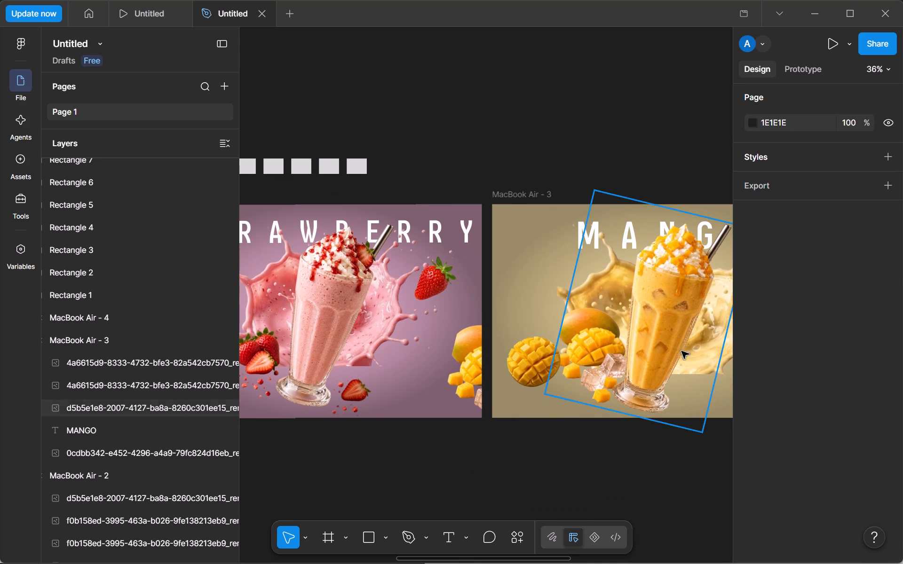
scroll(594, 294, "right", 4)
scroll(594, 295, "left", 2)
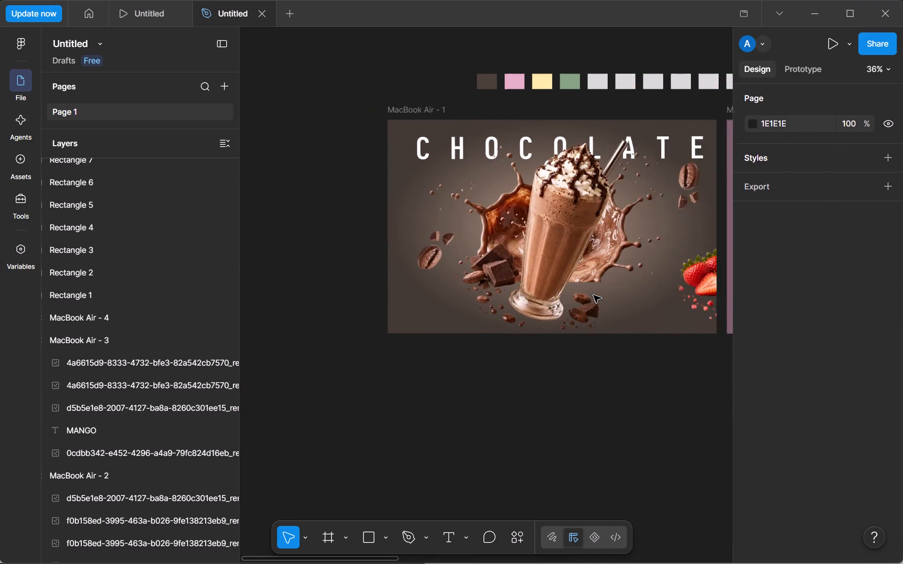
scroll(594, 295, "left", 5)
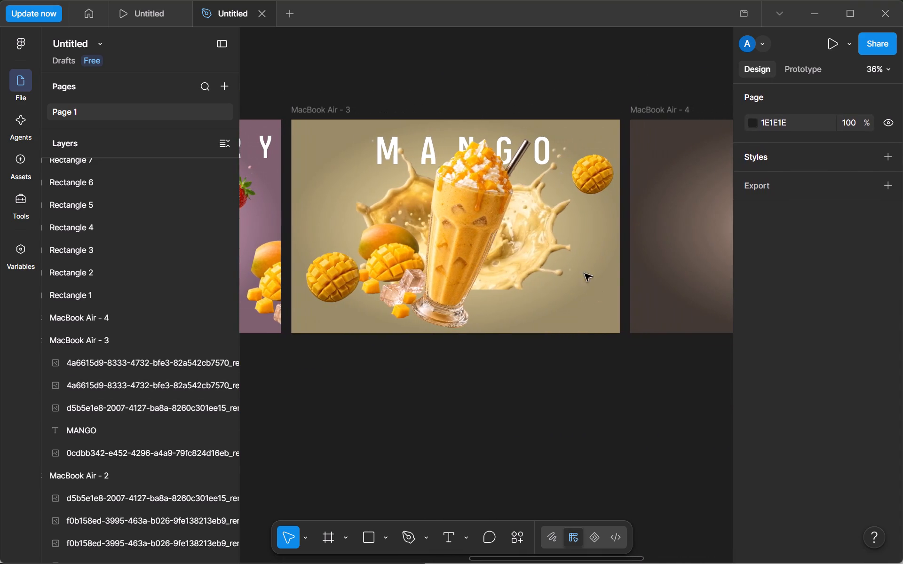
scroll(490, 163, "right", 2)
scroll(422, 165, "right", 1)
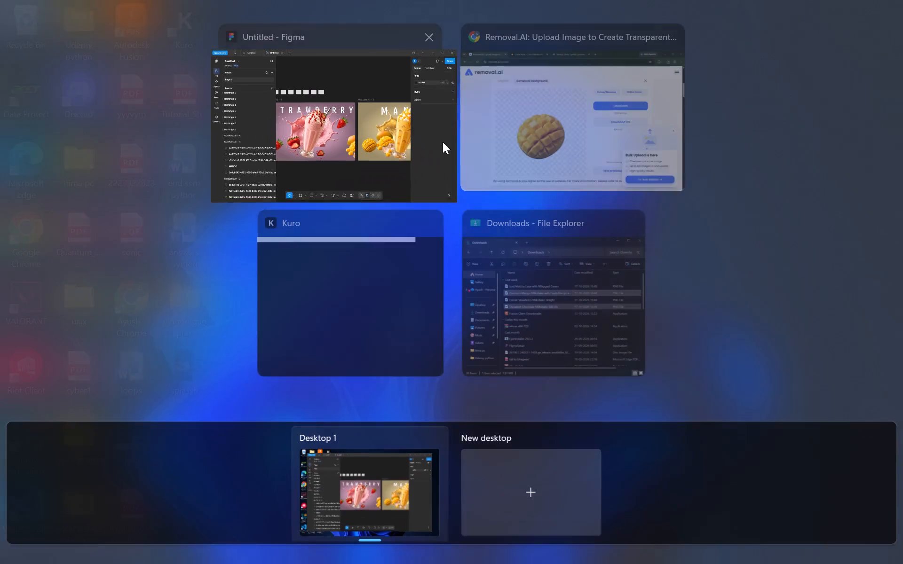
scroll(439, 149, "right", 1)
scroll(369, 139, "right", 1)
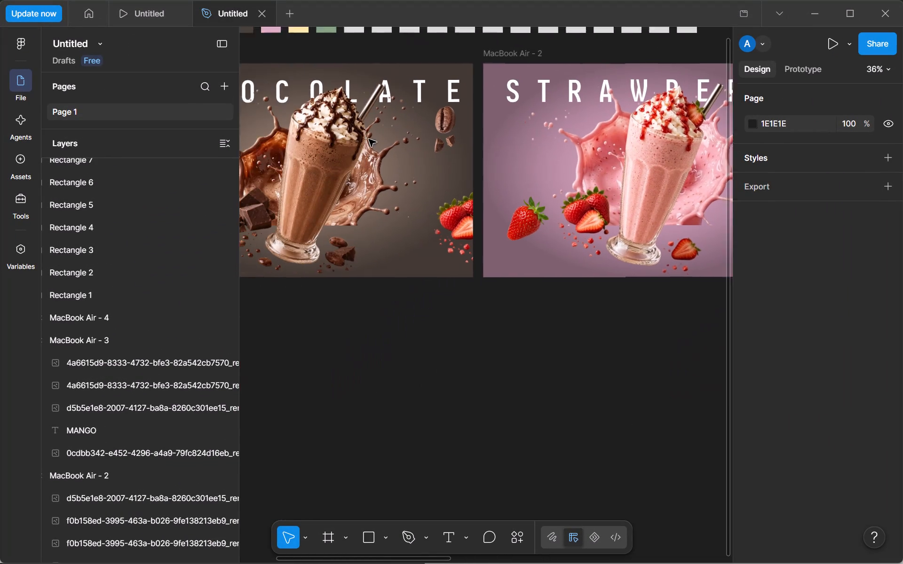
scroll(368, 139, "left", 7)
scroll(329, 207, "right", 1)
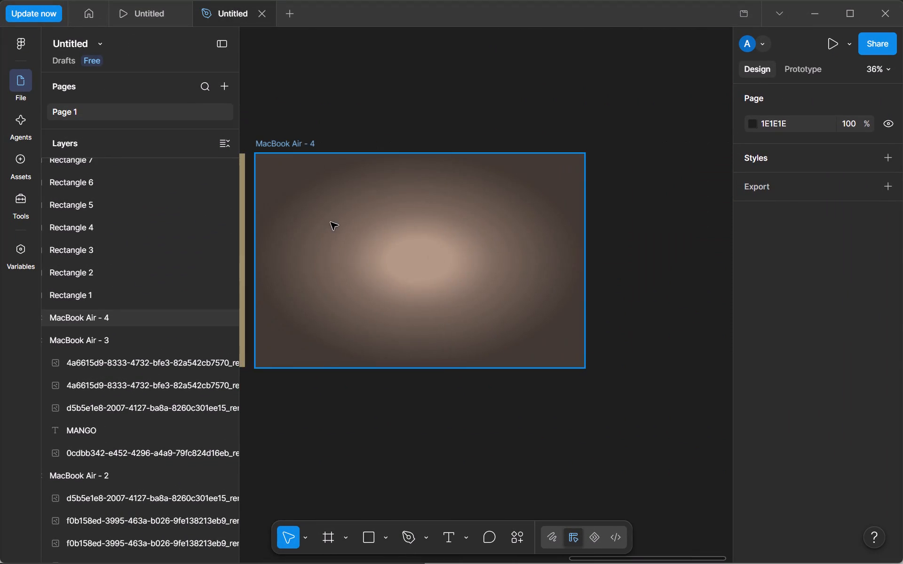
Change MacBook Air - 4's radial gradient fill to solid 84A282, sampled from the green palette swatch above the frames.
left_click_drag(335, 227, 345, 230)
left_click(755, 525)
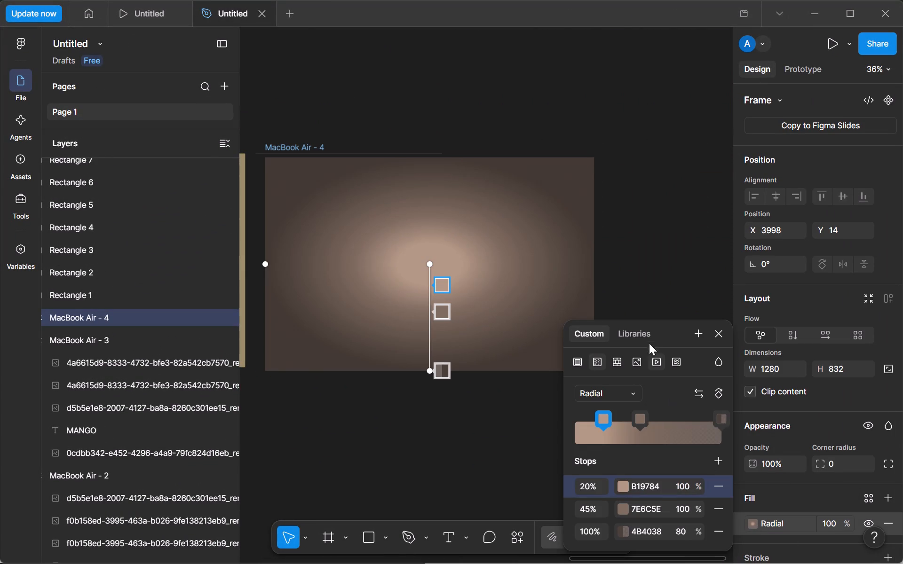
left_click(573, 359)
left_click(586, 439)
scroll(488, 237, "right", 5)
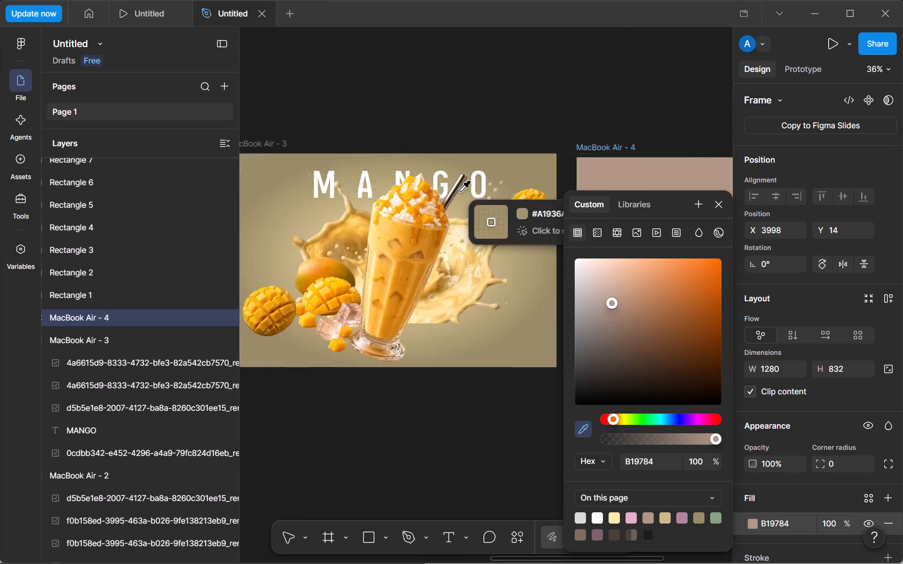
scroll(460, 188, "right", 3)
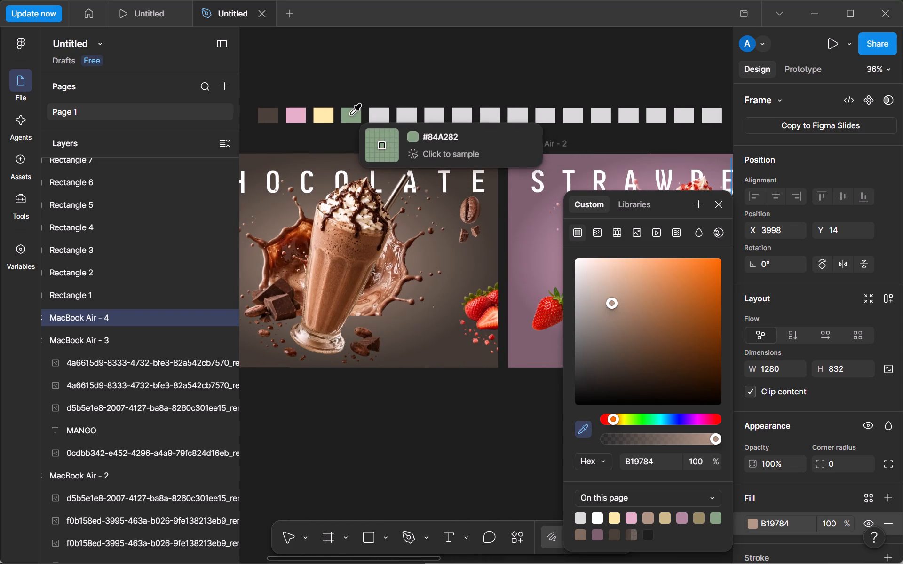
left_click(350, 114)
left_click(574, 58)
Move the MacBook Air - 4 frame to X 3993, Y 0, level with MacBook Air - 3.
scroll(574, 58, "left", 7)
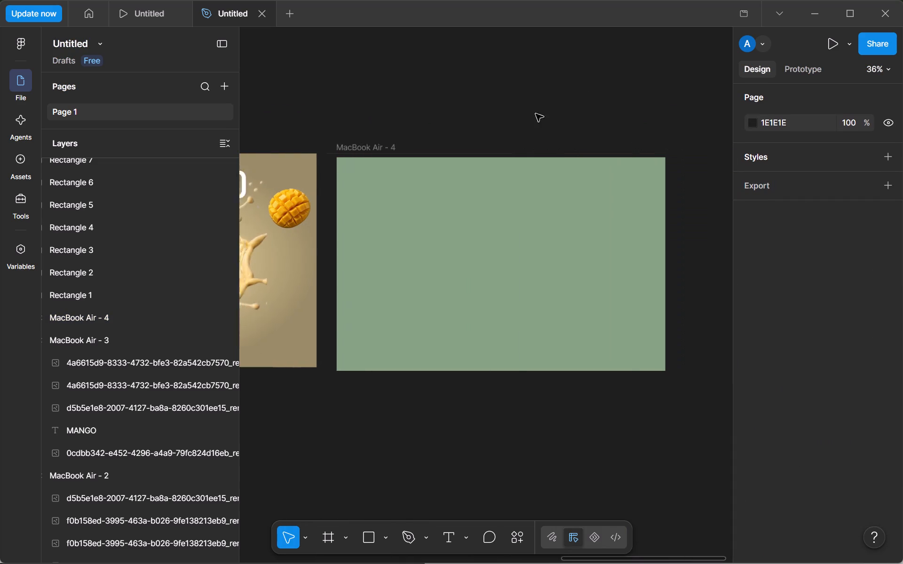
left_click_drag(509, 243, 507, 236)
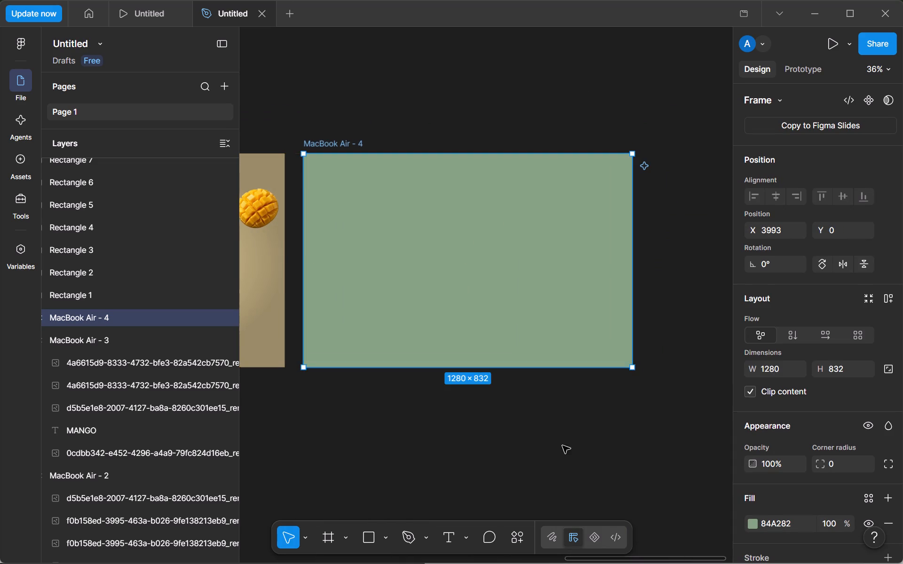
left_click(570, 466)
Convert the solid 84A282 fill of the MacBook Air - 4 frame to a linear gradient ending in 313C30.
left_click(524, 321)
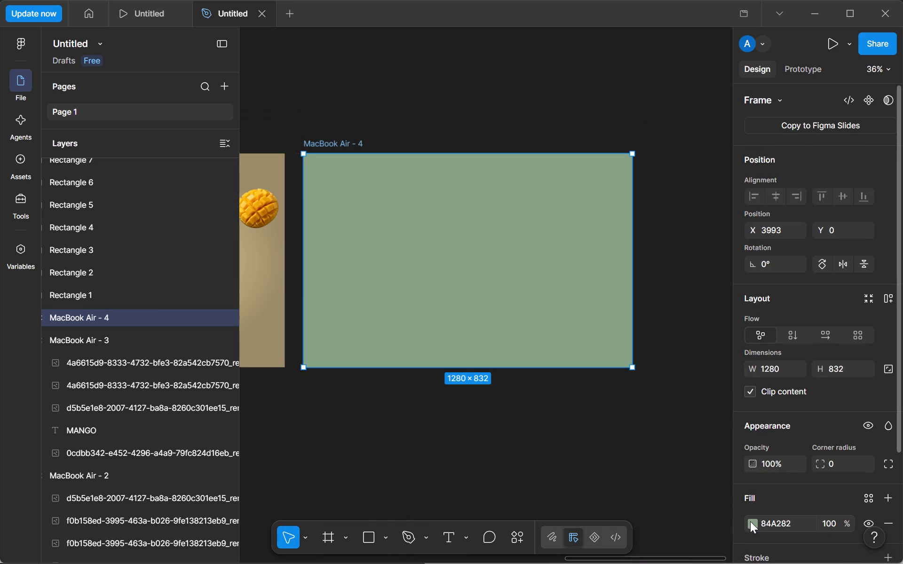
left_click(748, 521)
left_click(593, 224)
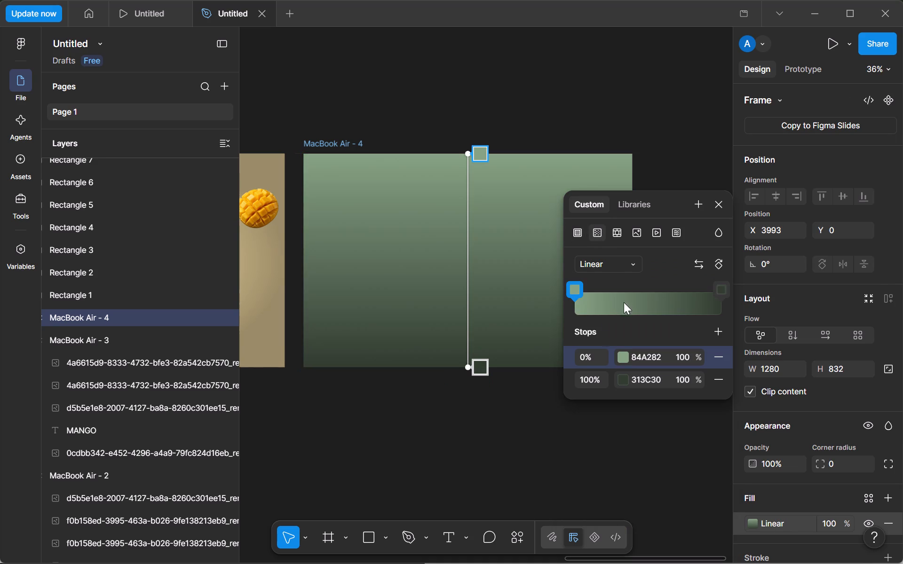
left_click_drag(722, 290, 746, 302)
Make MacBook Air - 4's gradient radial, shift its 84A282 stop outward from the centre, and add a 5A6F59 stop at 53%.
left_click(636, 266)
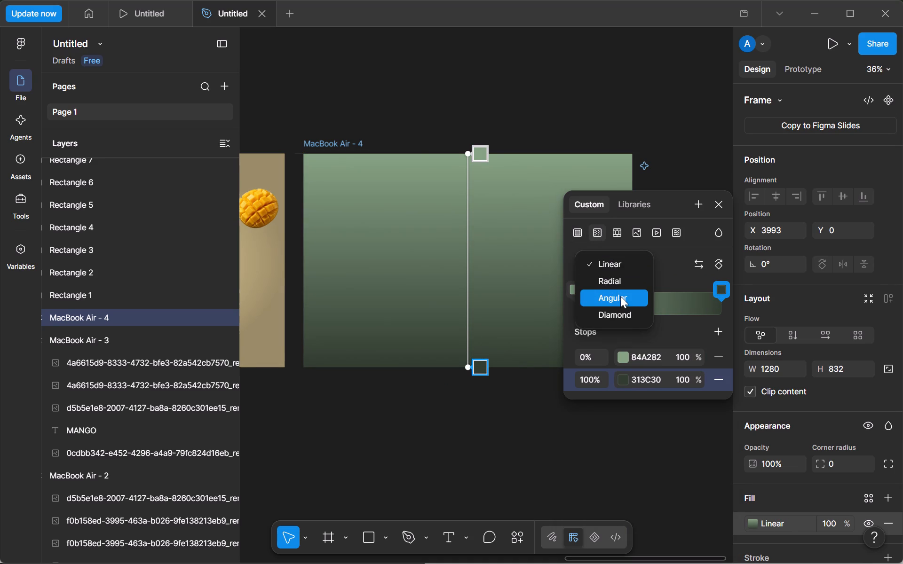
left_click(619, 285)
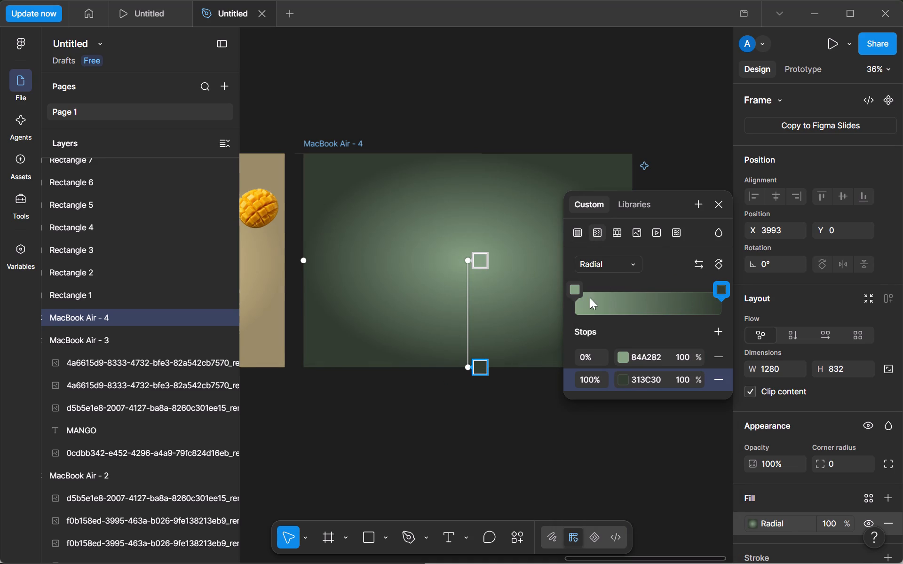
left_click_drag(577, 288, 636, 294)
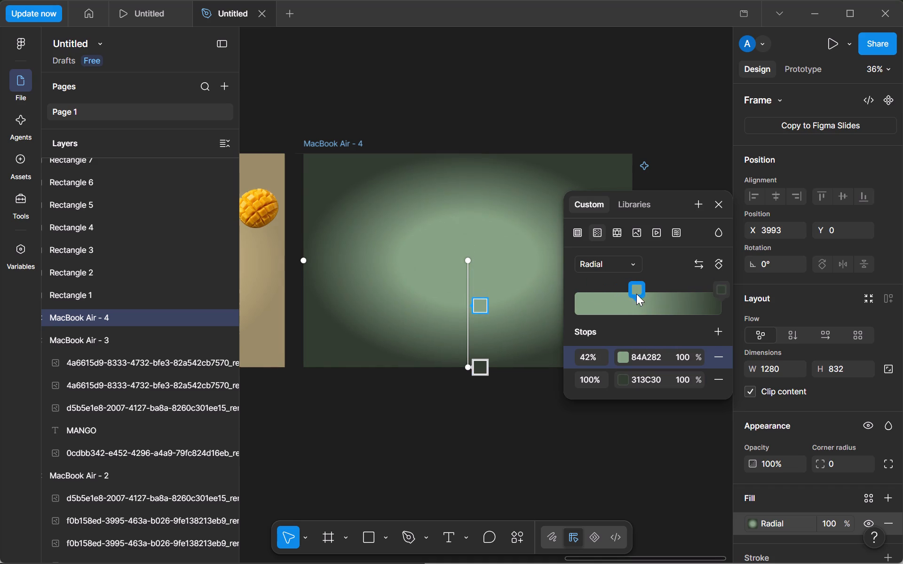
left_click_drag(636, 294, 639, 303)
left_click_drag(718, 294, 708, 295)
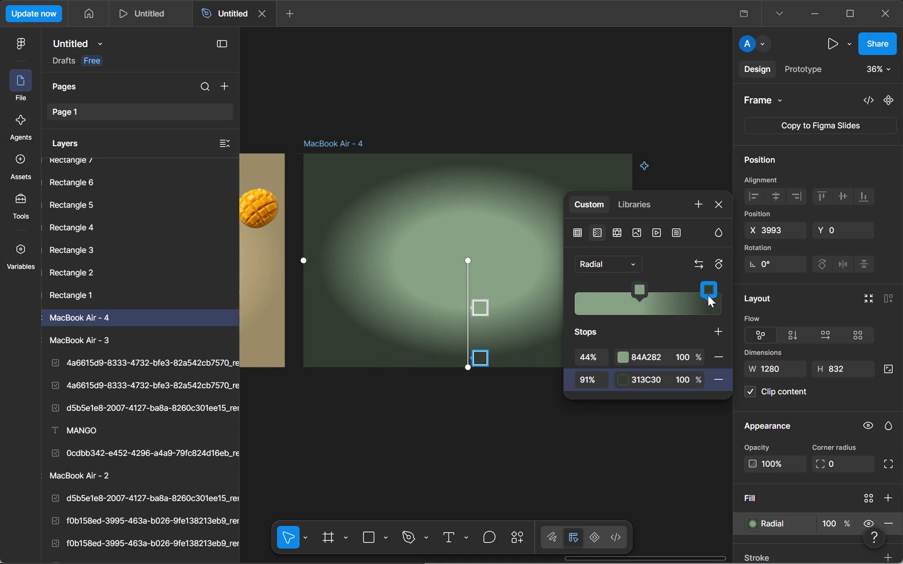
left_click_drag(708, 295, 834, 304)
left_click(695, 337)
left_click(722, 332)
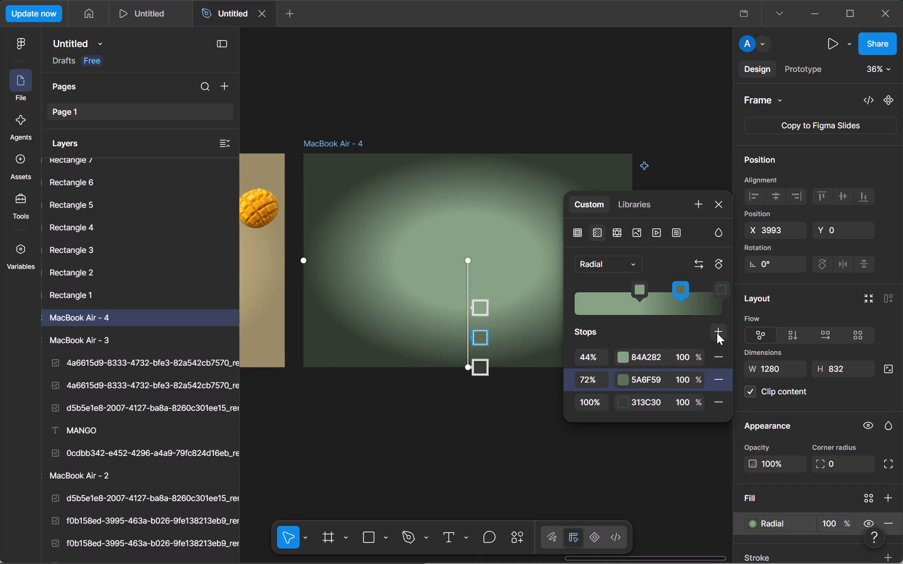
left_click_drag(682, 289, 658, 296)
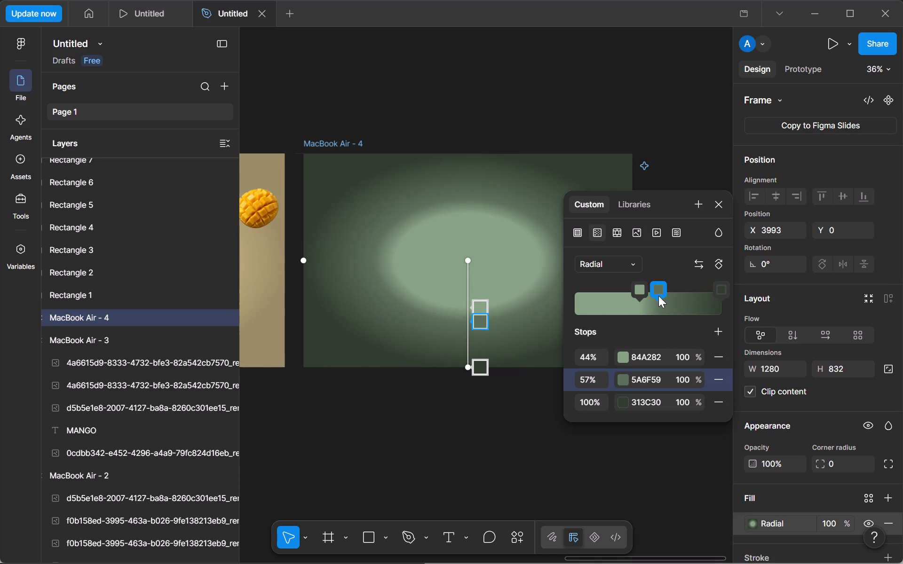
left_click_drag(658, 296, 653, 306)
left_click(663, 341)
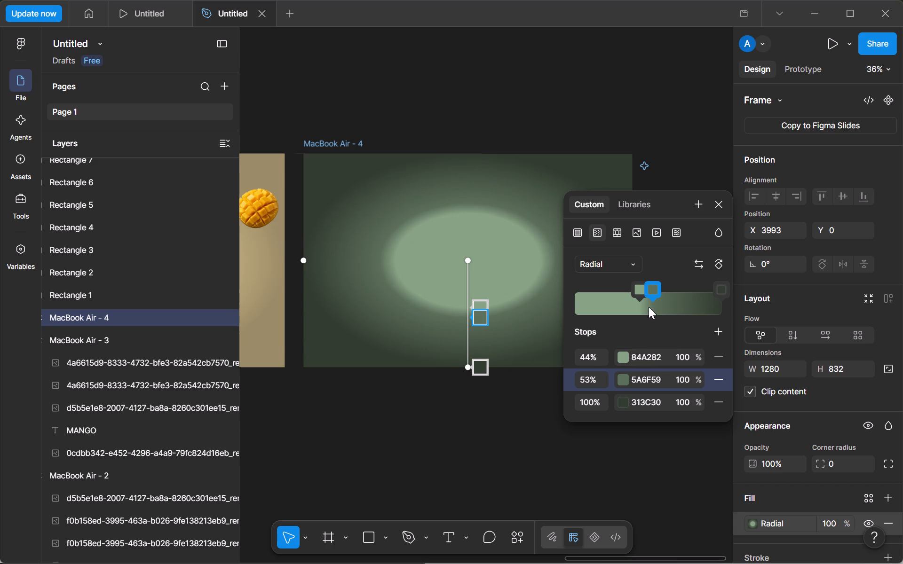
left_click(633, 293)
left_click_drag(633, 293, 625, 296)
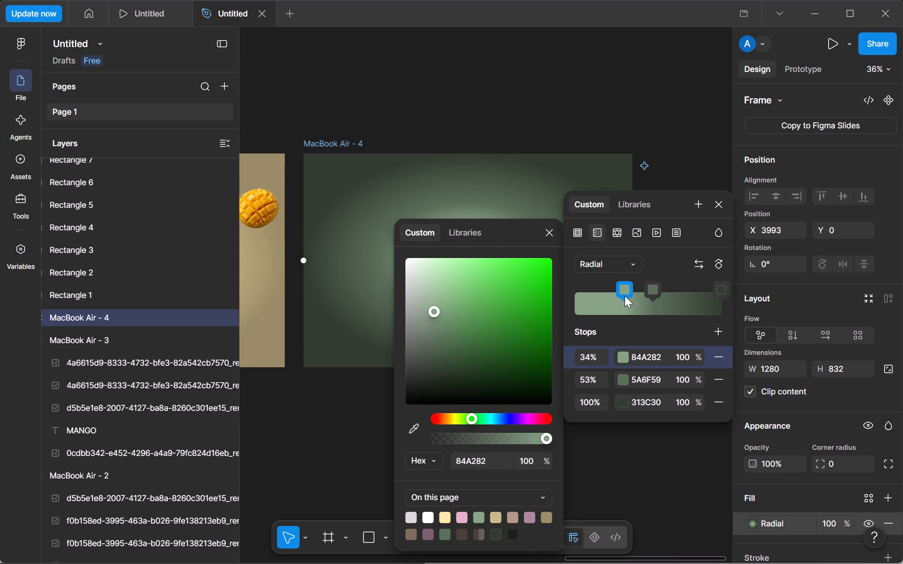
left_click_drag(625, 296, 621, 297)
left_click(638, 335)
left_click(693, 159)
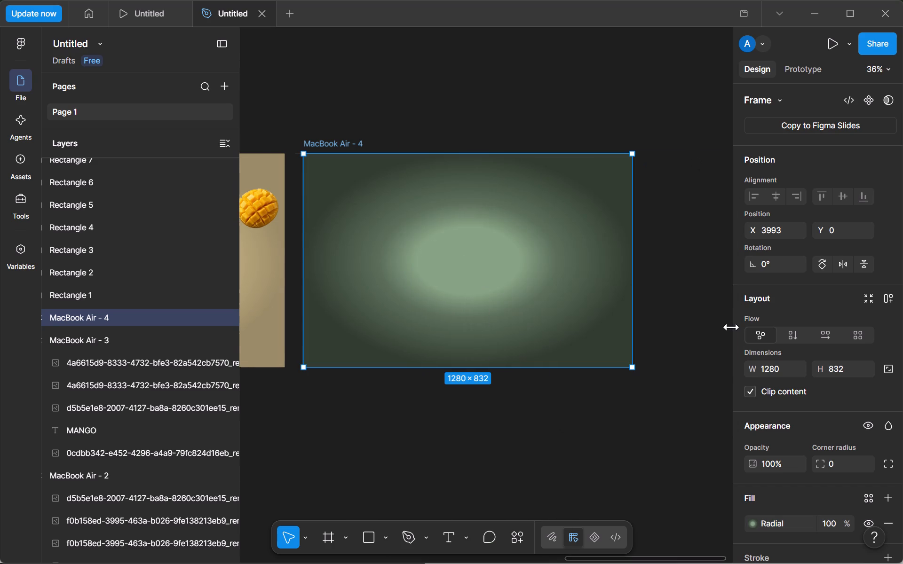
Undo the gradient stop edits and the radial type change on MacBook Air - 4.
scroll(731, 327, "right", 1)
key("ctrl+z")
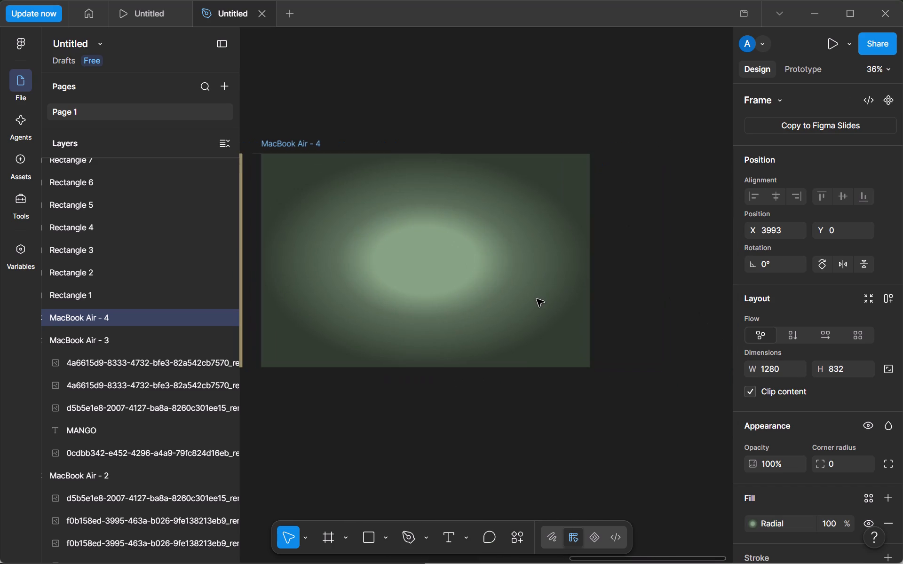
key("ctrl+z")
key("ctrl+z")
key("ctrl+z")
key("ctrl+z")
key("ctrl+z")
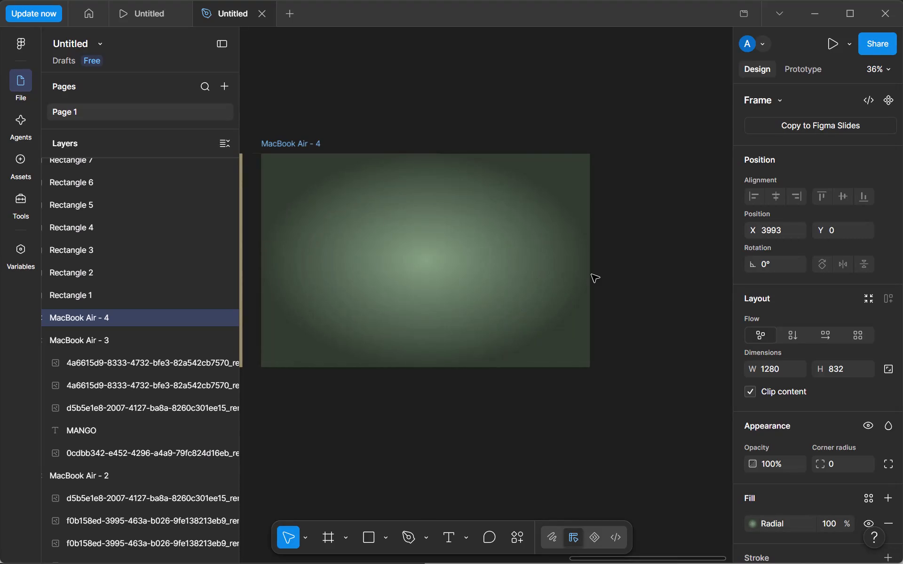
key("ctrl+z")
Change MacBook Air - 4's linear gradient to a radial gradient with 84A282 at the centre and 313C30 at the edge.
scroll(351, 470, "right", 1)
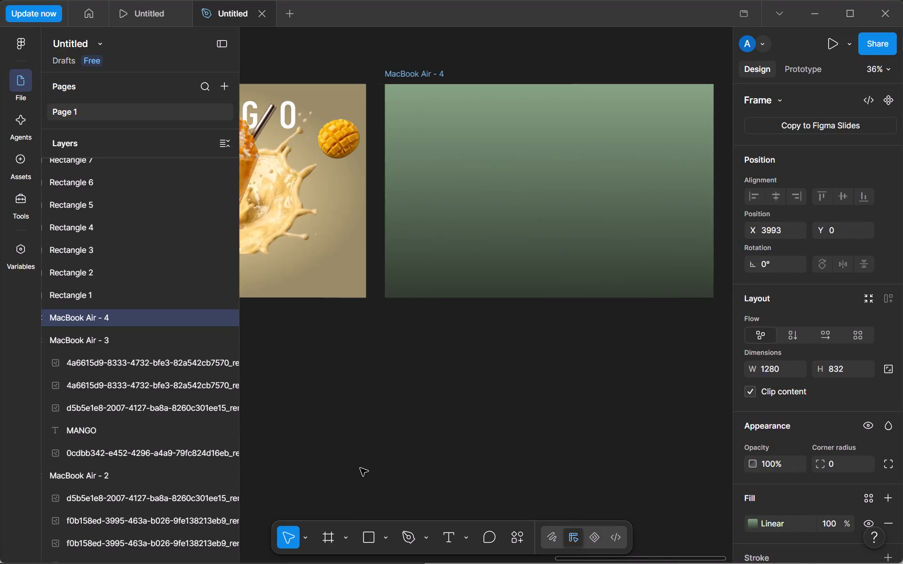
scroll(360, 468, "right", 1)
left_click(556, 266)
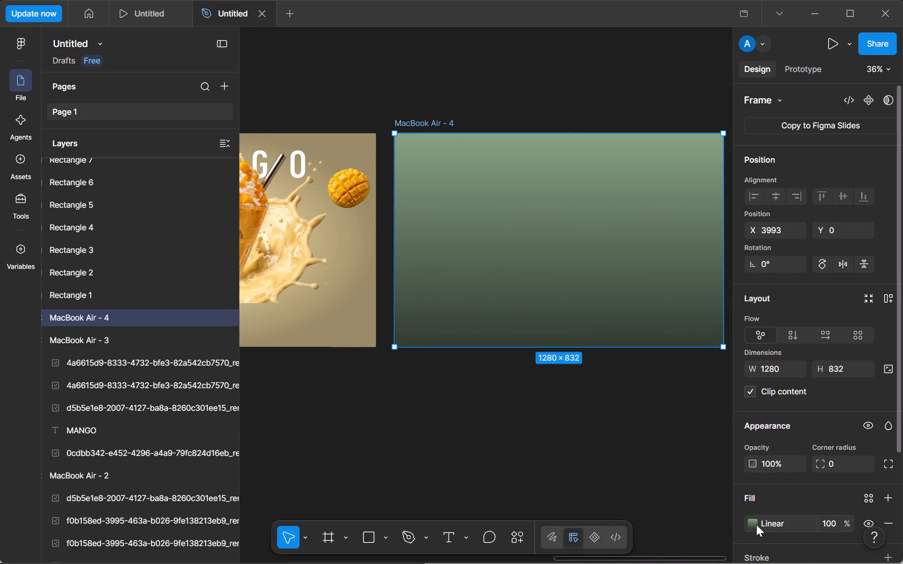
left_click(756, 525)
left_click(599, 420)
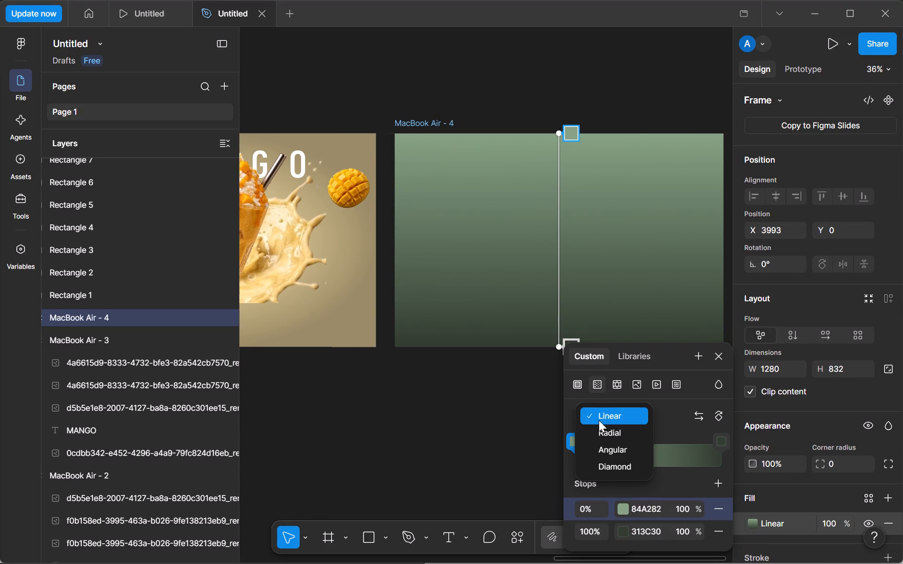
left_click(602, 439)
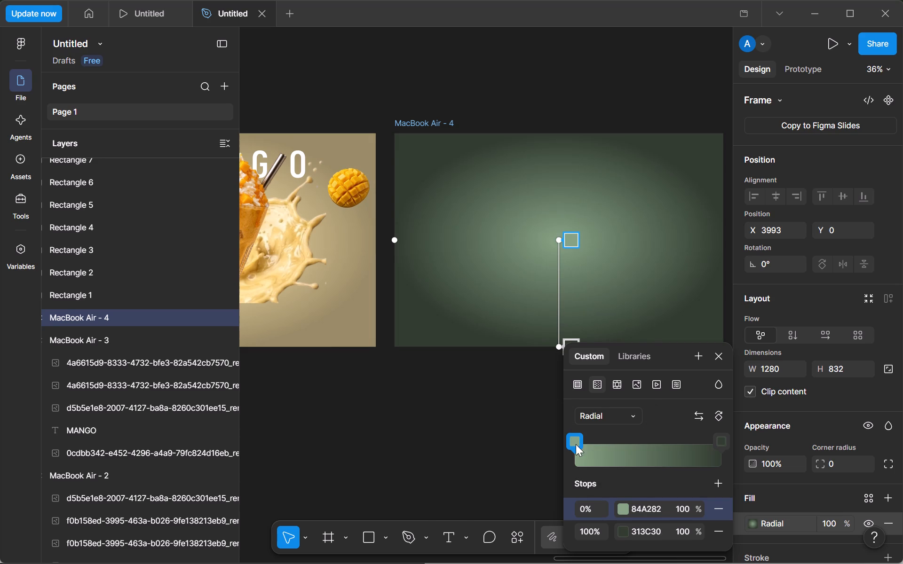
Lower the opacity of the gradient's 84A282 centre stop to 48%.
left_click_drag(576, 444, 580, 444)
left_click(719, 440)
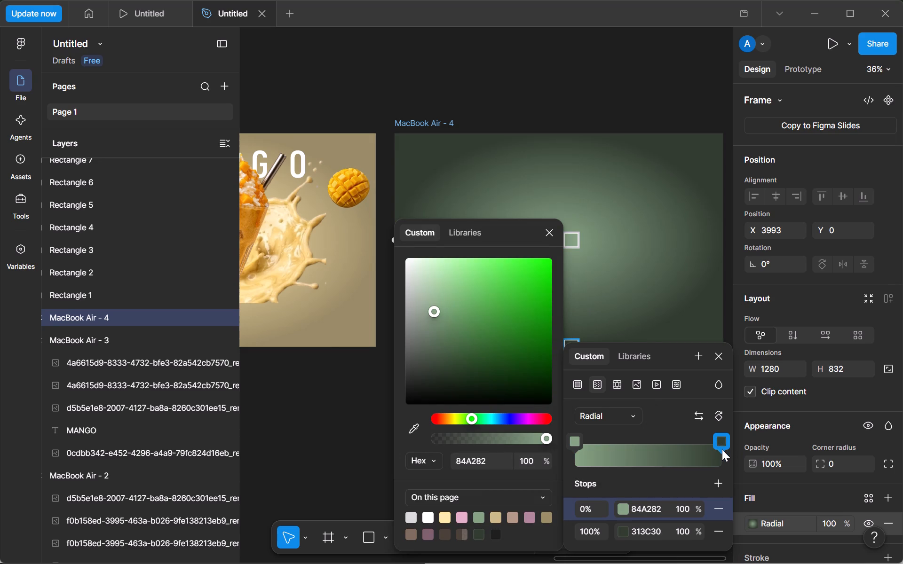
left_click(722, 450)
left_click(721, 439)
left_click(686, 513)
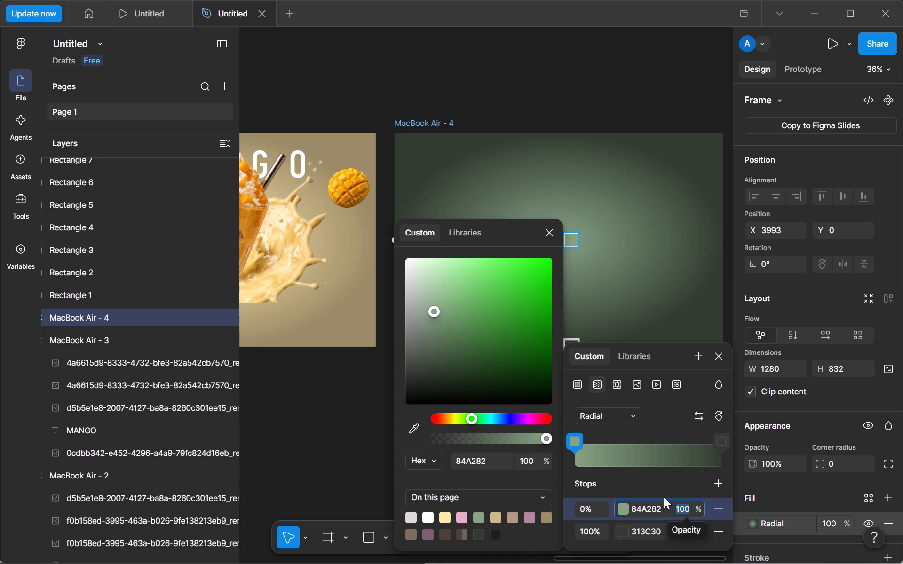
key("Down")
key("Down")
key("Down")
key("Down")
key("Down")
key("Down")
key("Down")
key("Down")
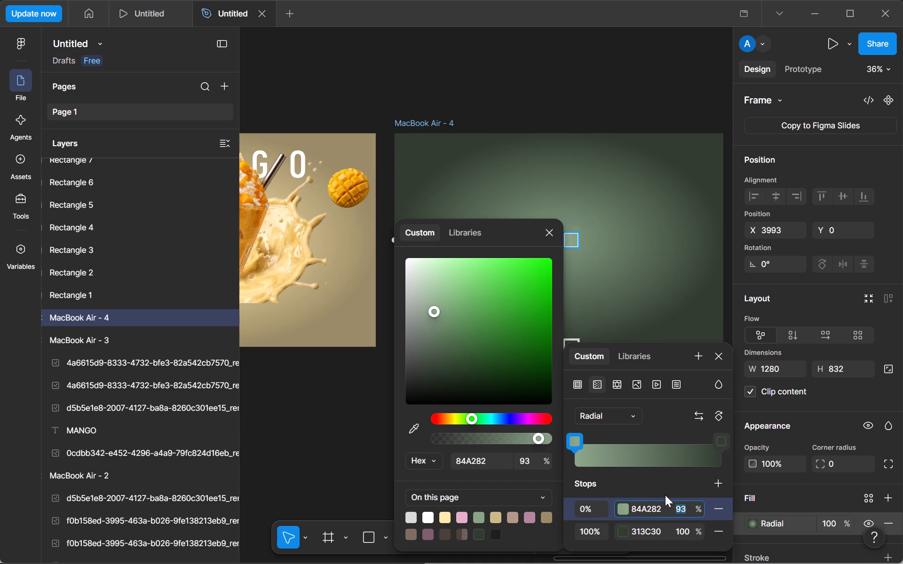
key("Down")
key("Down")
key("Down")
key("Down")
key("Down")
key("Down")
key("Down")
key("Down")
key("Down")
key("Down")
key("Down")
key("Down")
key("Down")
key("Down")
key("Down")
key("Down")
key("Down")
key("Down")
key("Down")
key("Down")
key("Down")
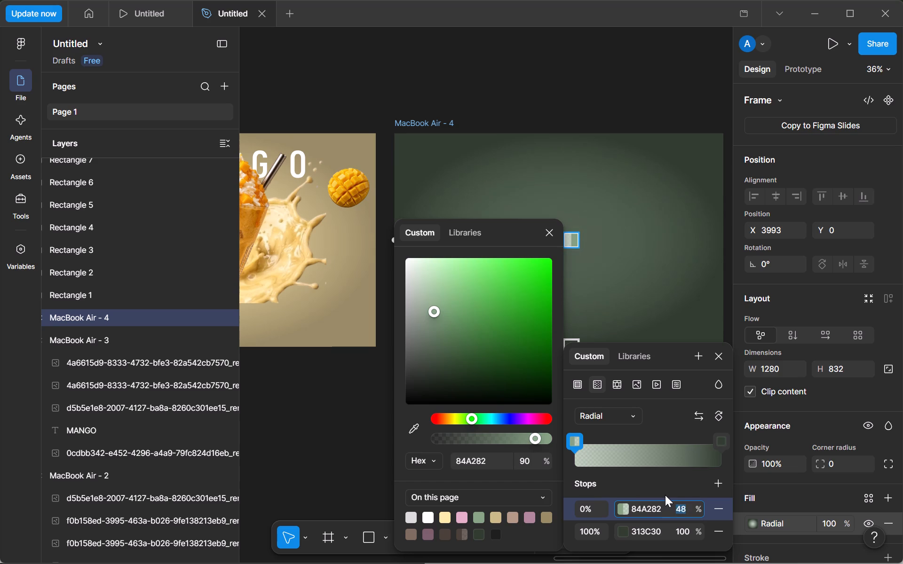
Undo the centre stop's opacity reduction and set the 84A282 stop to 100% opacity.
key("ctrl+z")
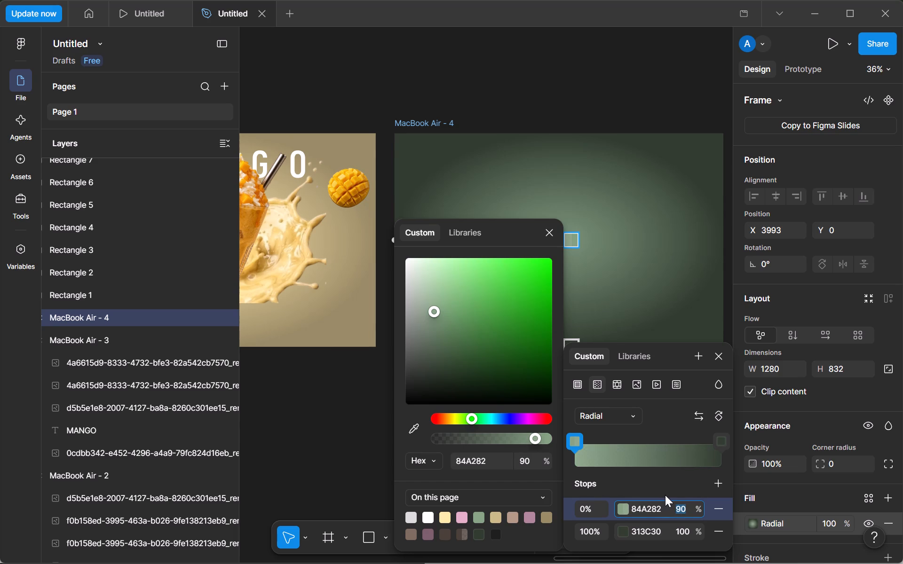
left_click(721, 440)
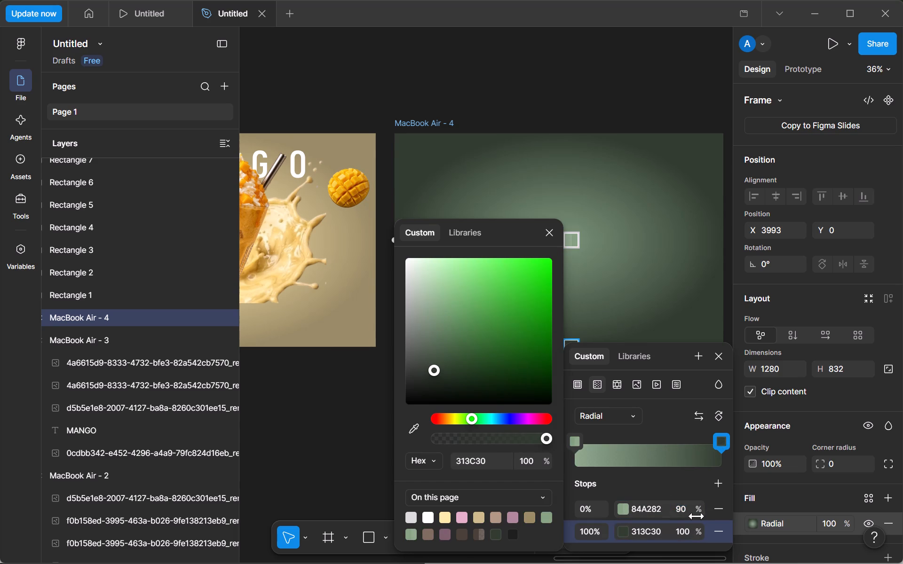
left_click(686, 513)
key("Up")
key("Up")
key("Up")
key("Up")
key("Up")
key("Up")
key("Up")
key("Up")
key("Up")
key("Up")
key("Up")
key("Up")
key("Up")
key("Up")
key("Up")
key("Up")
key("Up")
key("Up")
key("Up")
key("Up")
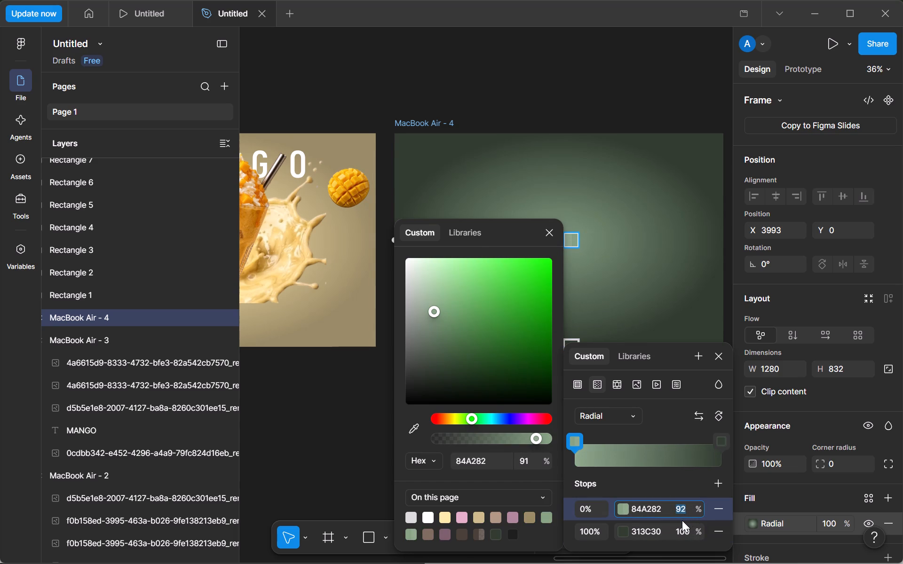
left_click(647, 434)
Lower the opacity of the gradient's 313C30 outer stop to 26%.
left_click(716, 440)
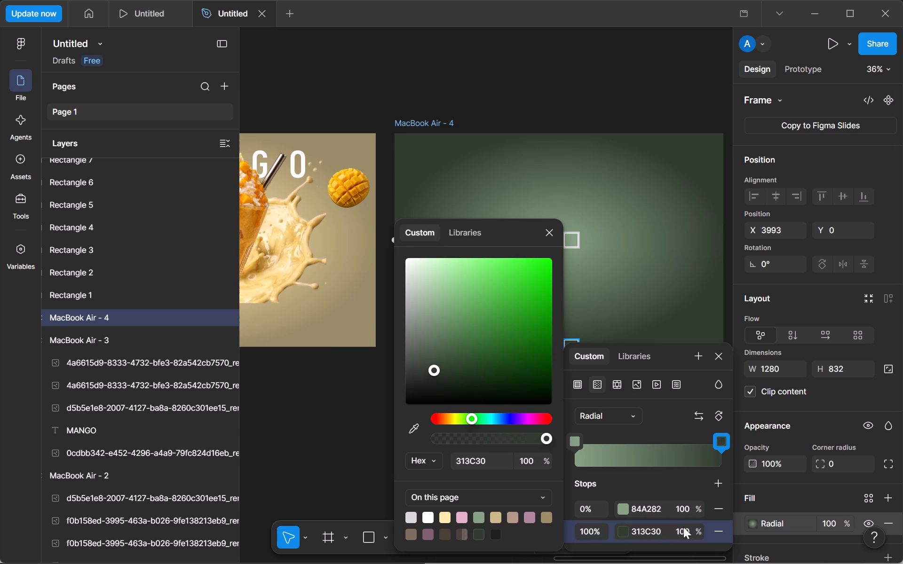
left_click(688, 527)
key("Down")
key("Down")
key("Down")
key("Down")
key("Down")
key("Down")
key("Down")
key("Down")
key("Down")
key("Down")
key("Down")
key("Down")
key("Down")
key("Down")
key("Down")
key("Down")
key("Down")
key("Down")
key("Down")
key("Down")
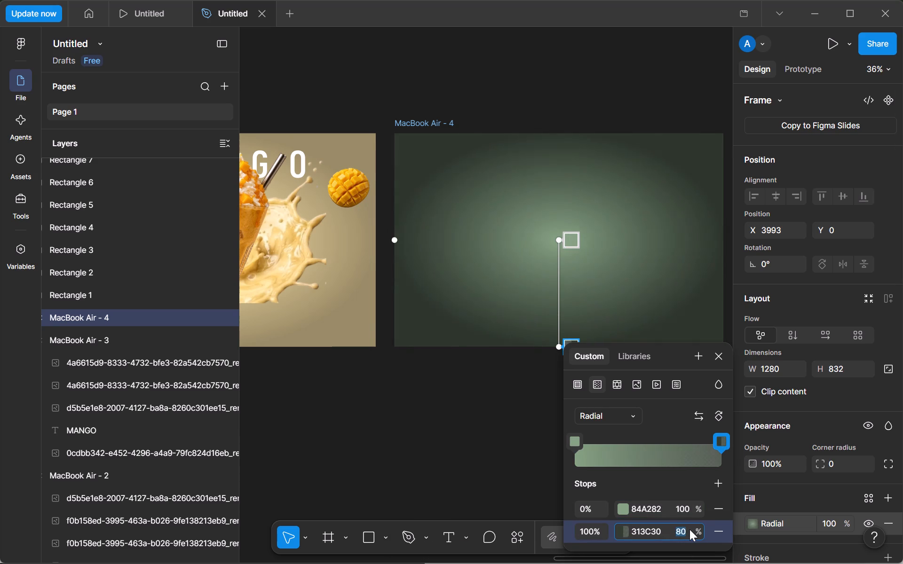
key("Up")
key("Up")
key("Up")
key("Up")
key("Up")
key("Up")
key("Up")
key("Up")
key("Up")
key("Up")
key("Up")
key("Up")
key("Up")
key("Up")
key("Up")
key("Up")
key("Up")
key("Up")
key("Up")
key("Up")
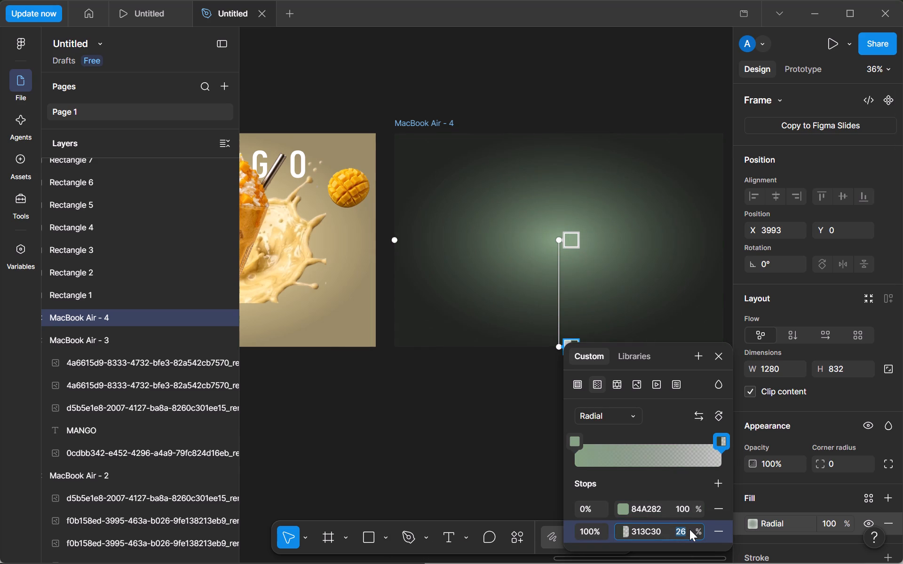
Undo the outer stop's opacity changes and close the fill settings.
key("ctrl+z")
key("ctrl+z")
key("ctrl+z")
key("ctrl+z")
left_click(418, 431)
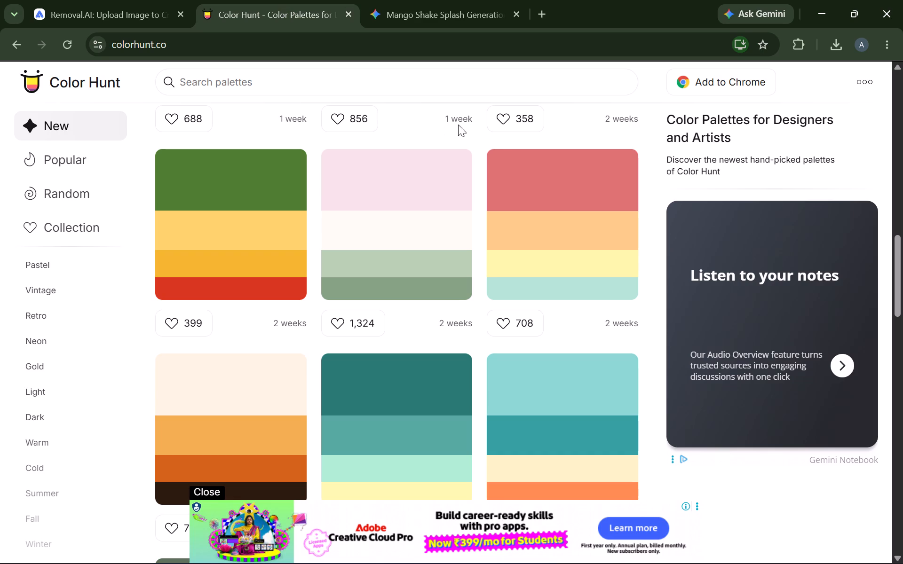
scroll(464, 162, "down", 6)
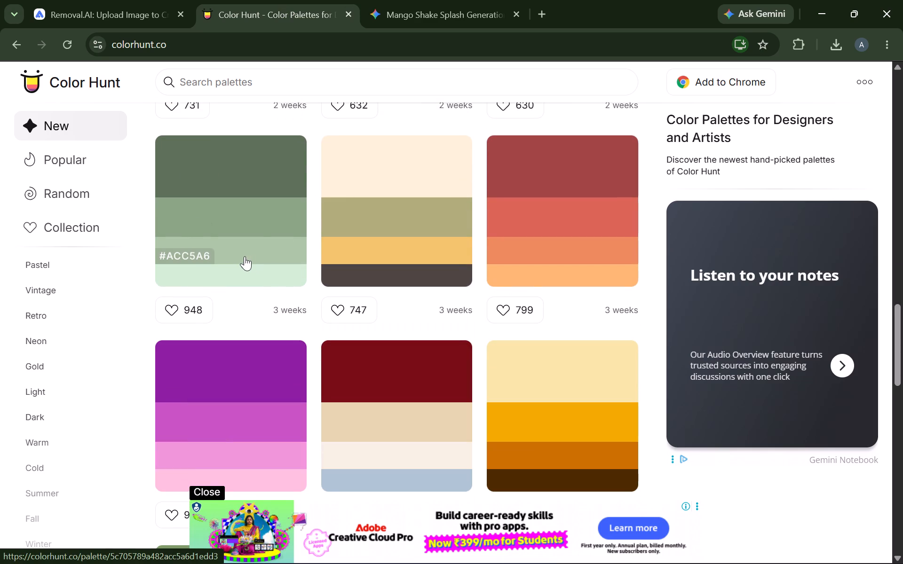
left_click(190, 256)
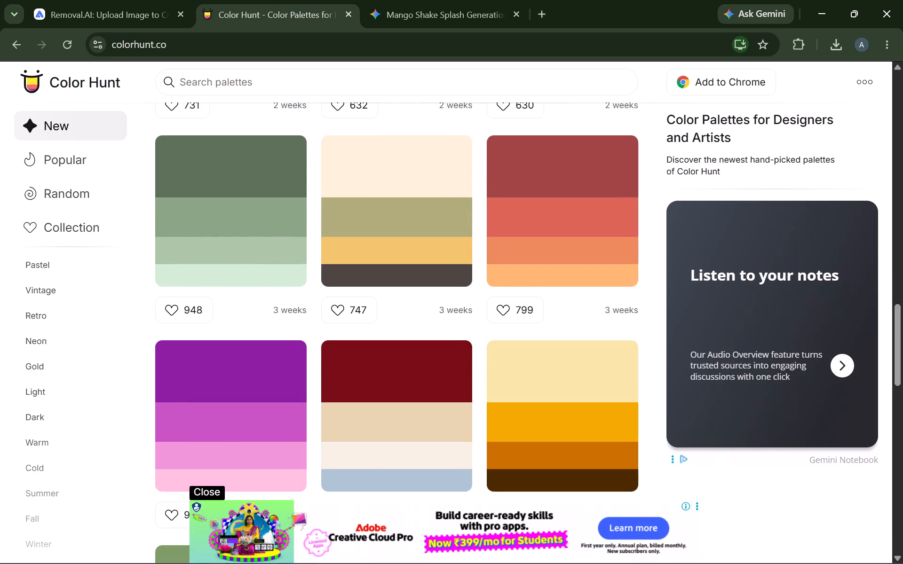
Switch to Figma and set the fill of the green swatch rectangle above the frames to ACC5A6.
left_click(606, 563)
scroll(460, 86, "right", 2)
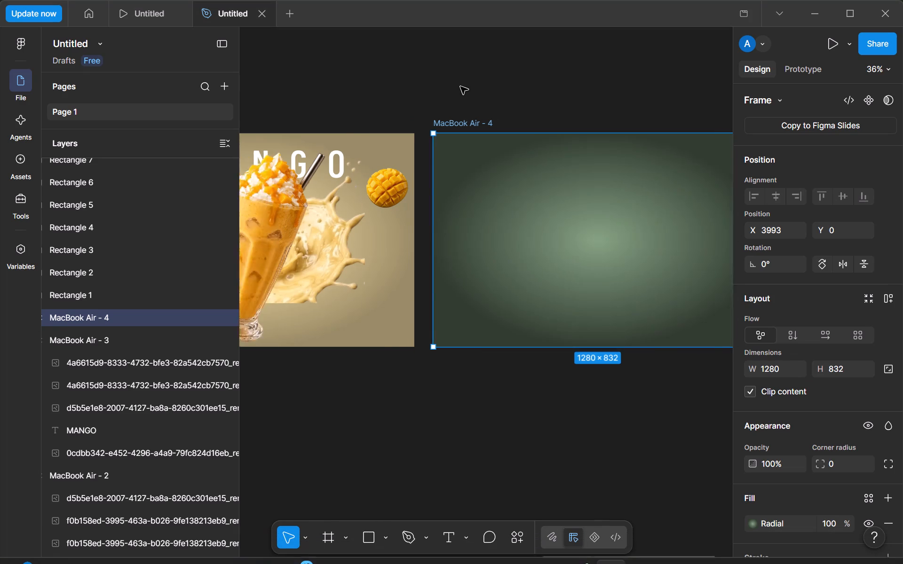
scroll(460, 86, "right", 4)
scroll(285, 92, "right", 2)
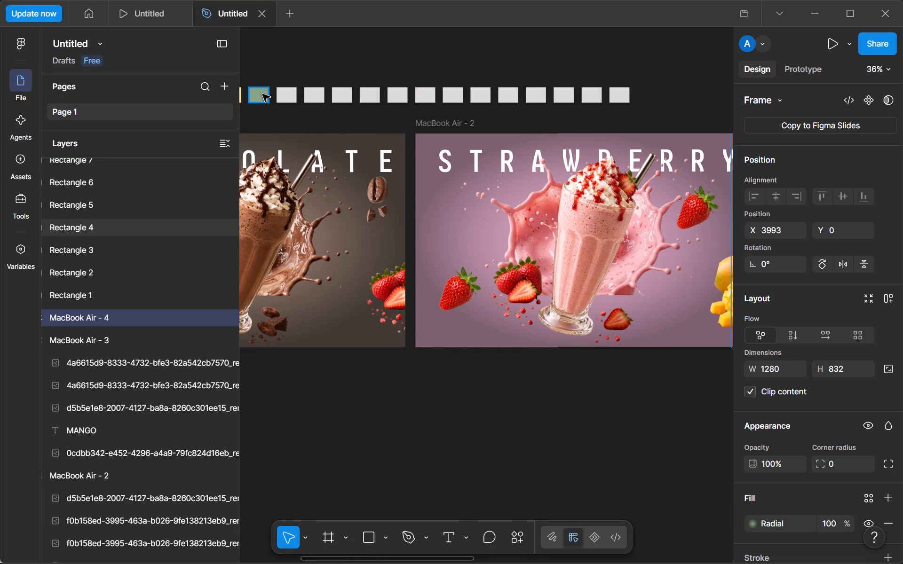
left_click(262, 94)
left_click(796, 439)
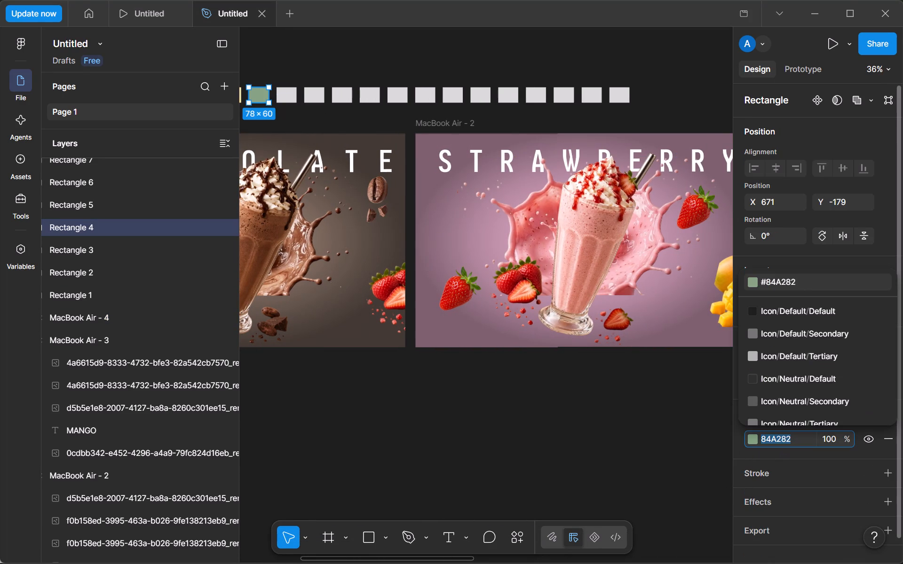
key("BackSpace")
key("ctrl+v")
key("Return")
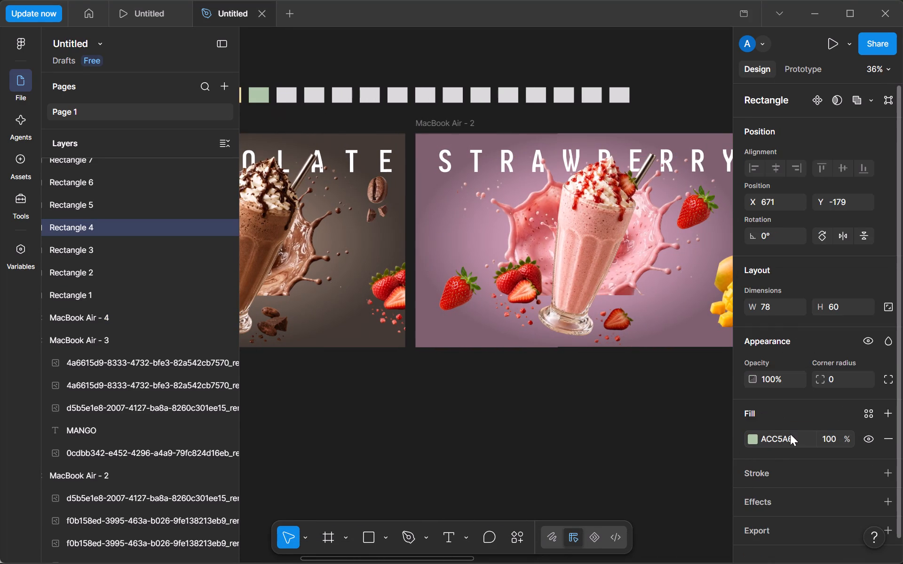
Change the MacBook Air - 4 frame's fill to a solid colour and sample ACC5A6 from the light green swatch.
scroll(371, 131, "left", 3)
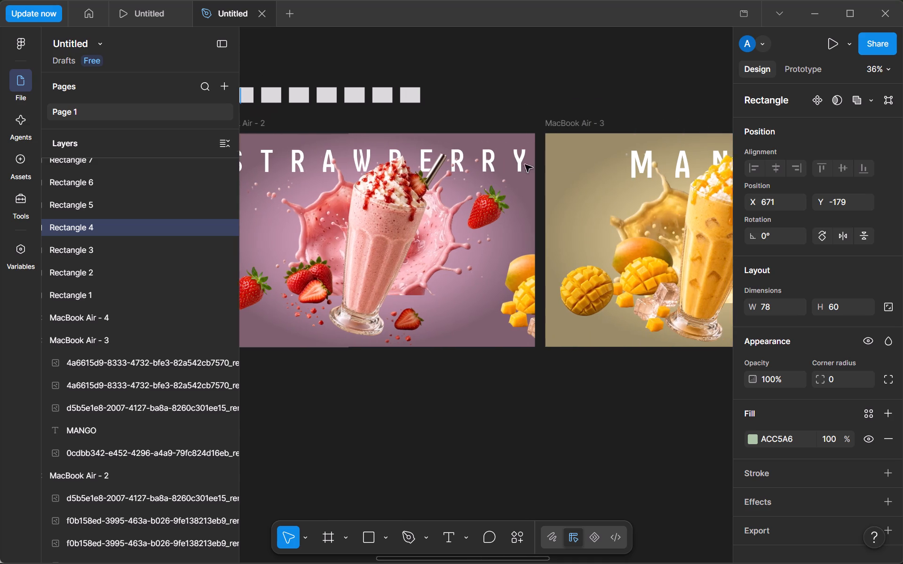
scroll(742, 206, "left", 8)
left_click(673, 95)
scroll(673, 95, "left", 1)
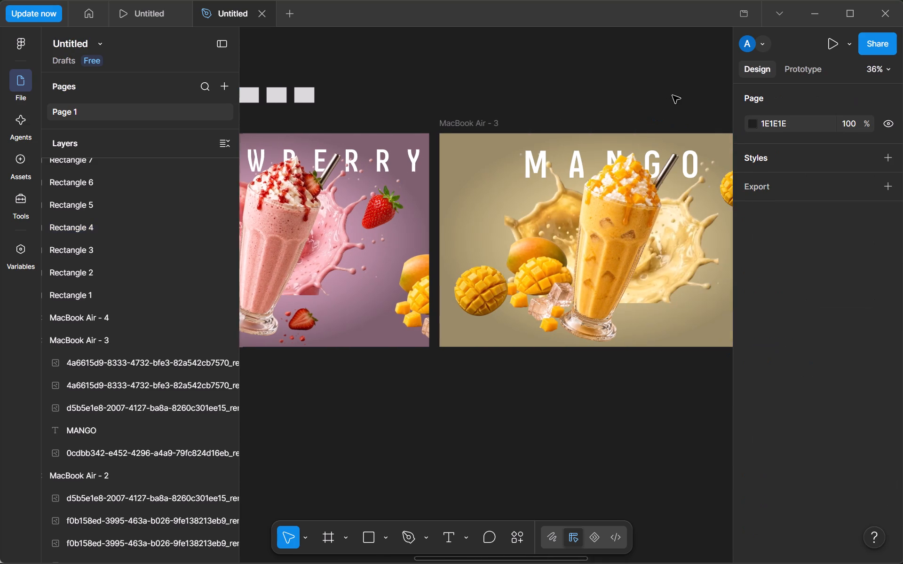
scroll(673, 95, "left", 4)
scroll(724, 199, "left", 1)
left_click(724, 199)
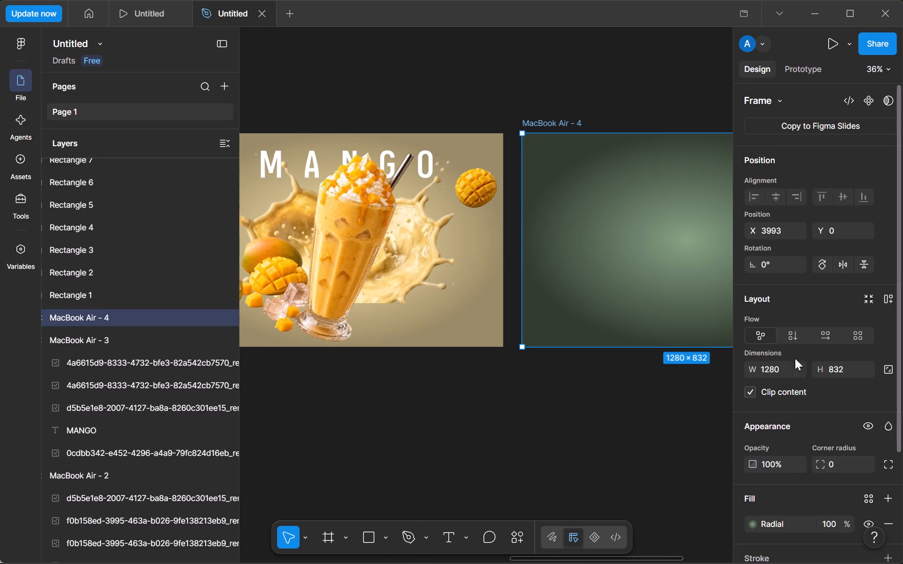
left_click(752, 518)
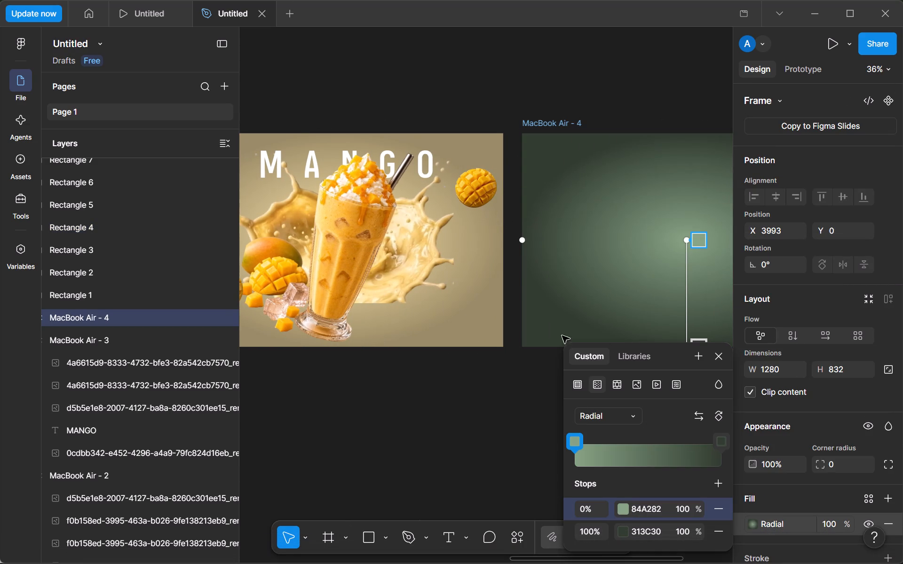
left_click(576, 382)
left_click(585, 426)
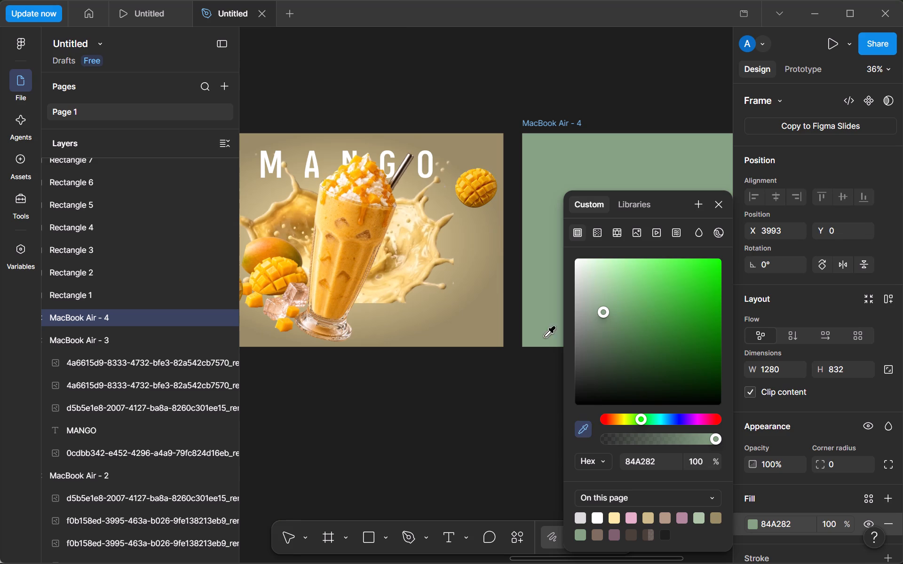
scroll(389, 0, "right", 3)
scroll(391, 99, "right", 4)
scroll(304, 81, "right", 2)
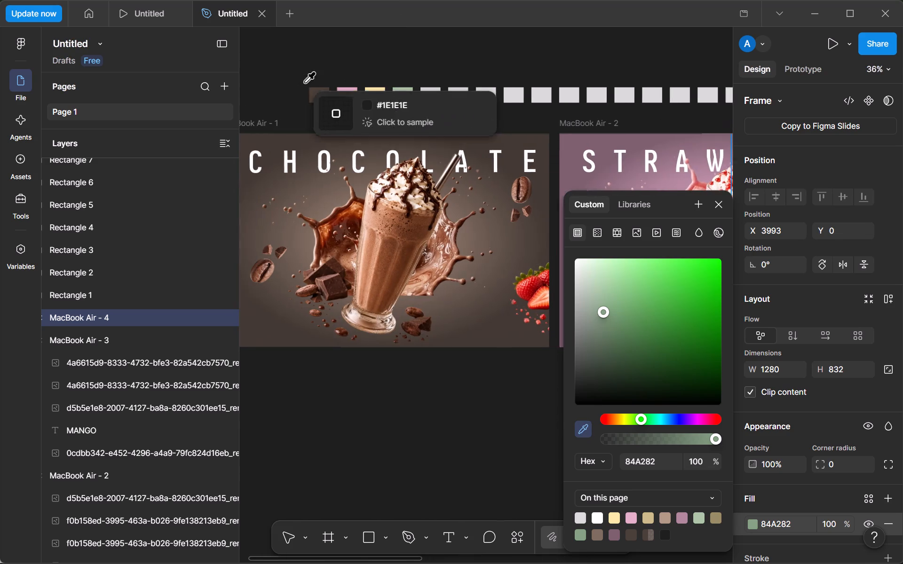
left_click(409, 95)
left_click(630, 55)
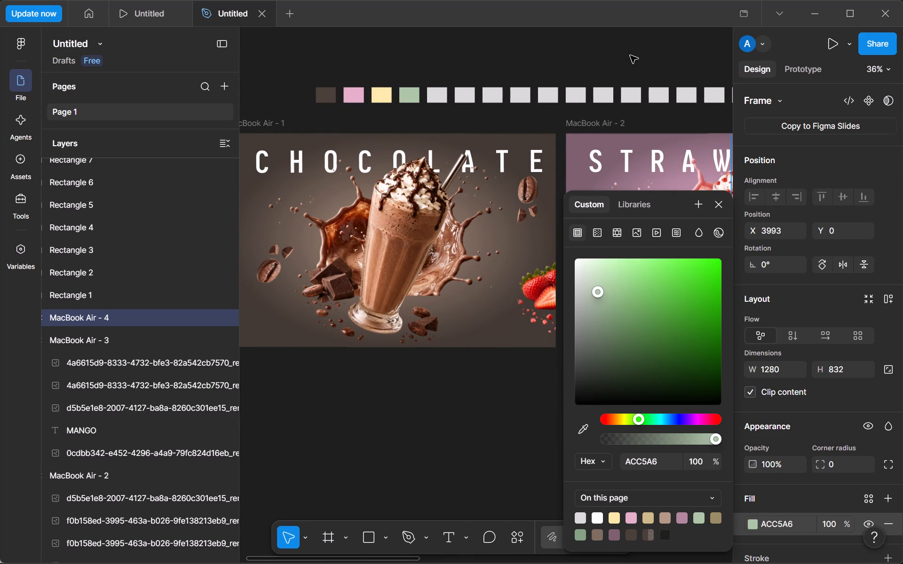
Turn the MacBook Air - 4 frame's solid fill into a radial gradient with ACC5A6 at the centre.
scroll(630, 55, "left", 7)
scroll(630, 55, "down", 1)
left_click(607, 136)
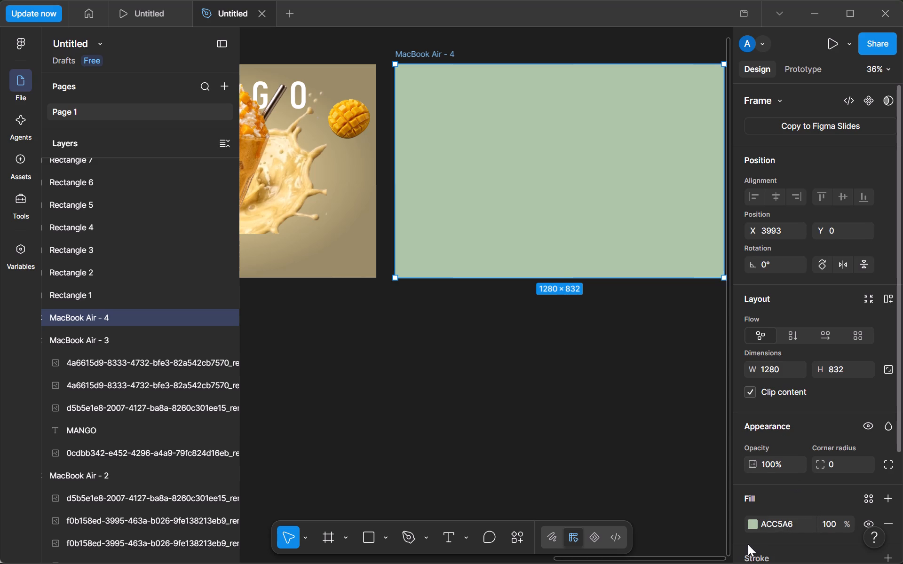
left_click(752, 527)
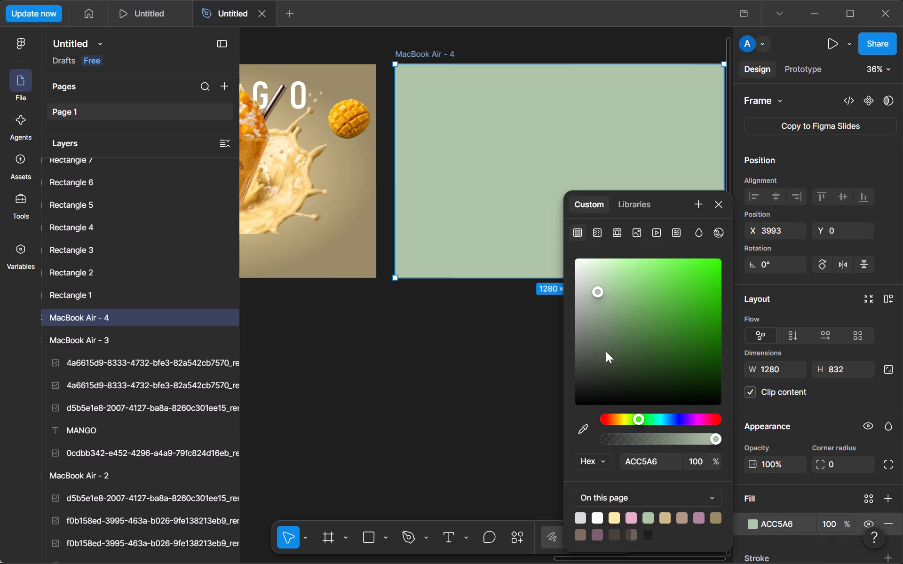
left_click(597, 227)
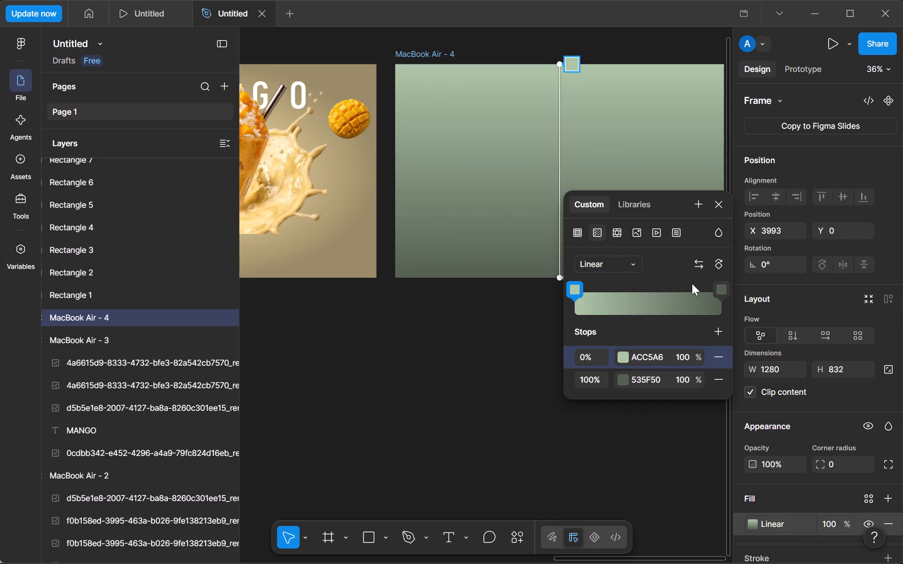
left_click(618, 267)
left_click(620, 289)
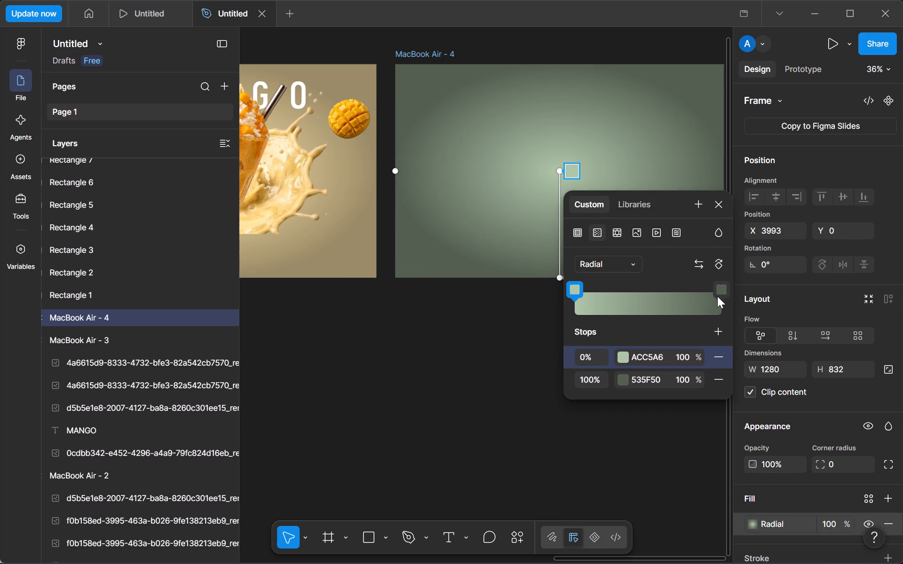
left_click(444, 360)
Move the radial gradient's ACC5A6 stop outward to about 23% to enlarge the light centre.
left_click(610, 220)
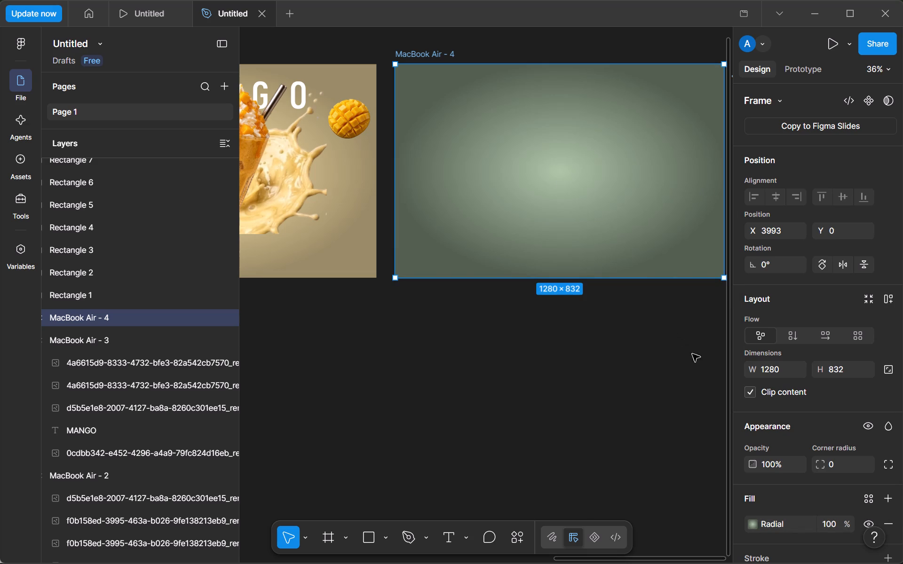
left_click(755, 523)
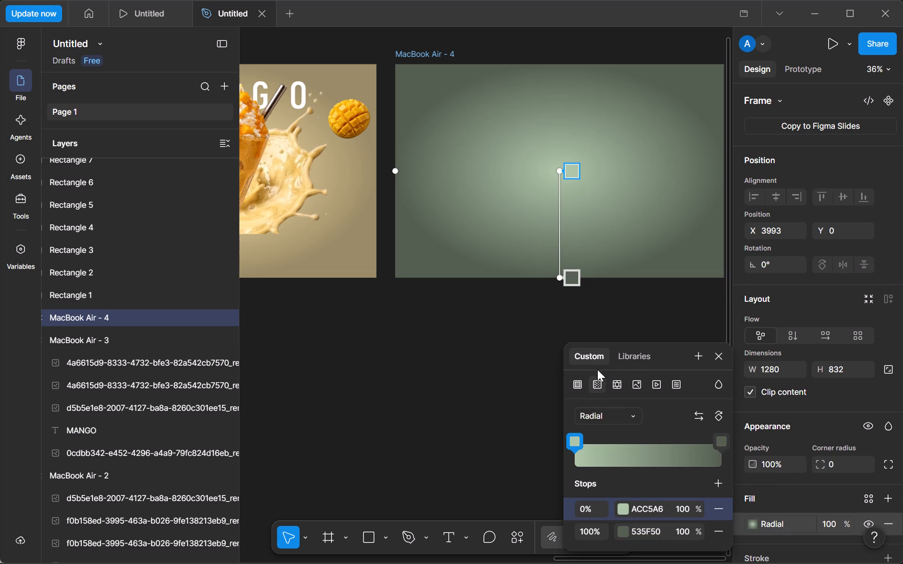
left_click_drag(579, 431, 587, 440)
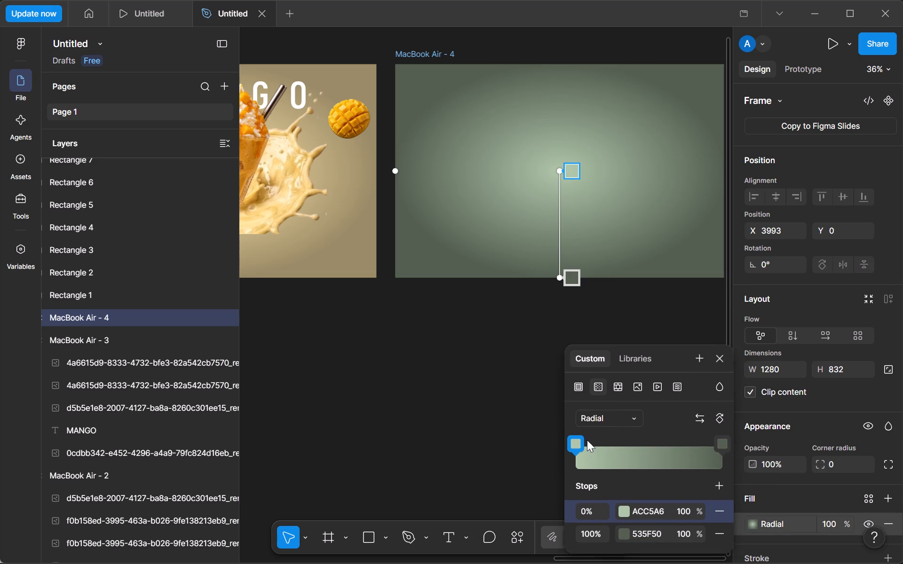
left_click_drag(587, 440, 533, 404)
left_click_drag(523, 405, 567, 409)
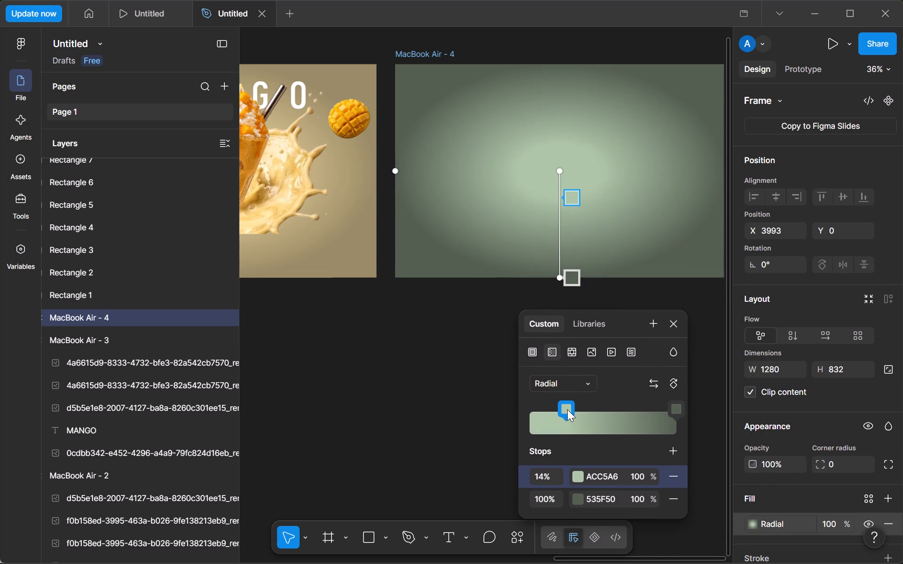
left_click_drag(567, 409, 564, 420)
left_click_drag(564, 420, 563, 420)
left_click_drag(440, 427, 445, 426)
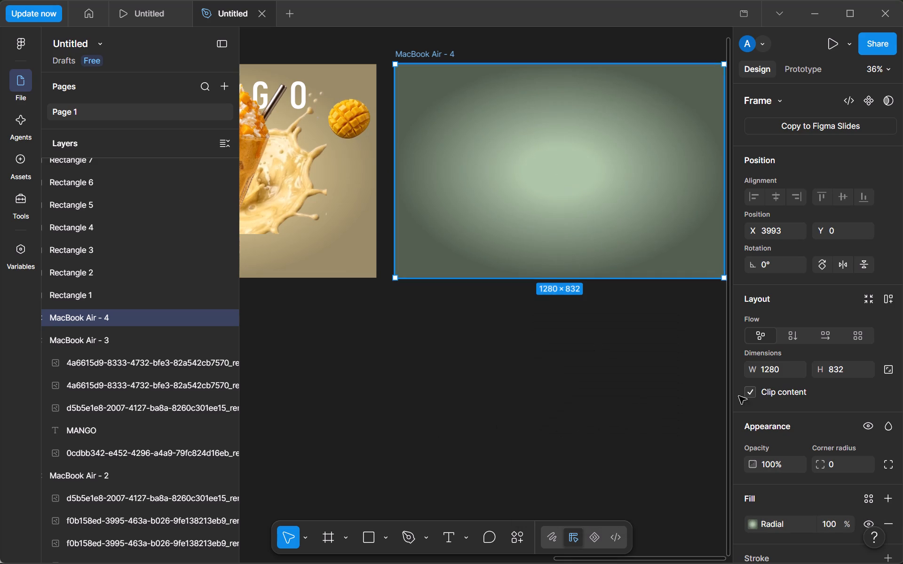
Add a middle stop to the frame's radial gradient and place it at about 46%.
left_click(752, 524)
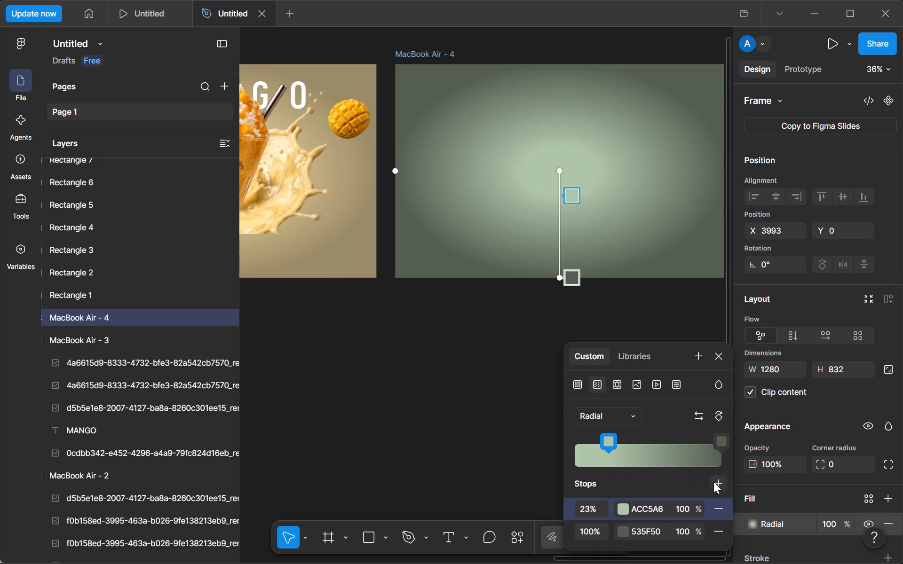
left_click(713, 482)
left_click_drag(667, 419, 642, 428)
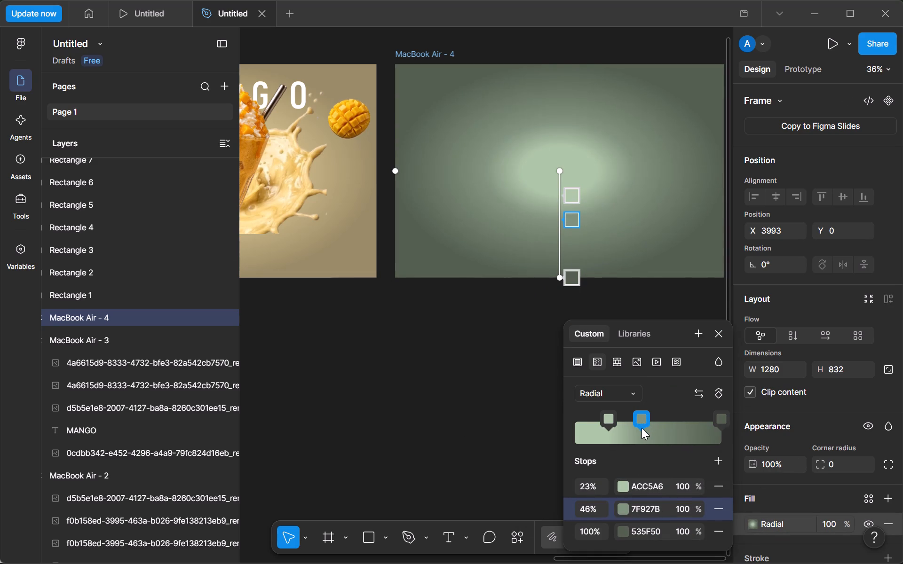
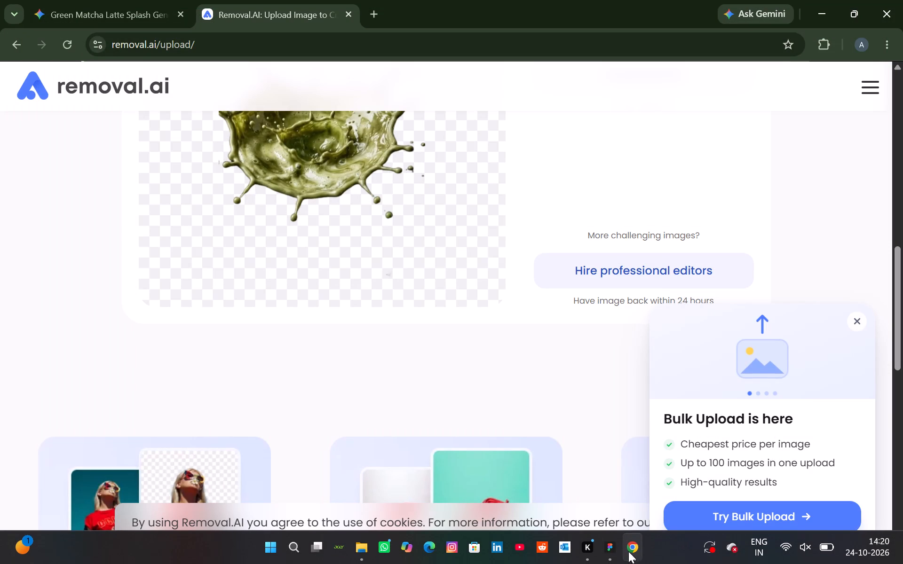
Bring the background-free green splash from removal.ai into Figma and place it in the middle of the MacBook Air - 4 frame.
left_click(620, 554)
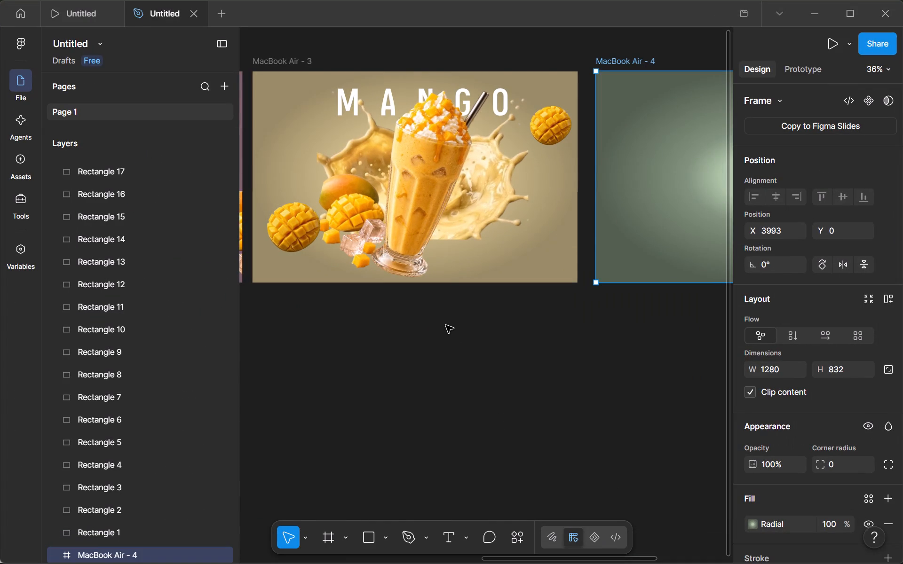
scroll(446, 325, "right", 2)
scroll(105, 370, "up", 2)
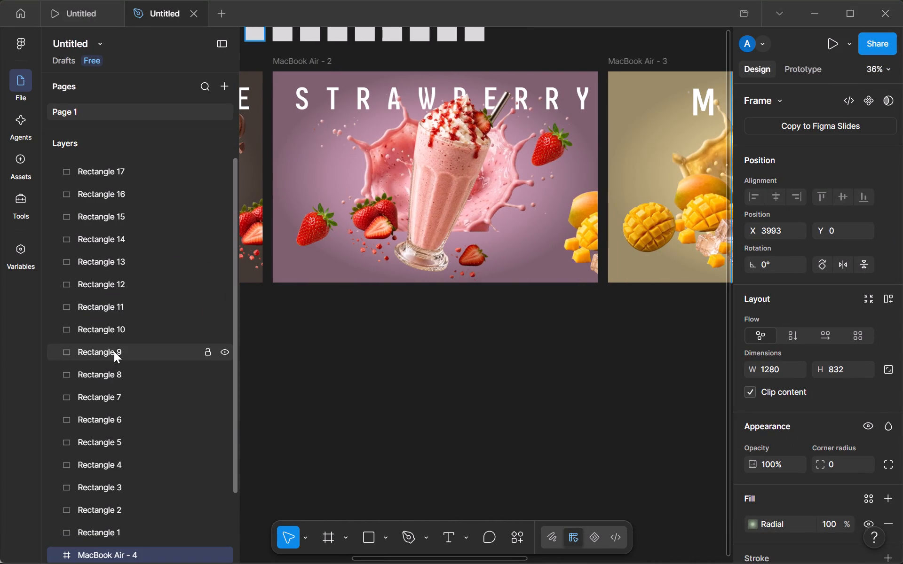
scroll(396, 326, "right", 3)
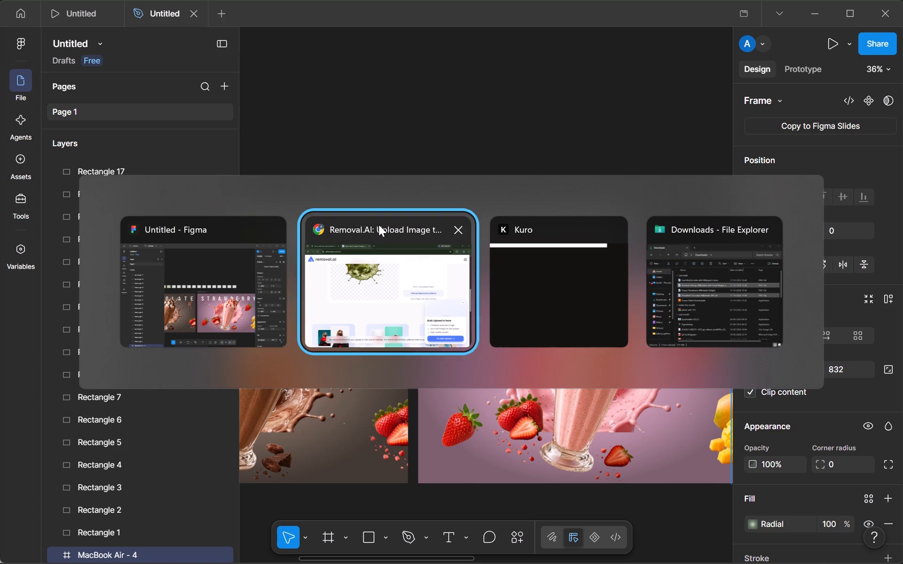
scroll(360, 139, "down", 3)
scroll(354, 263, "up", 5)
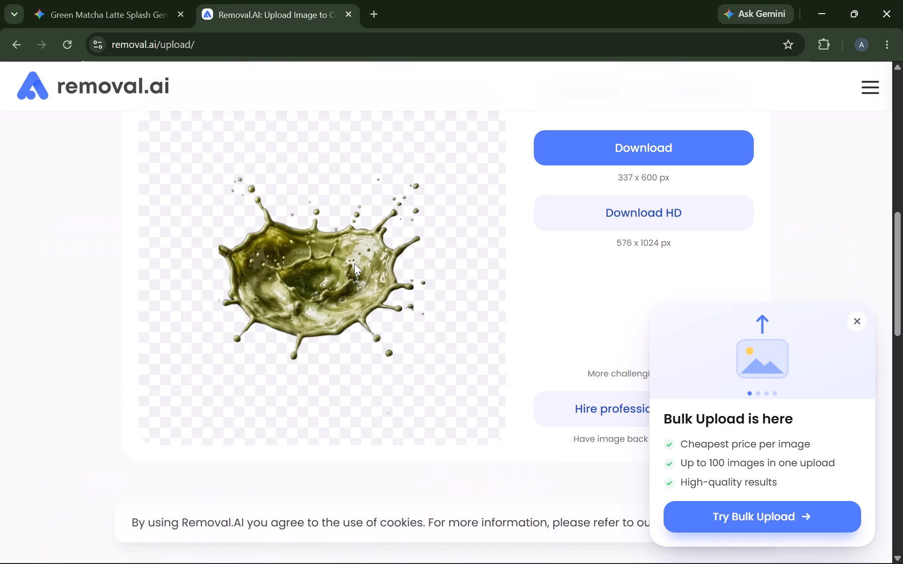
scroll(436, 262, "up", 2)
left_click_drag(353, 359, 391, 389)
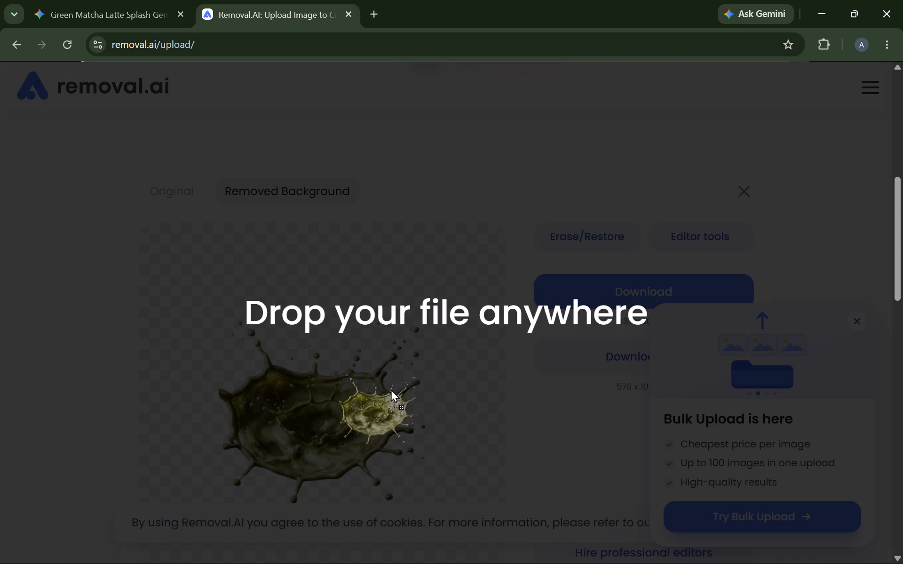
left_click_drag(391, 389, 605, 561)
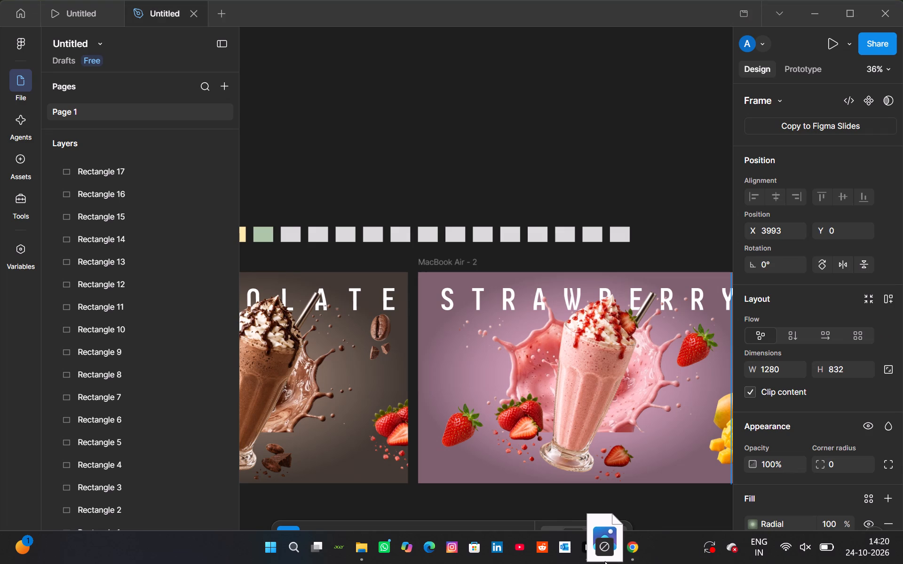
left_click_drag(605, 561, 639, 408)
scroll(639, 411, "left", 6)
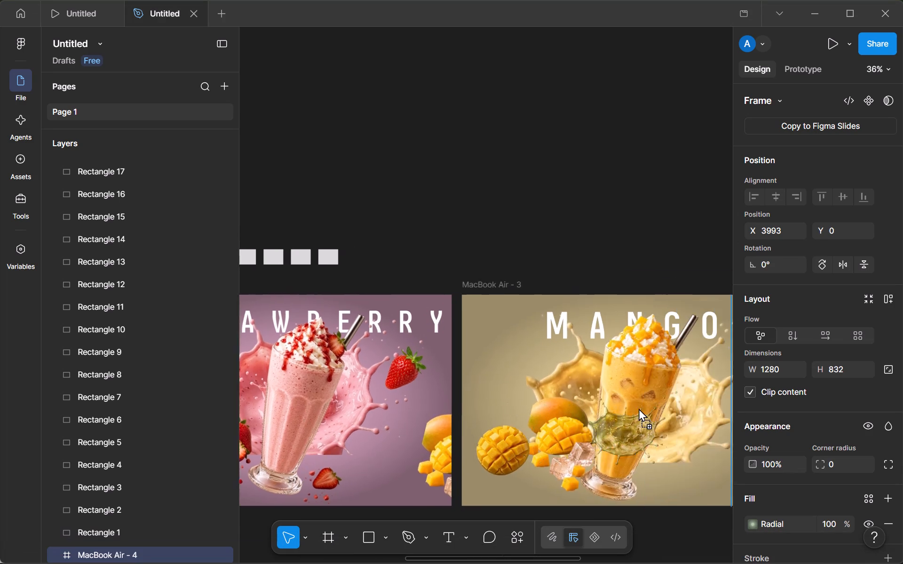
scroll(639, 408, "left", 4)
left_click_drag(639, 408, 506, 278)
scroll(443, 344, "right", 1)
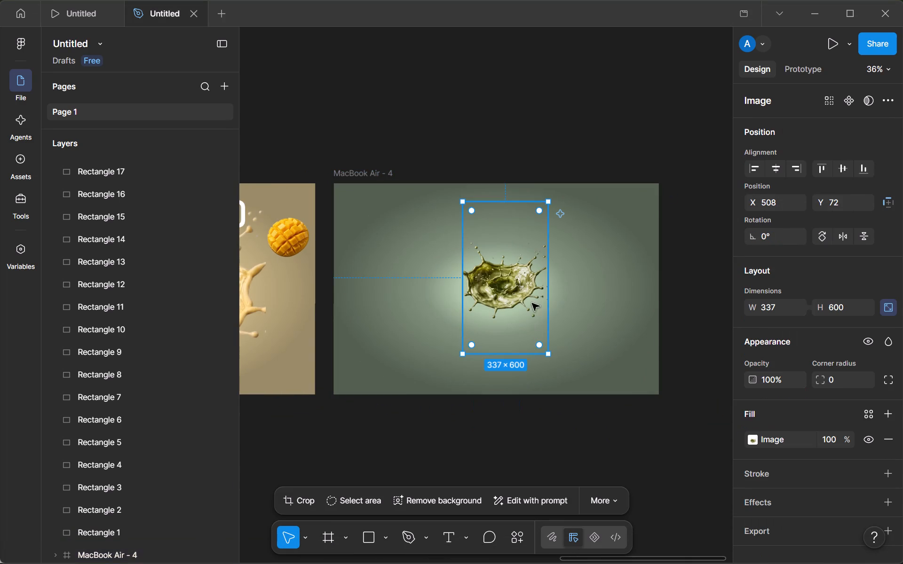
Crop the empty areas above and below the green splash, reducing the image to about 337 × 206.
left_click(290, 505)
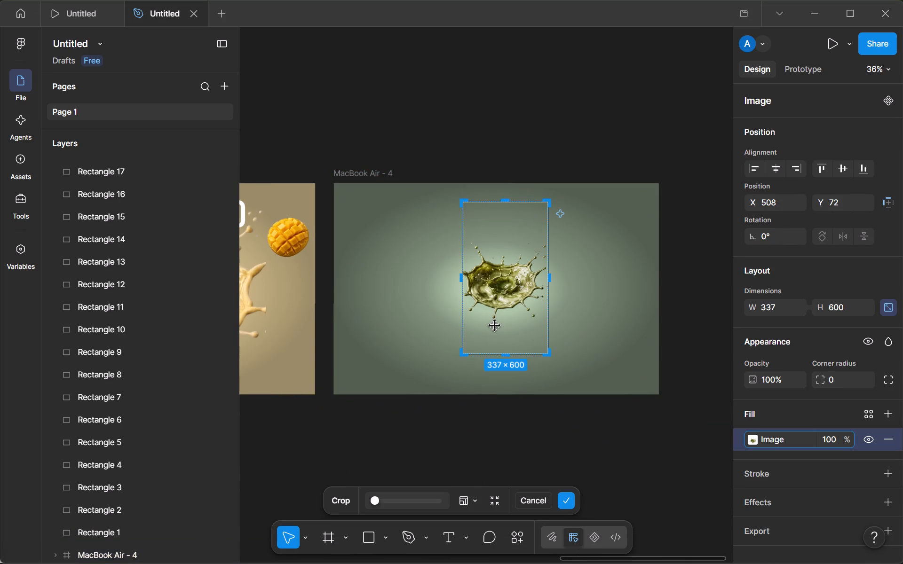
left_click_drag(505, 357, 496, 304)
left_click_drag(505, 204, 502, 251)
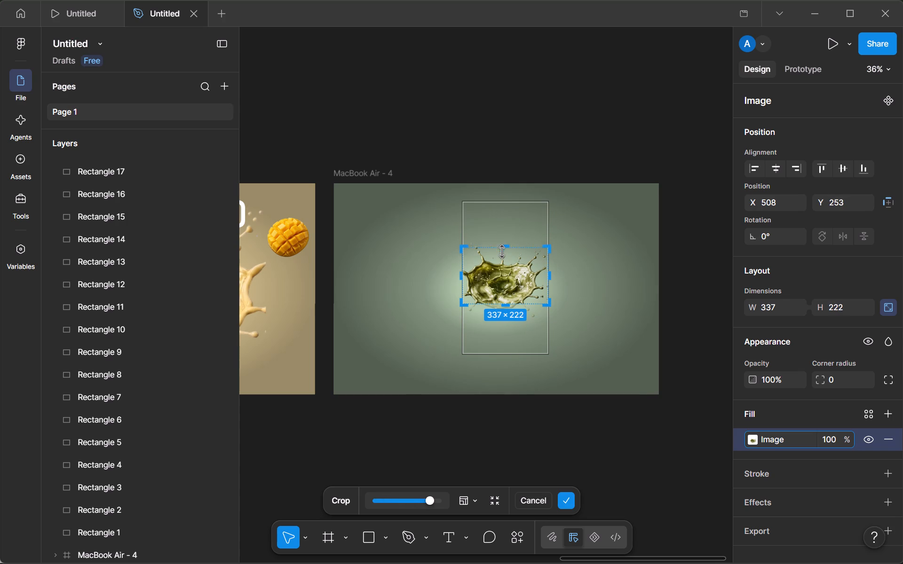
left_click_drag(502, 251, 502, 252)
left_click(529, 144)
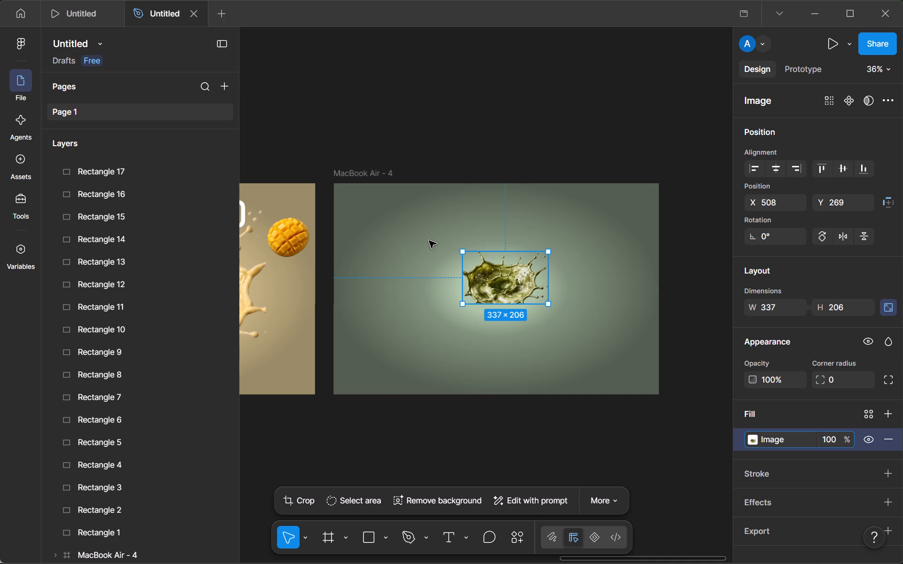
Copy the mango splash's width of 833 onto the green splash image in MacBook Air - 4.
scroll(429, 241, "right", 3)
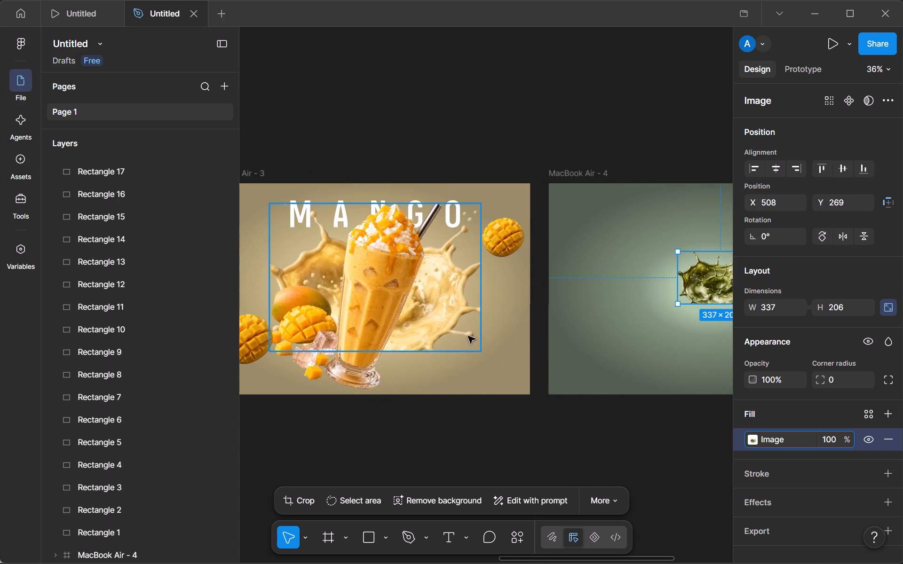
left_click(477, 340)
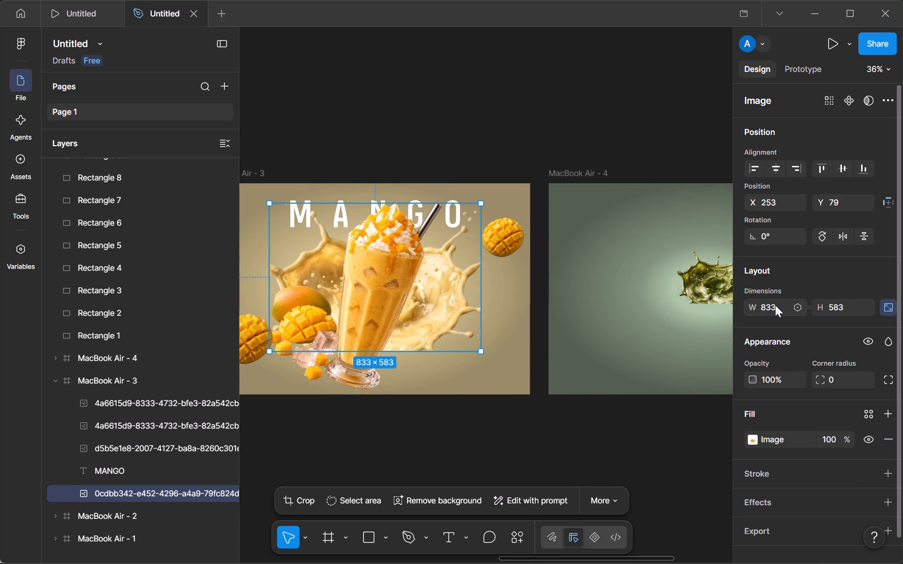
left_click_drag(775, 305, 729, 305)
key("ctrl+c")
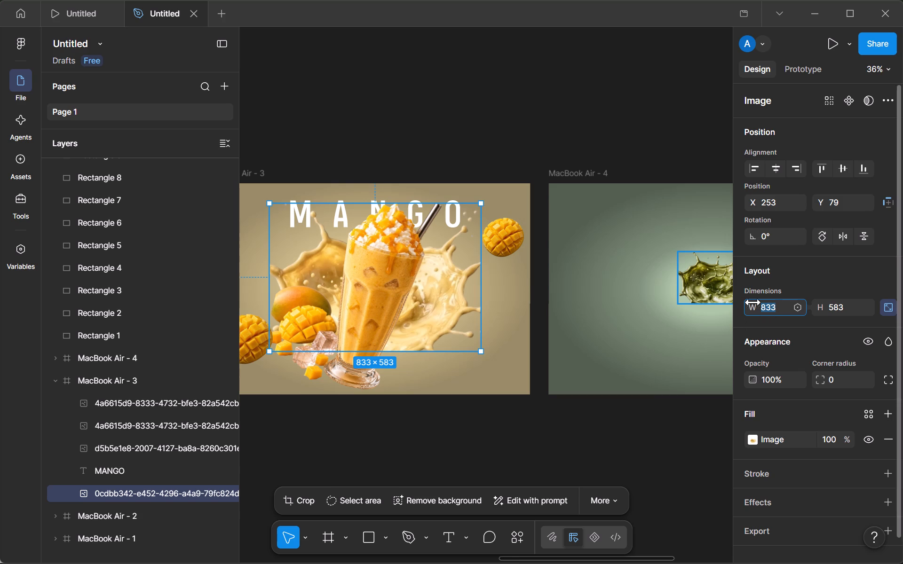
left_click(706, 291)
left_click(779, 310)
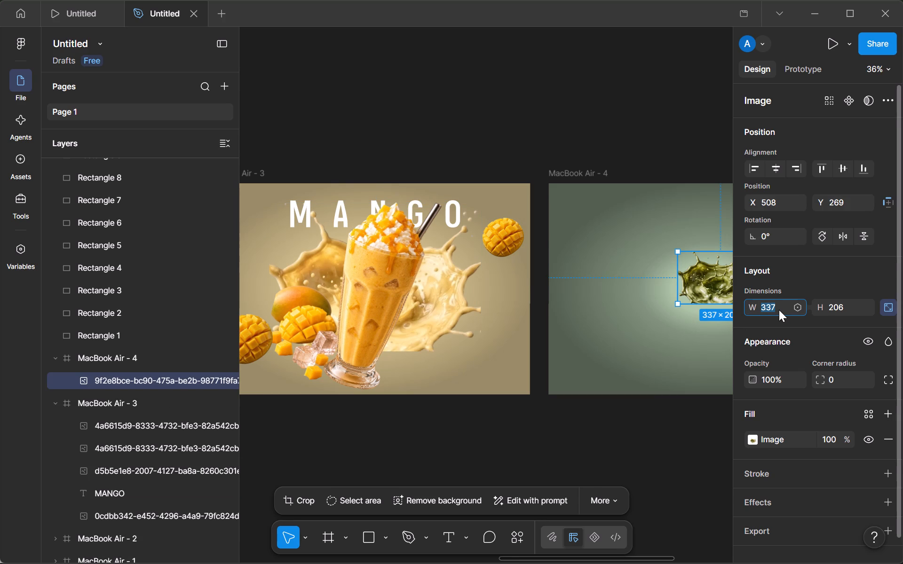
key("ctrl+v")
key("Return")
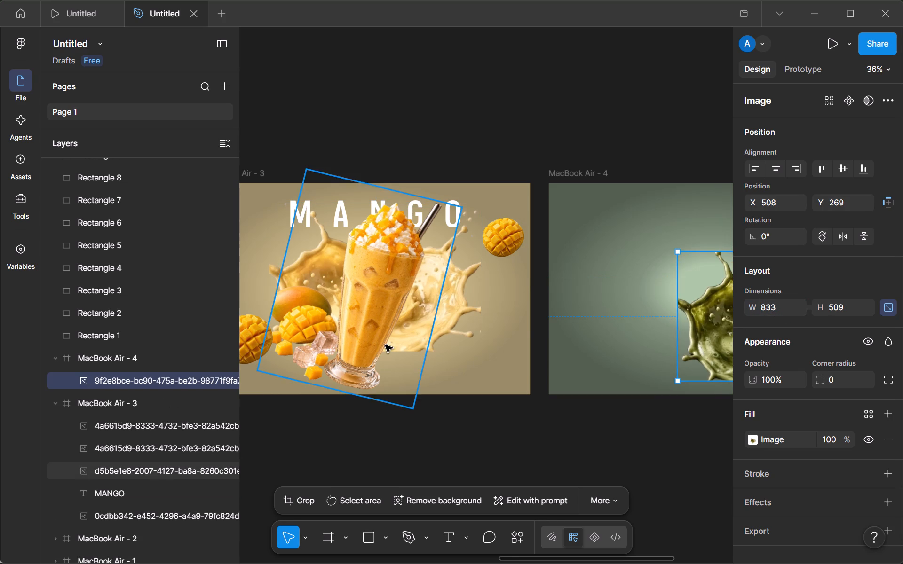
Copy the mango splash's height of 583 onto the green splash image, keeping its proportions locked.
left_click(483, 316)
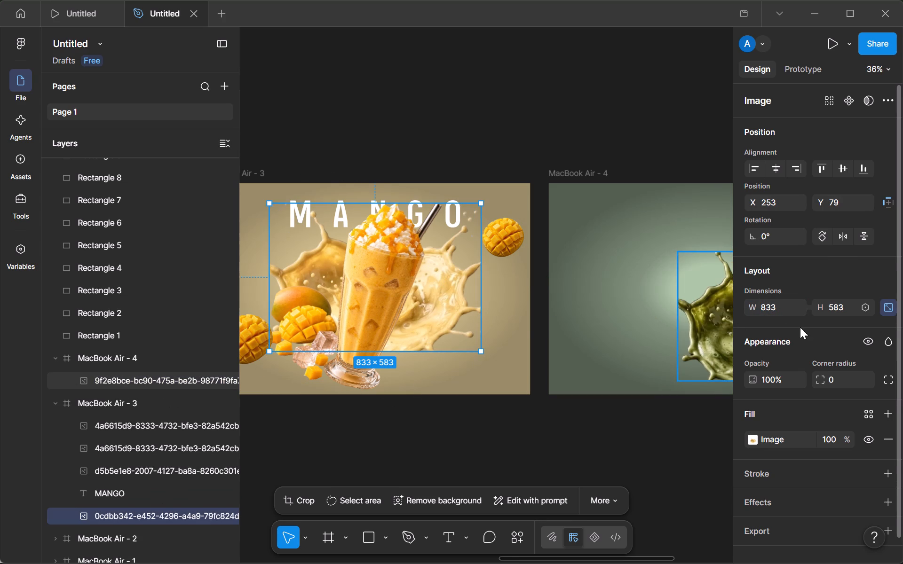
left_click(852, 312)
key("ctrl+c")
left_click(714, 326)
left_click(852, 308)
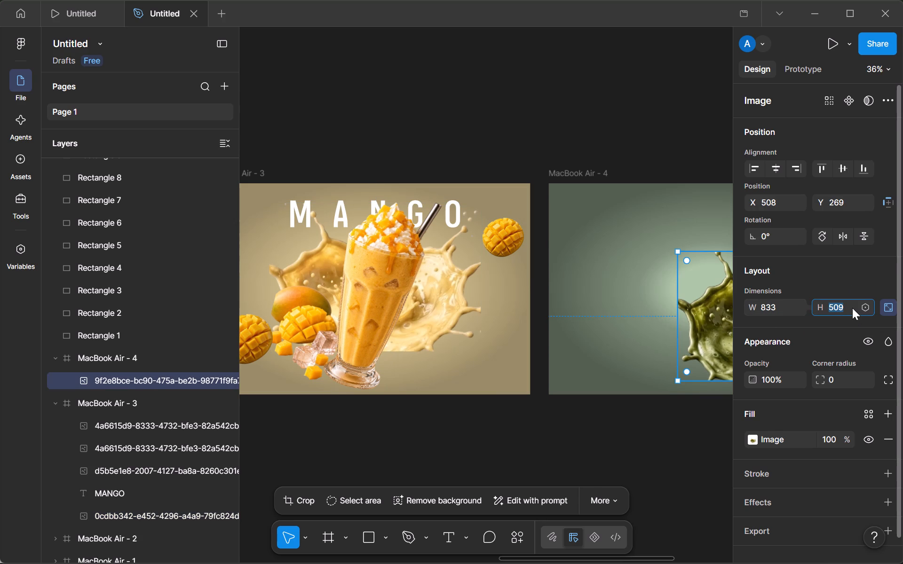
key("ctrl+v")
key("Return")
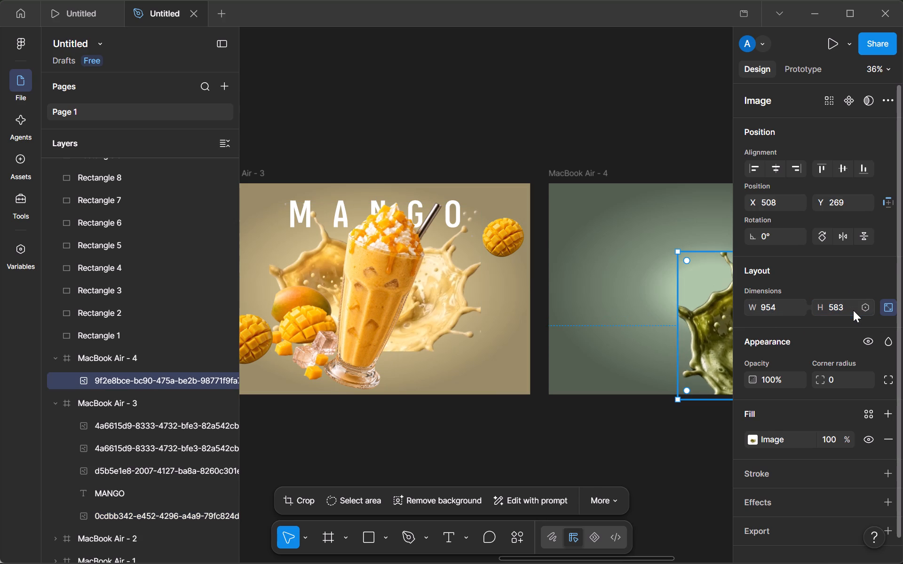
Copy the mango splash's X position of 253 onto the green splash image.
left_click(458, 316)
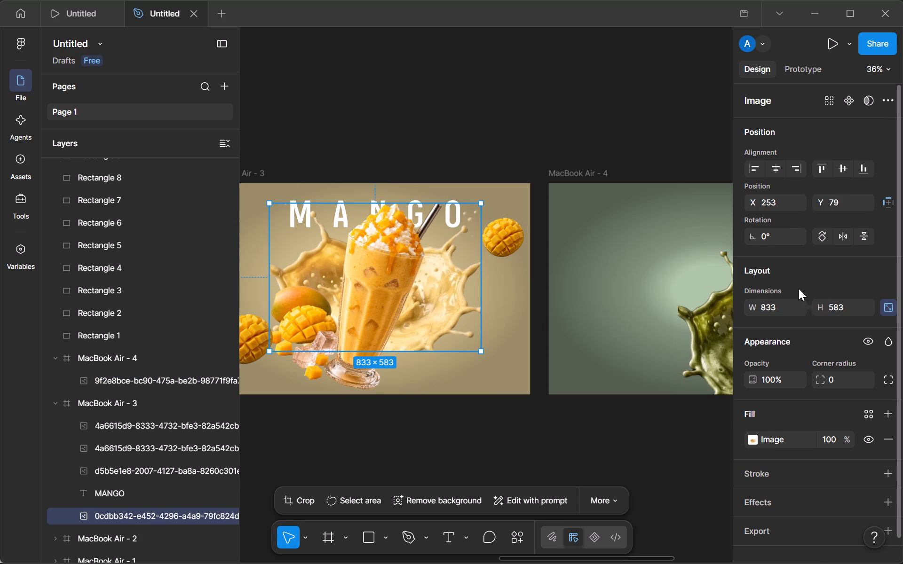
left_click(785, 200)
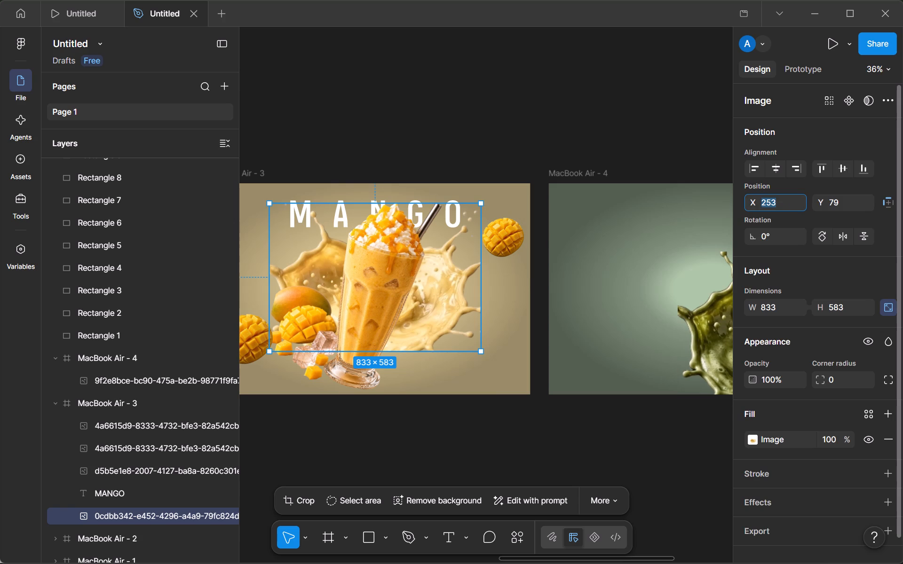
key("ctrl+c")
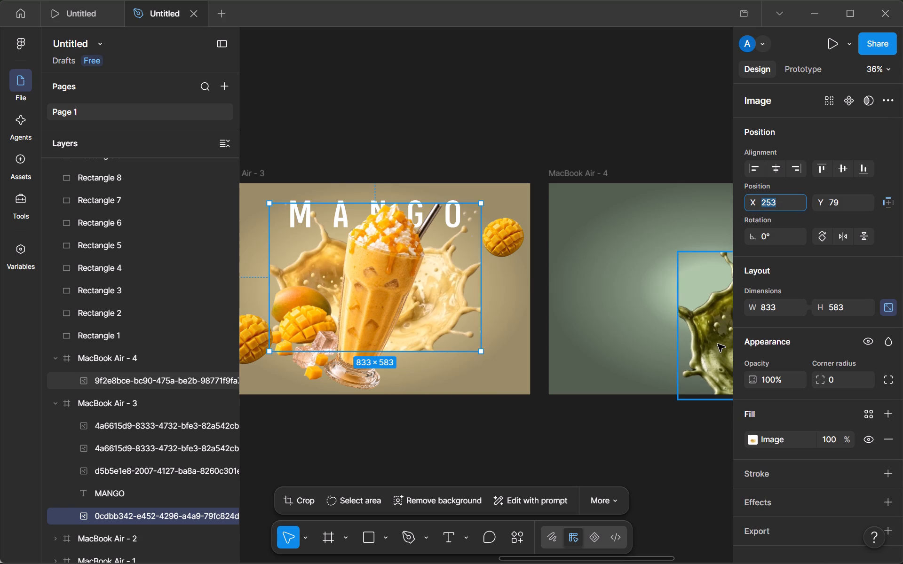
left_click(718, 344)
left_click(786, 205)
key("ctrl+v")
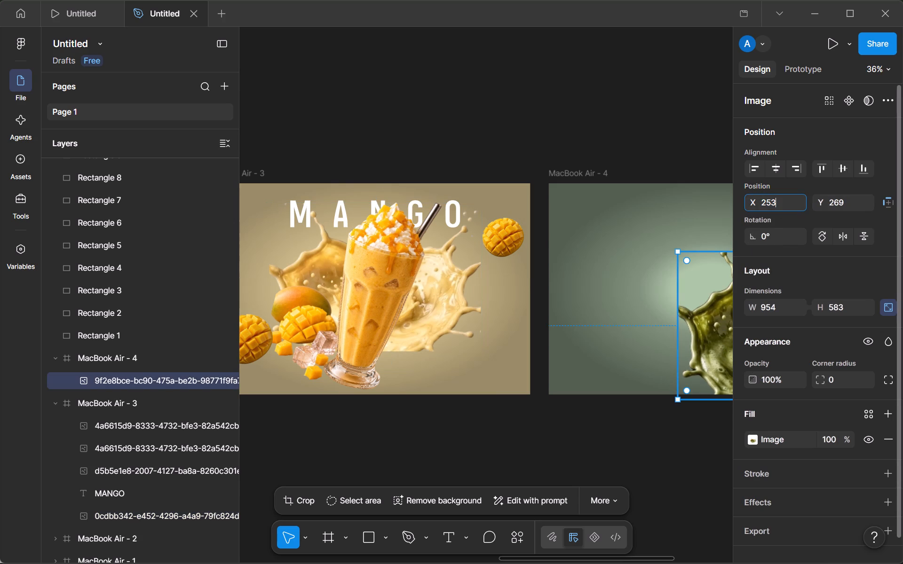
key("Return")
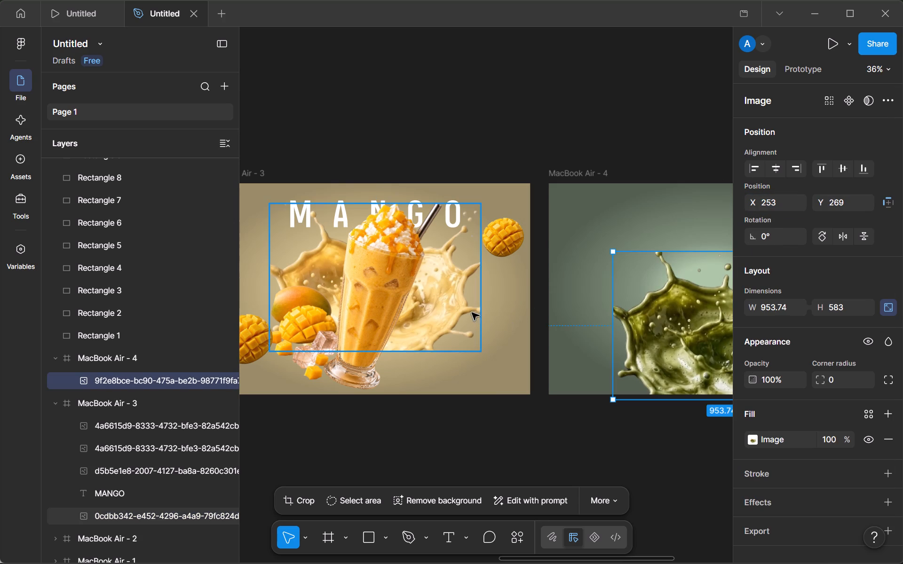
Copy the mango splash's Y position of 79 onto the green splash image.
left_click(472, 313)
left_click(849, 200)
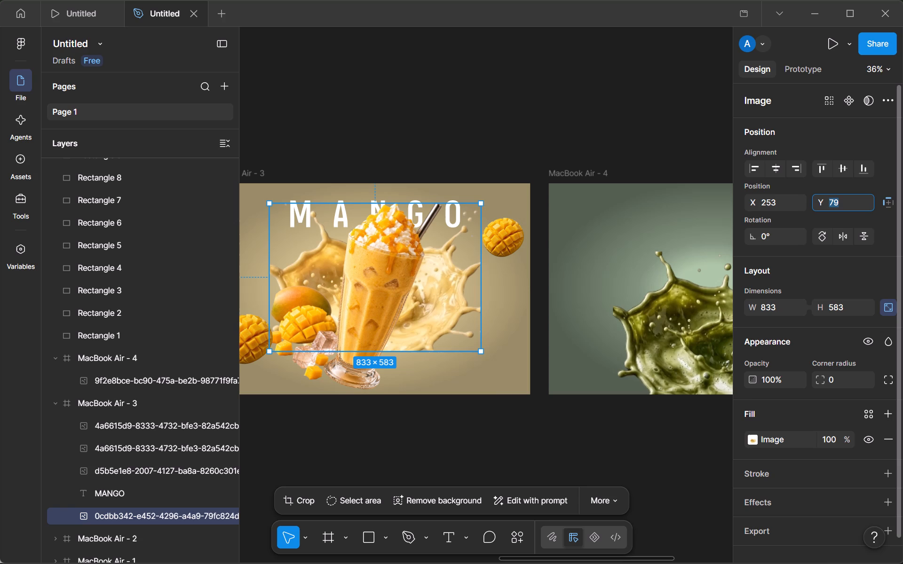
key("ctrl+c")
left_click(662, 313)
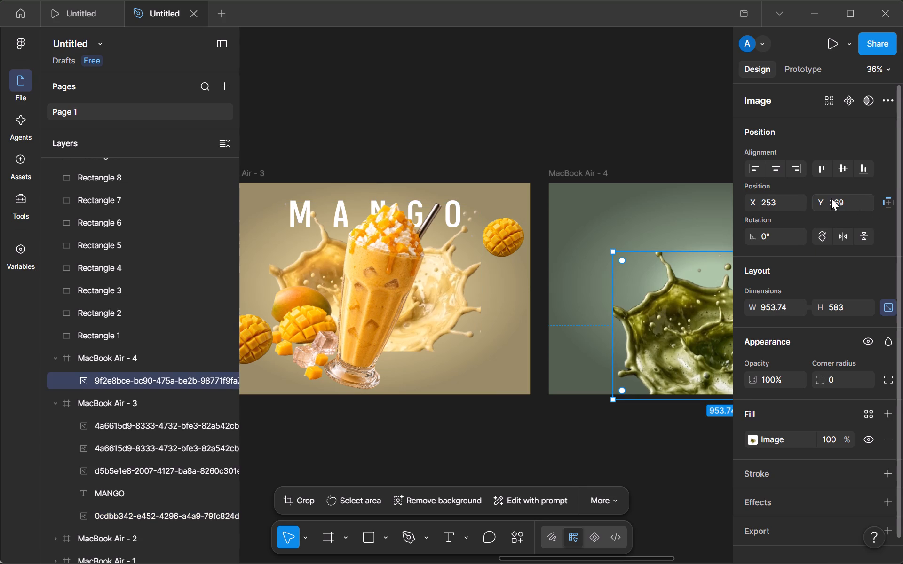
left_click(840, 196)
left_click(851, 206)
left_click(851, 204)
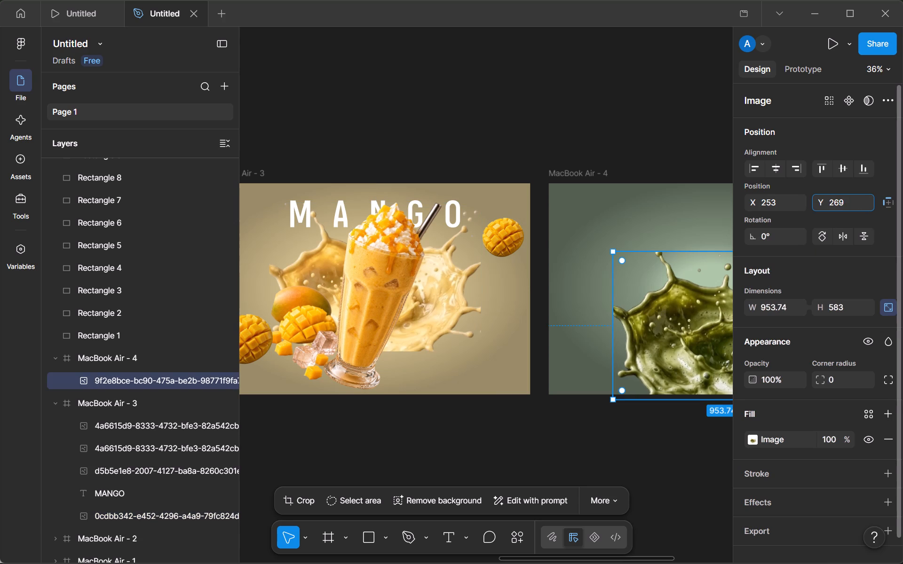
left_click_drag(851, 204, 813, 206)
key("ctrl+v")
key("Return")
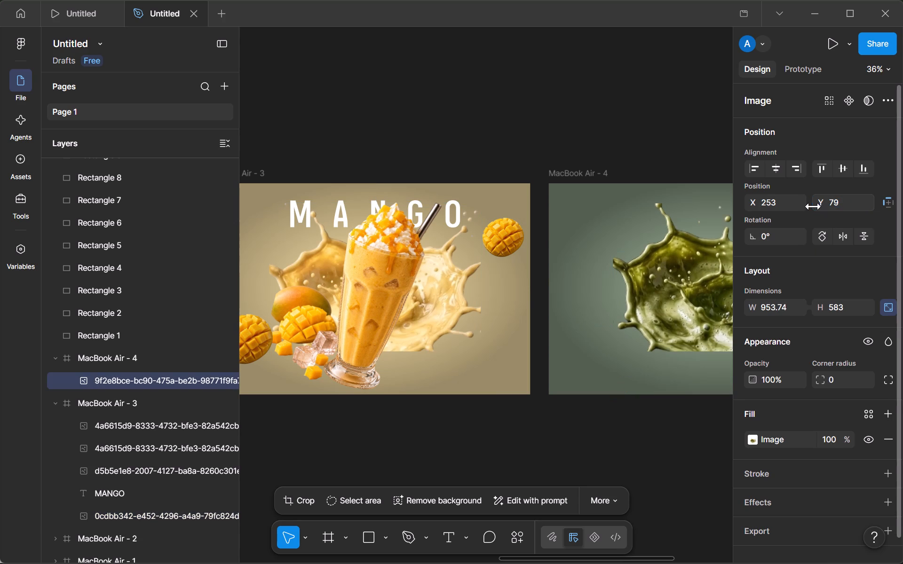
left_click(584, 143)
Nudge the green splash within MacBook Air - 4 to about X 217, Y 87.
scroll(675, 201, "left", 1)
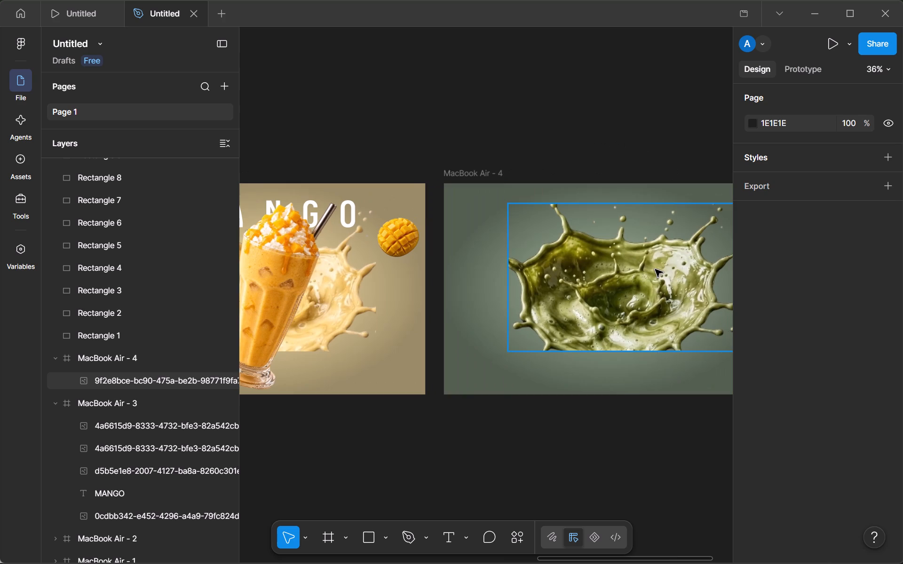
scroll(655, 269, "left", 2)
scroll(613, 298, "right", 1)
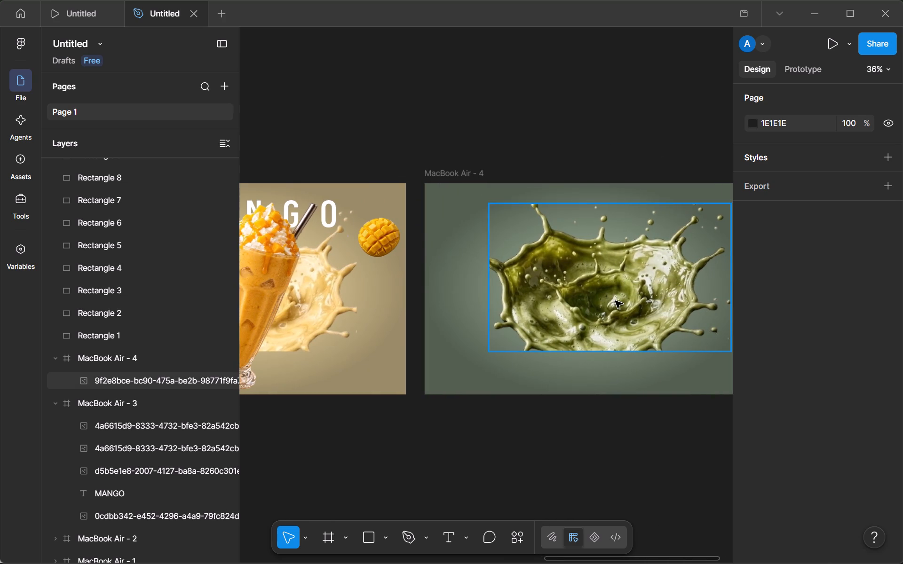
scroll(600, 303, "left", 1)
left_click_drag(519, 283, 511, 284)
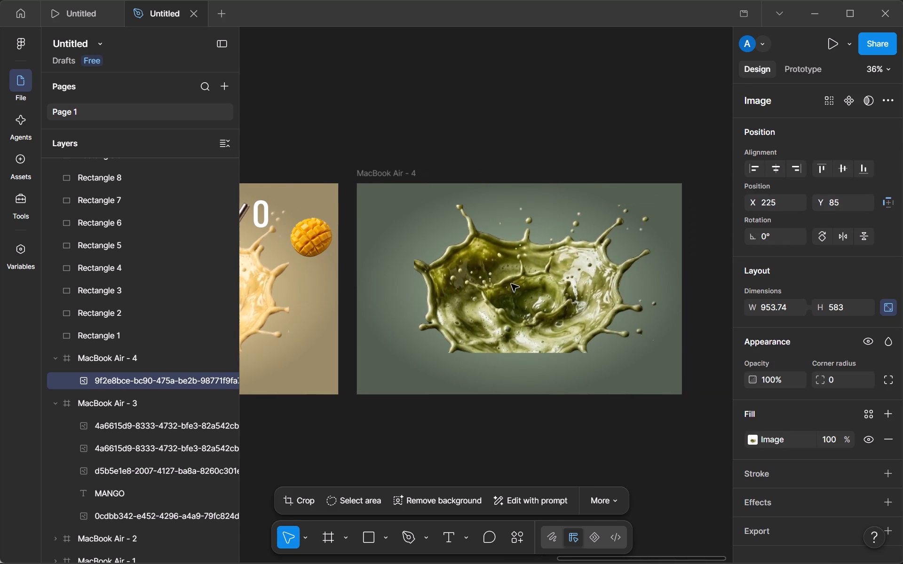
left_click_drag(511, 284, 509, 285)
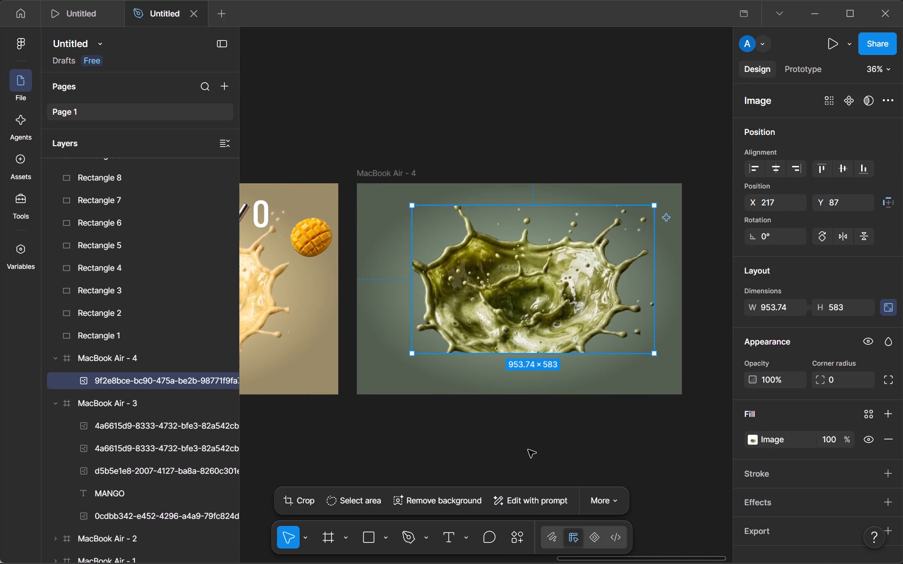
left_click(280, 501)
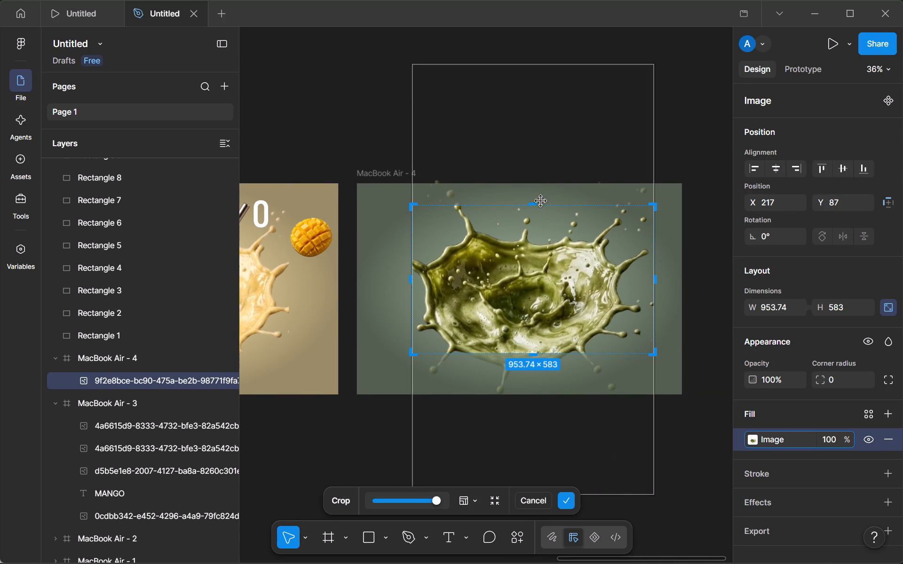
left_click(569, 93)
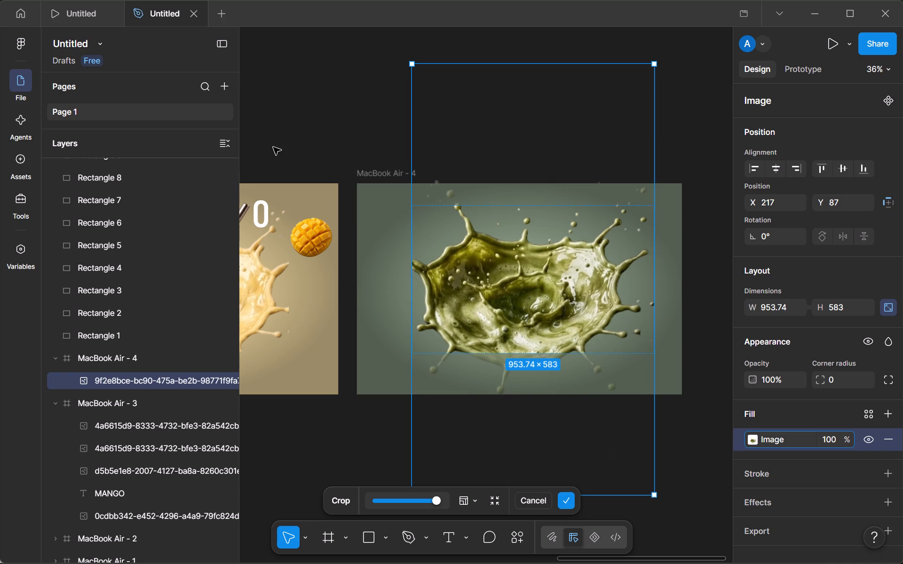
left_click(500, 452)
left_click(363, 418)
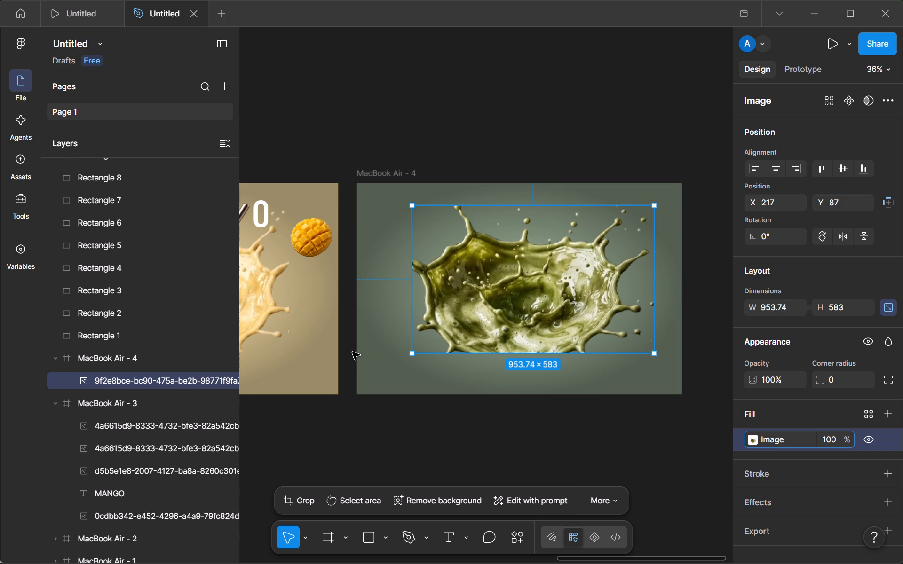
Remove the background of the Iced Matcha Latte with Whipped Cream PNG from Downloads using removal.ai in Chrome.
scroll(346, 352, "right", 2)
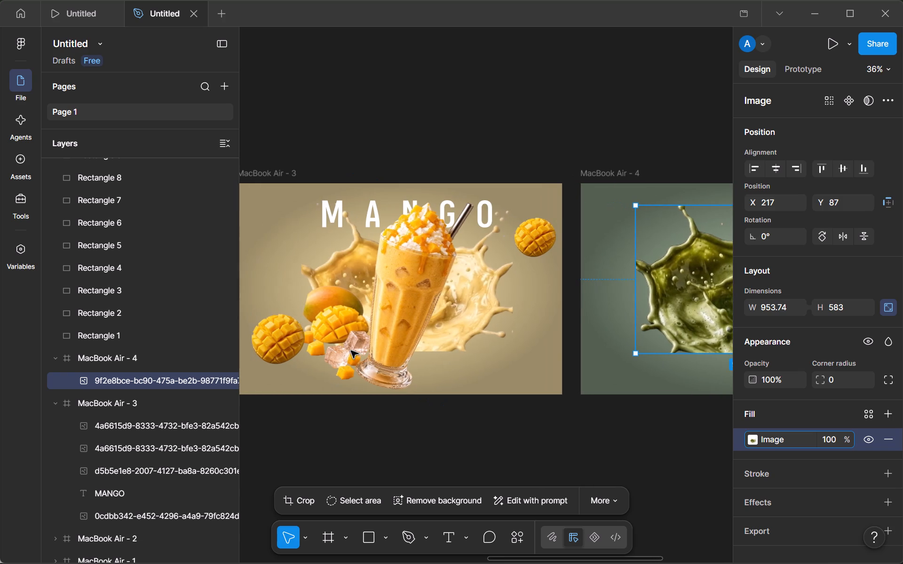
scroll(351, 351, "right", 2)
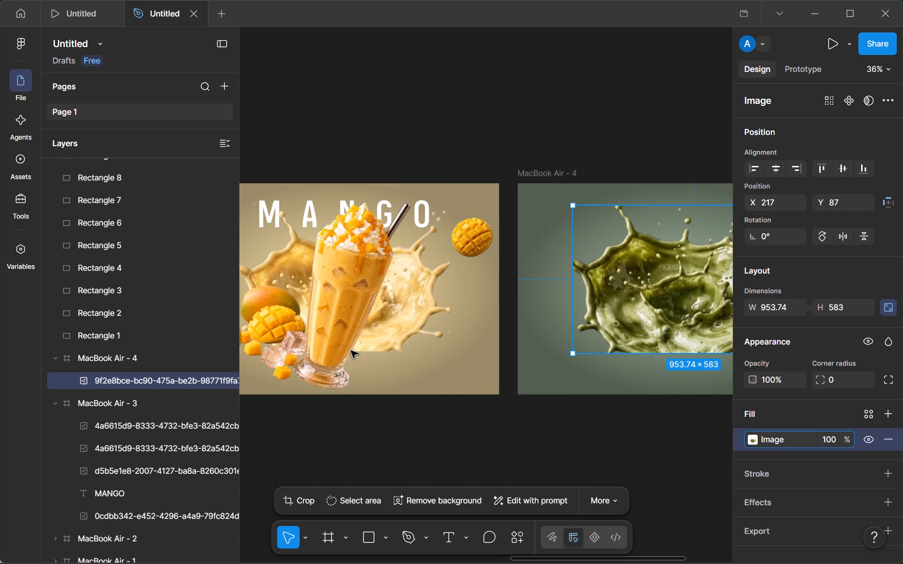
scroll(351, 351, "right", 1)
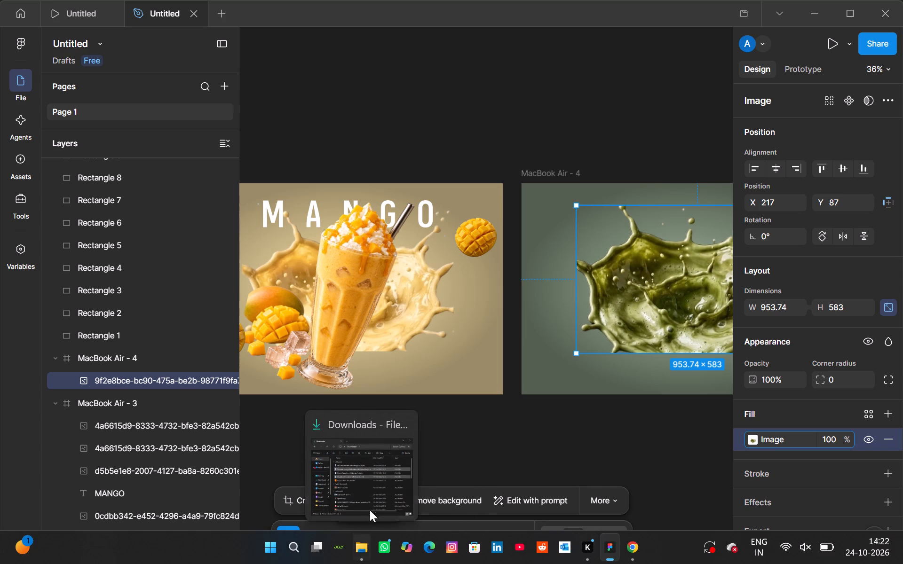
left_click(371, 507)
left_click_drag(232, 171, 647, 287)
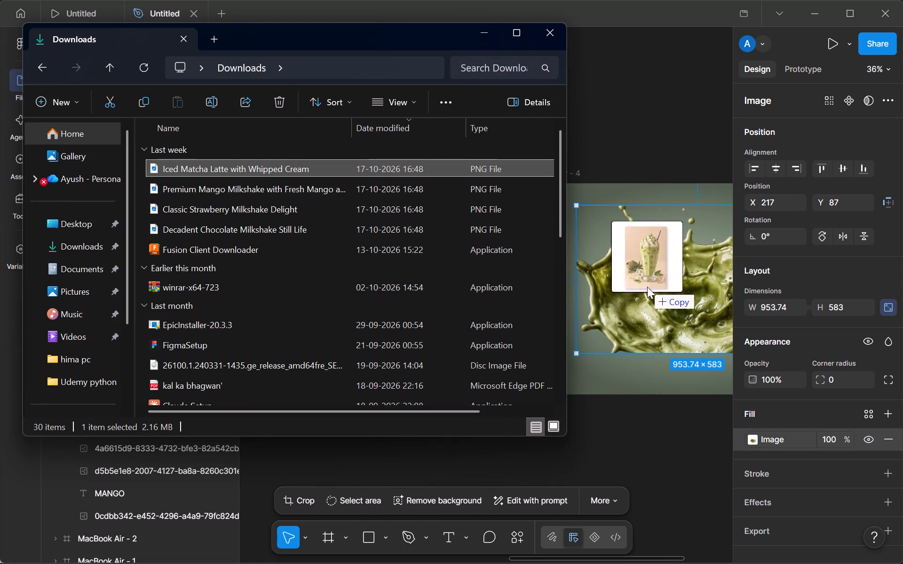
left_click_drag(647, 287, 630, 563)
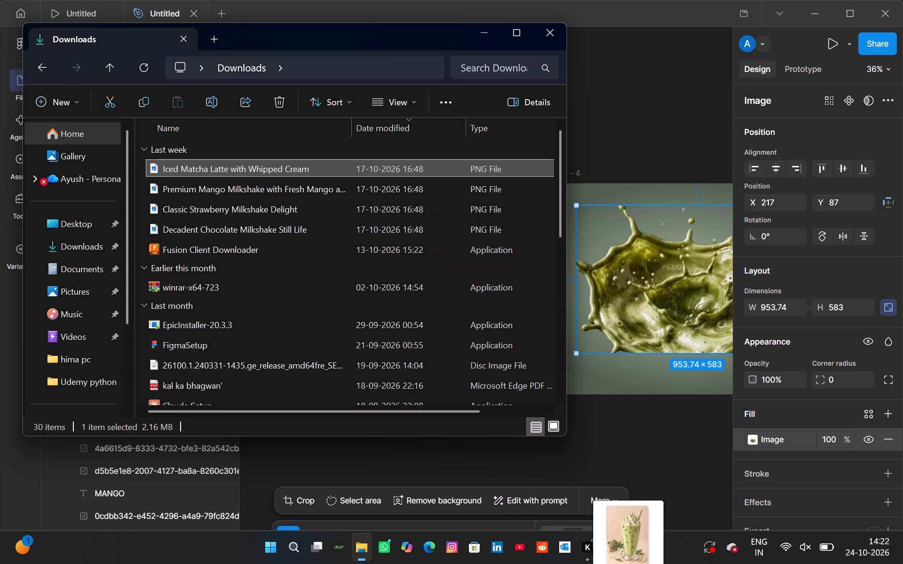
left_click_drag(630, 563, 314, 370)
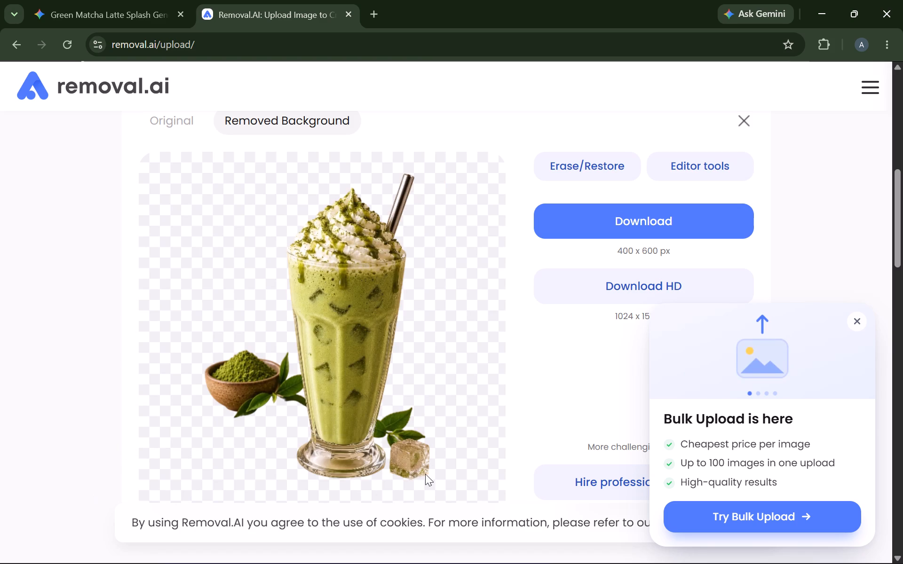
Bring the cut-out matcha drink from removal.ai into MacBook Air - 4 in Figma, at about X 238, Y 289.
left_click_drag(364, 371, 592, 563)
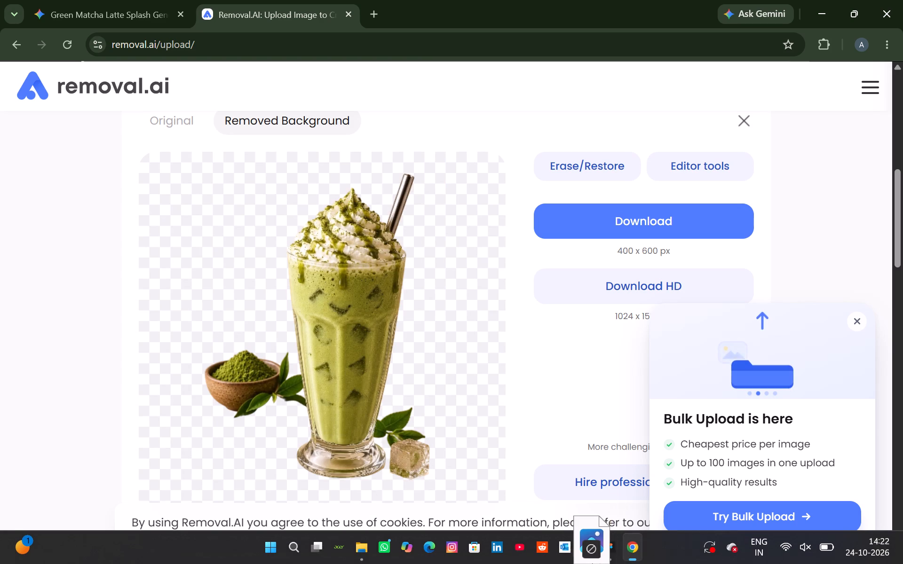
left_click_drag(592, 563, 632, 341)
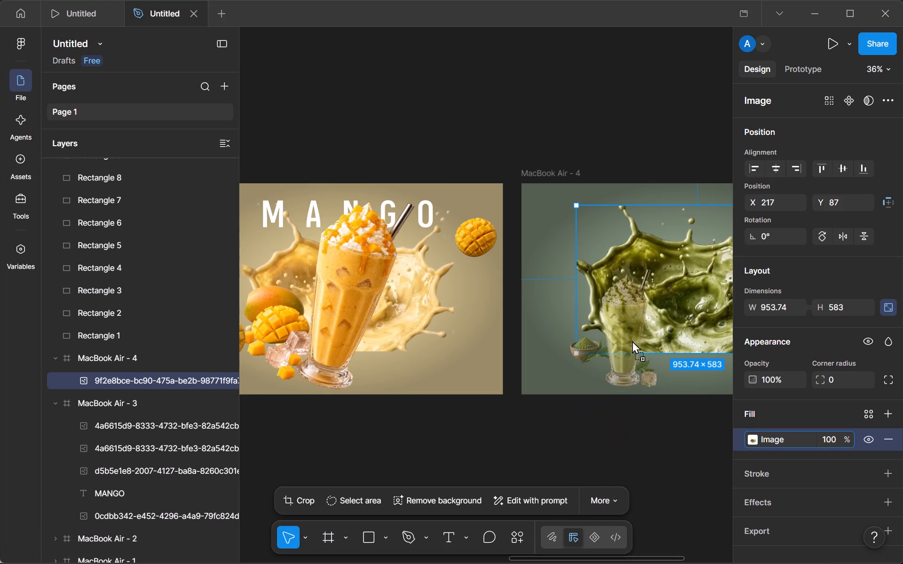
left_click_drag(632, 341, 632, 333)
Crop the matcha drink image to about 278 × 518, cutting off the powder bowl and the empty margins above and below.
scroll(632, 333, "left", 1)
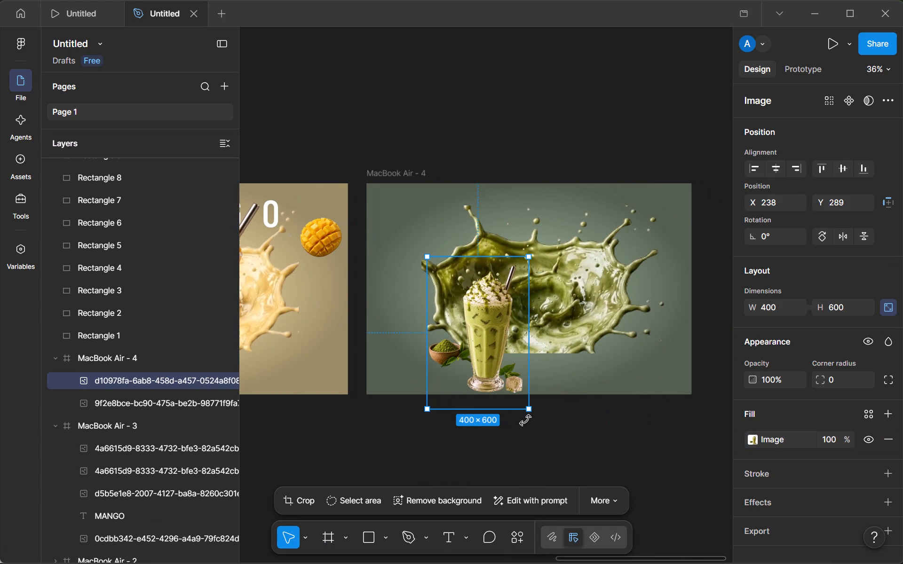
left_click(315, 505)
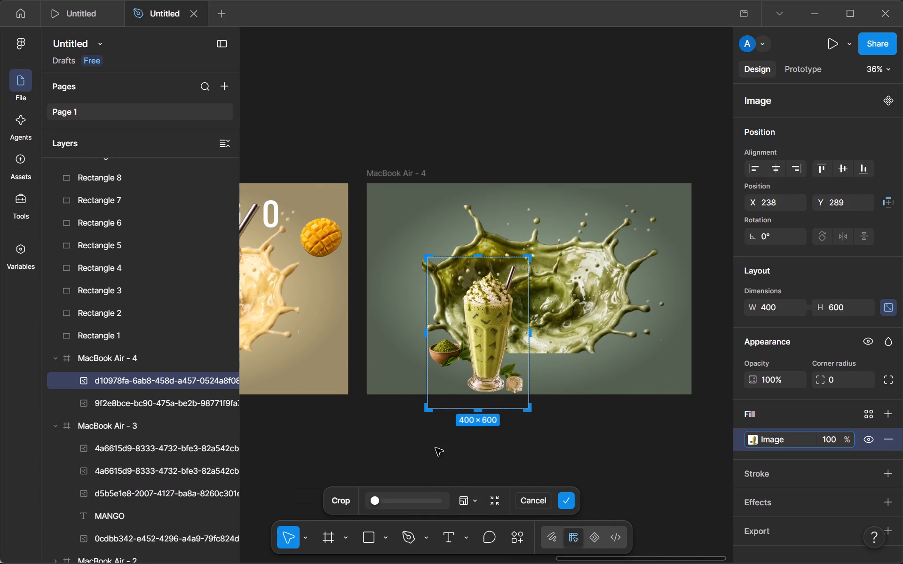
left_click_drag(478, 408, 478, 396)
left_click(483, 259)
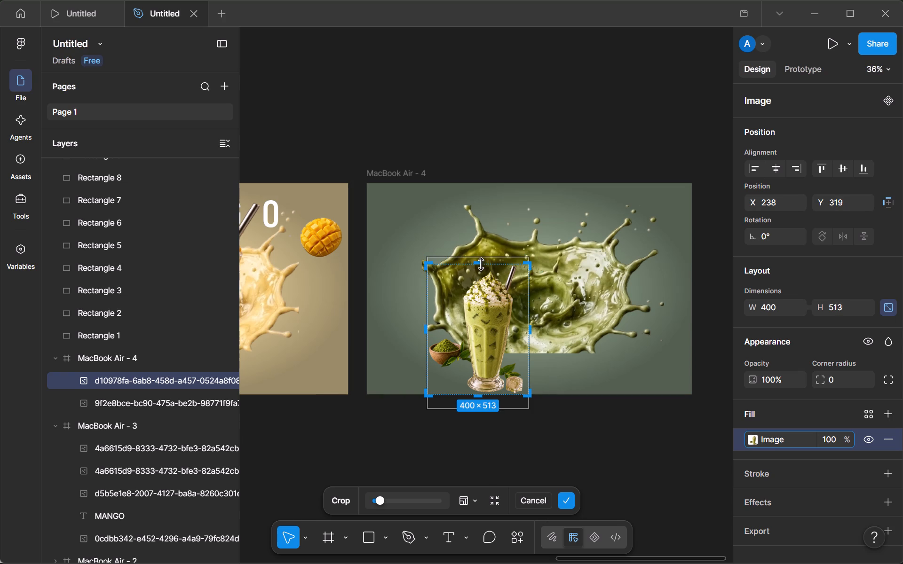
left_click_drag(429, 329, 459, 330)
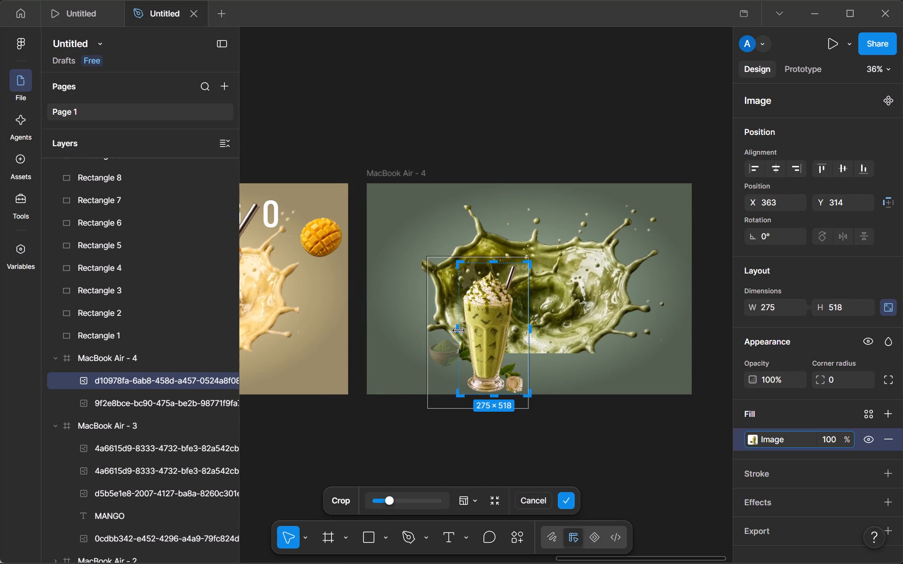
left_click_drag(459, 330, 458, 330)
left_click(563, 451)
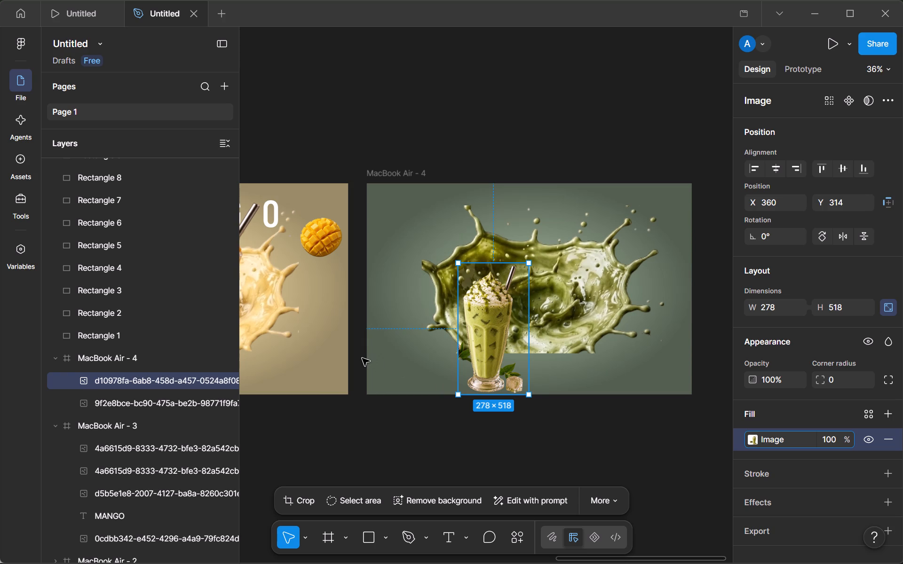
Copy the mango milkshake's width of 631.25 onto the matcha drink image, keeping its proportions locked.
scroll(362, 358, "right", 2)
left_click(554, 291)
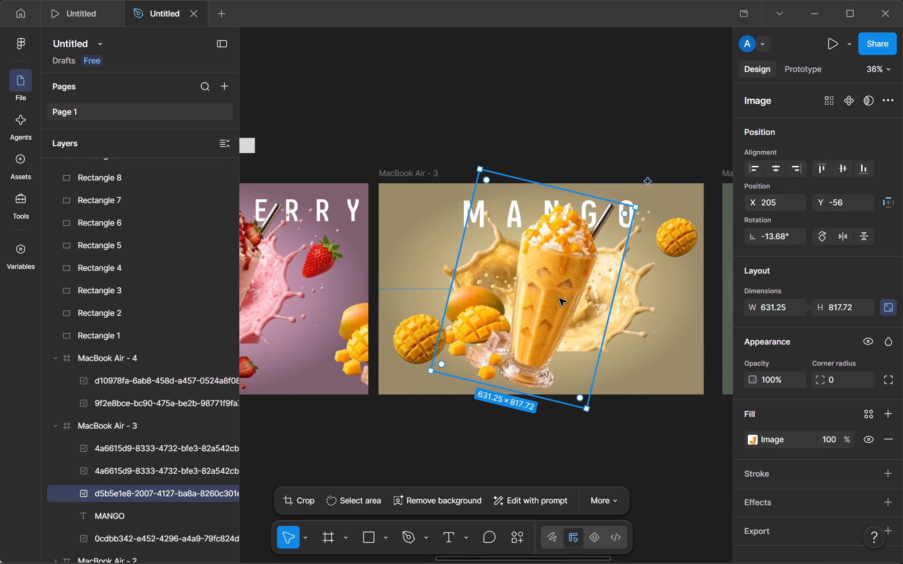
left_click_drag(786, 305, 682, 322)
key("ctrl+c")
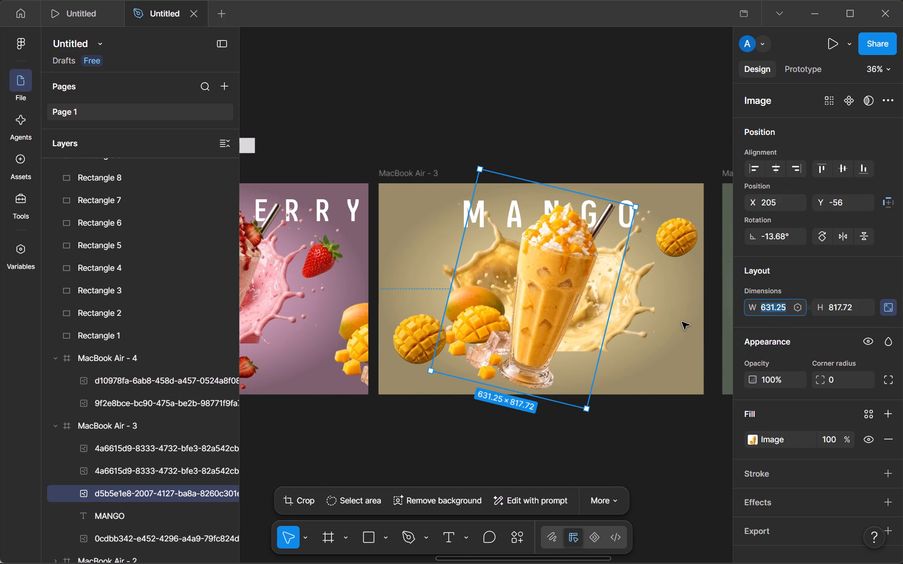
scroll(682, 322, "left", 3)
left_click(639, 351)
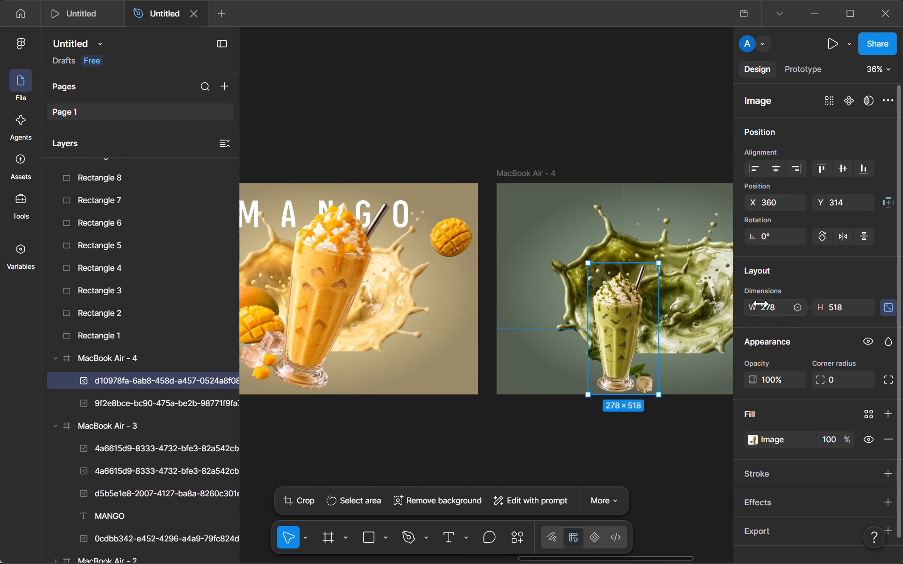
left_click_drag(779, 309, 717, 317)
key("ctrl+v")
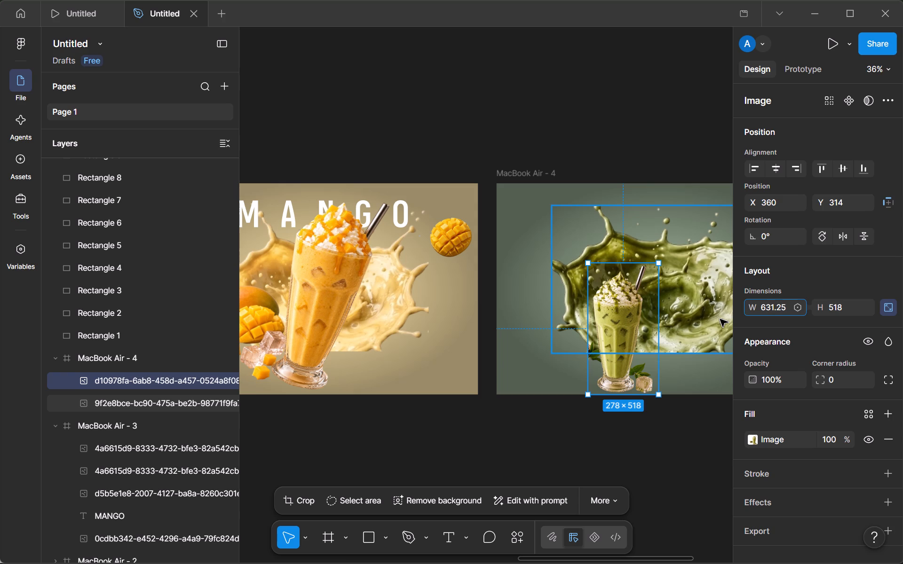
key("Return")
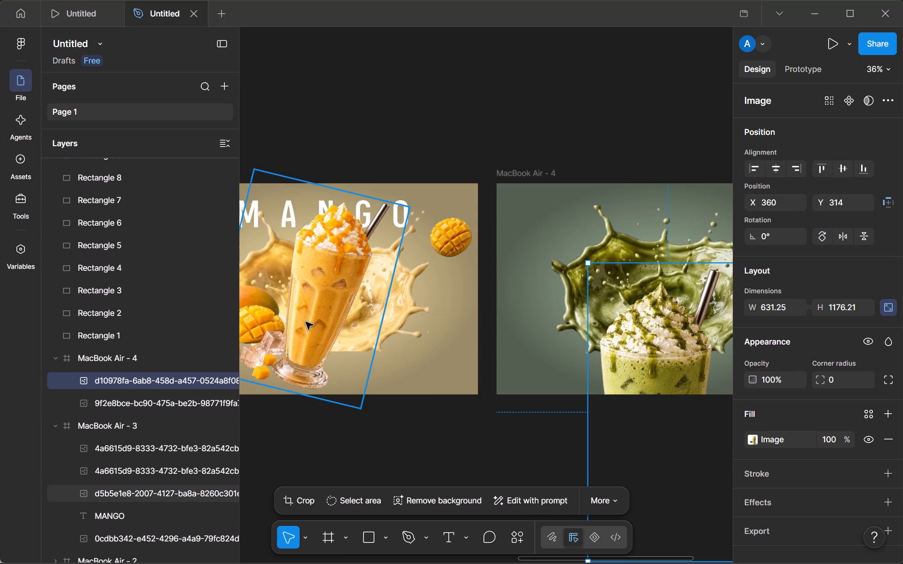
Copy the mango milkshake's height of 817.72 onto the matcha drink image, keeping its proportions locked.
left_click(306, 322)
left_click_drag(855, 305, 754, 317)
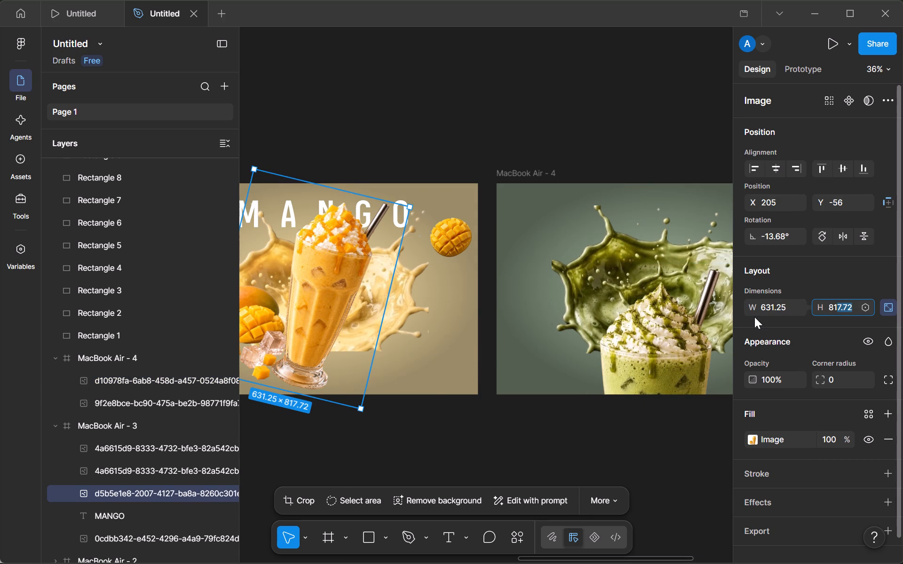
key("ctrl+c")
left_click(683, 354)
left_click_drag(857, 307, 823, 311)
key("ctrl+v")
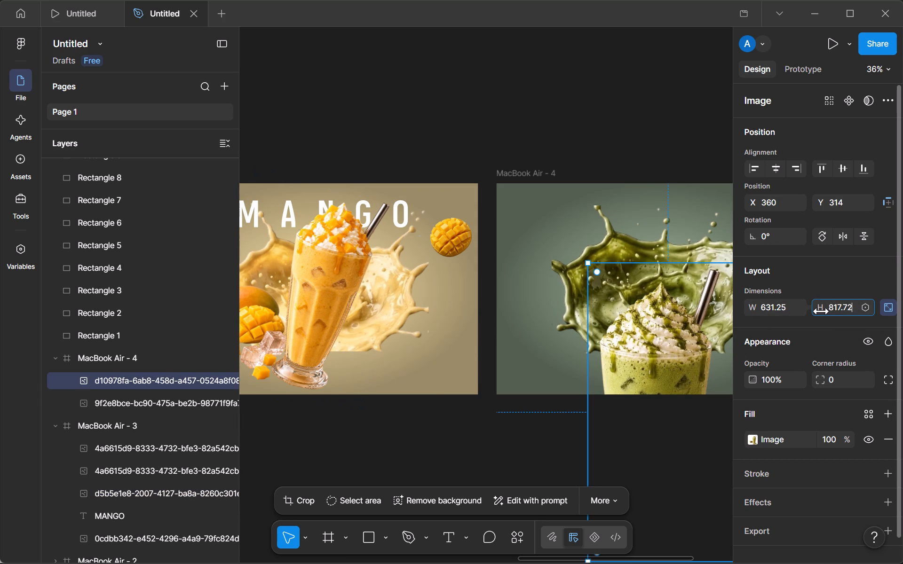
key("Return")
Copy the mango milkshake's X position of 205 onto the matcha drink image.
left_click(296, 313)
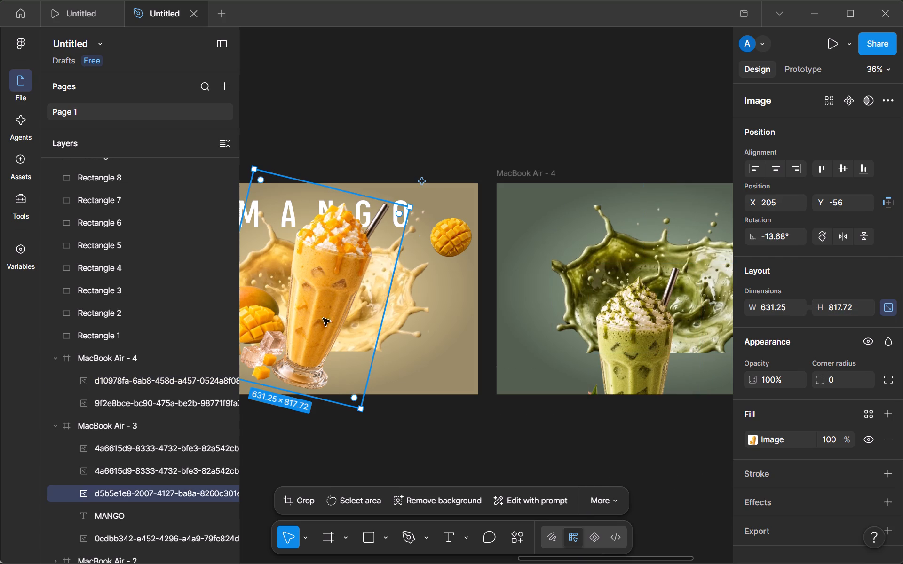
left_click_drag(781, 201, 617, 210)
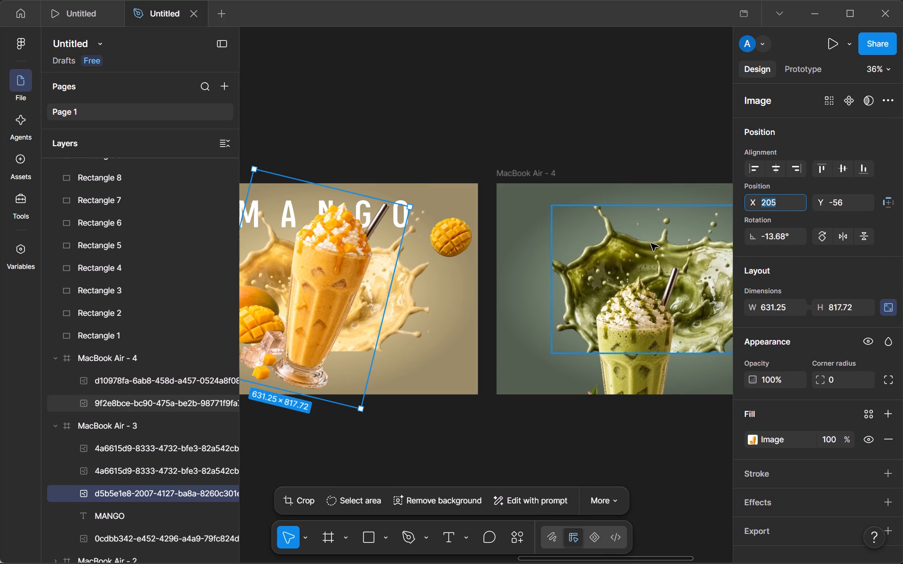
key("ctrl+c")
left_click(656, 340)
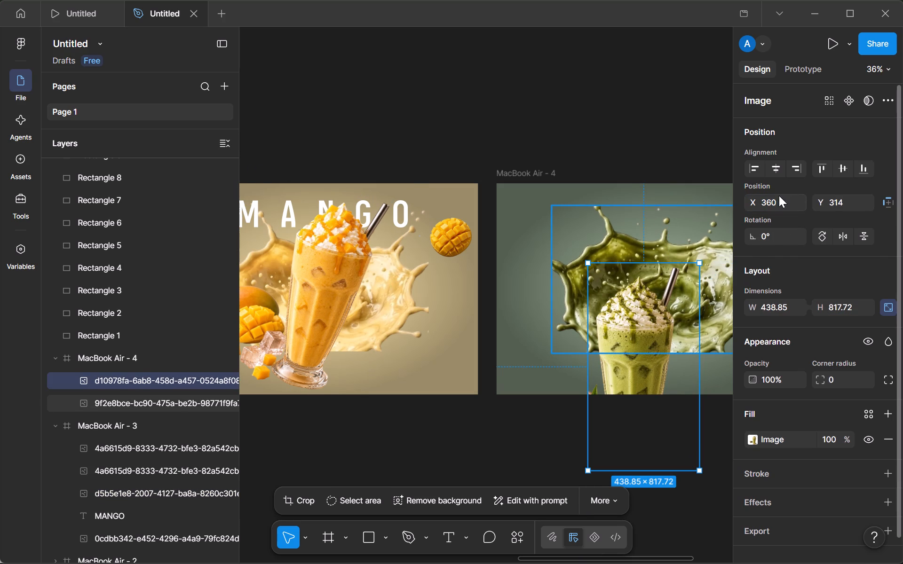
left_click_drag(779, 196, 602, 234)
key("ctrl+v")
key("Return")
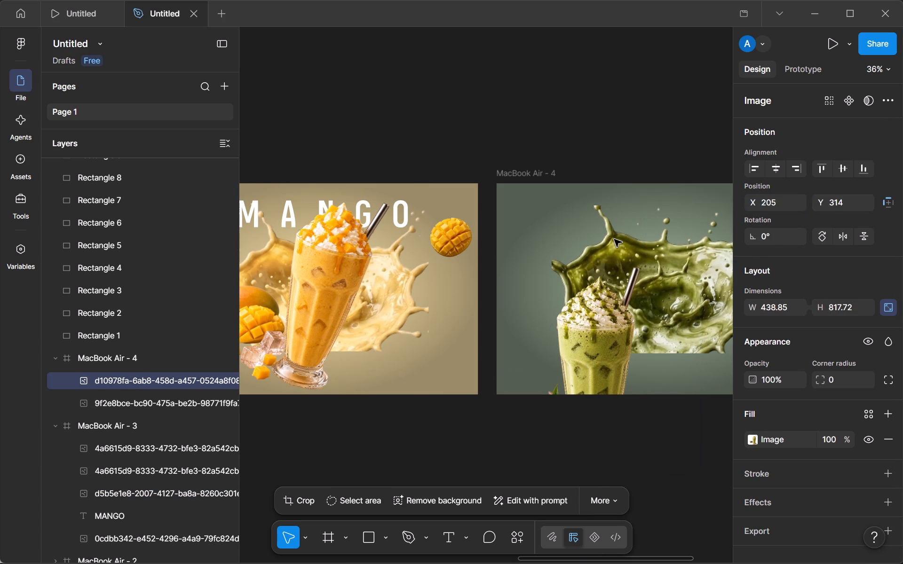
Copy the mango milkshake's Y position of -56 onto the matcha drink image.
left_click(352, 274)
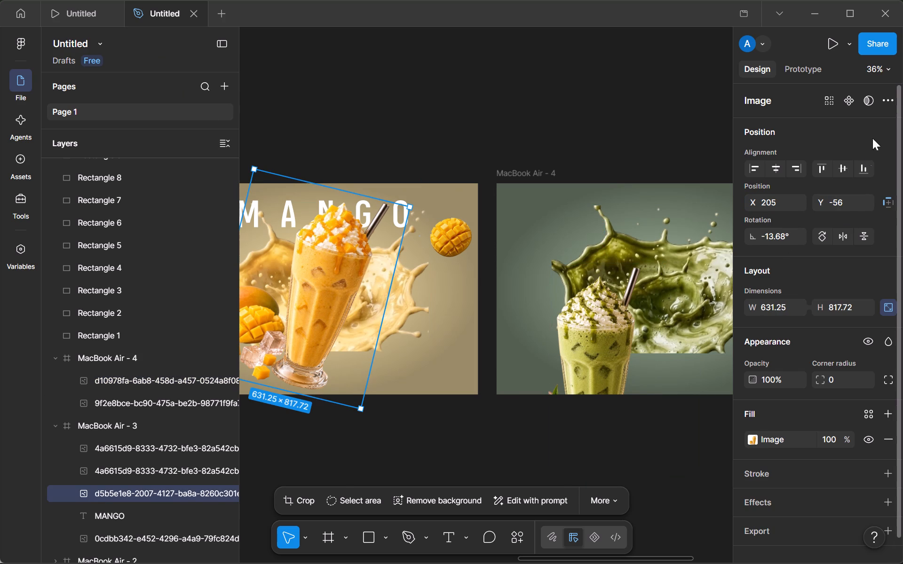
left_click_drag(848, 204, 803, 206)
key("ctrl+c")
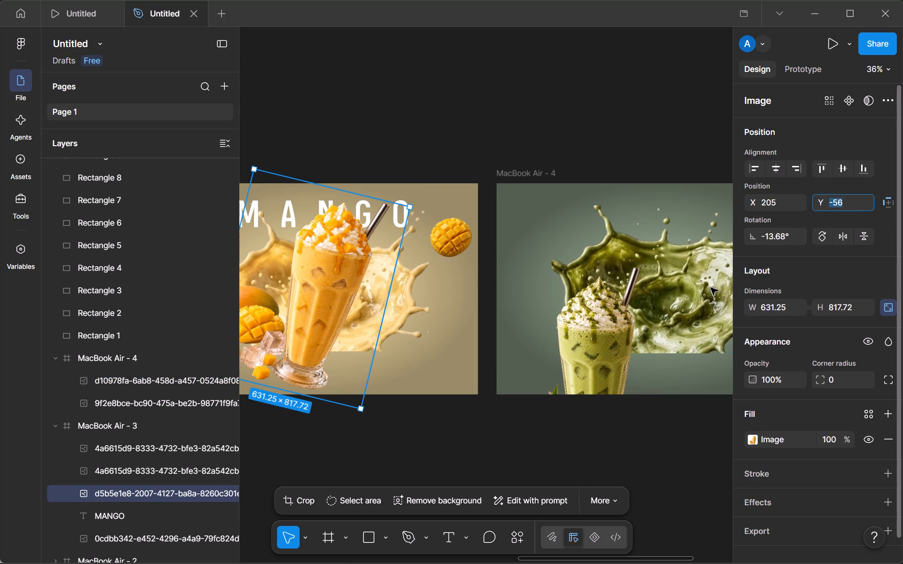
left_click(629, 322)
left_click_drag(858, 201, 809, 211)
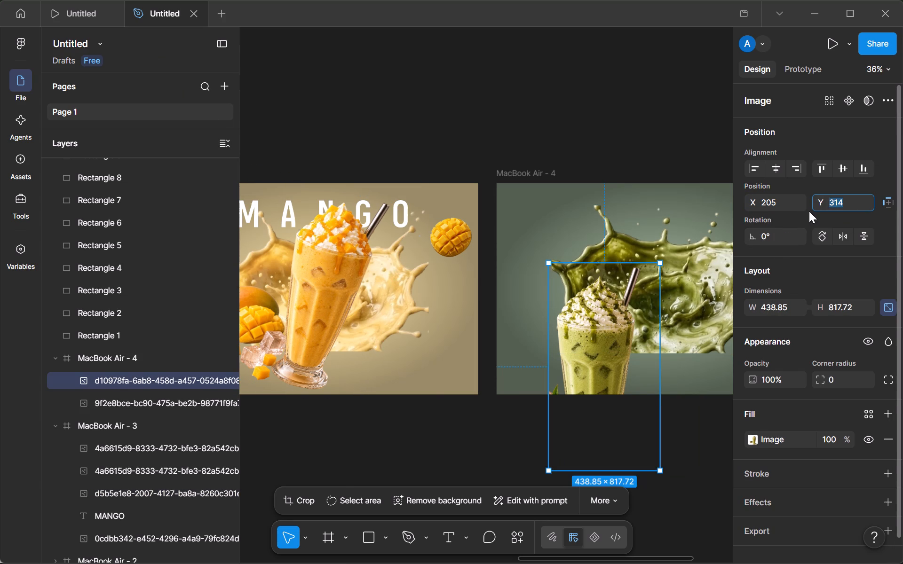
key("ctrl+v")
key("Return")
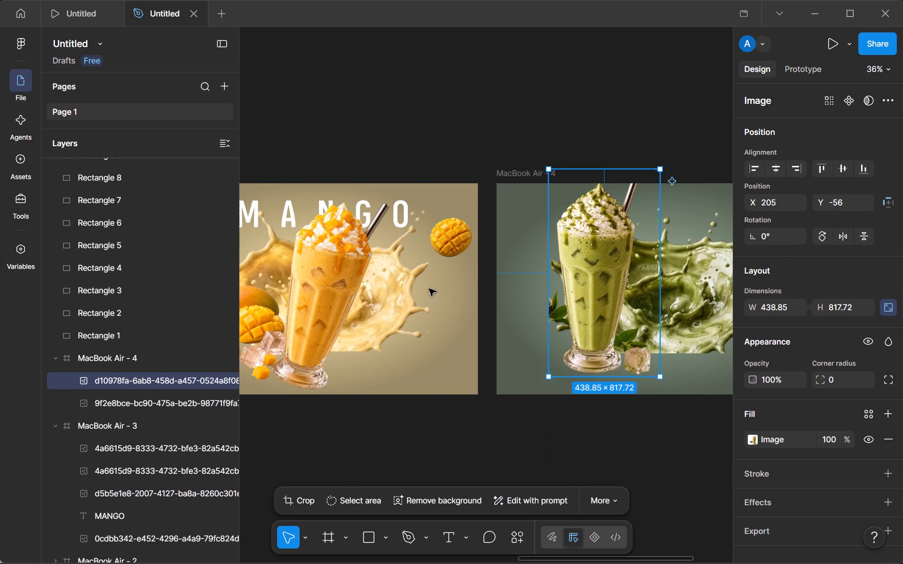
Copy the mango milkshake's rotation of -13.68° onto the matcha drink image.
left_click(341, 295)
left_click_drag(792, 236, 731, 233)
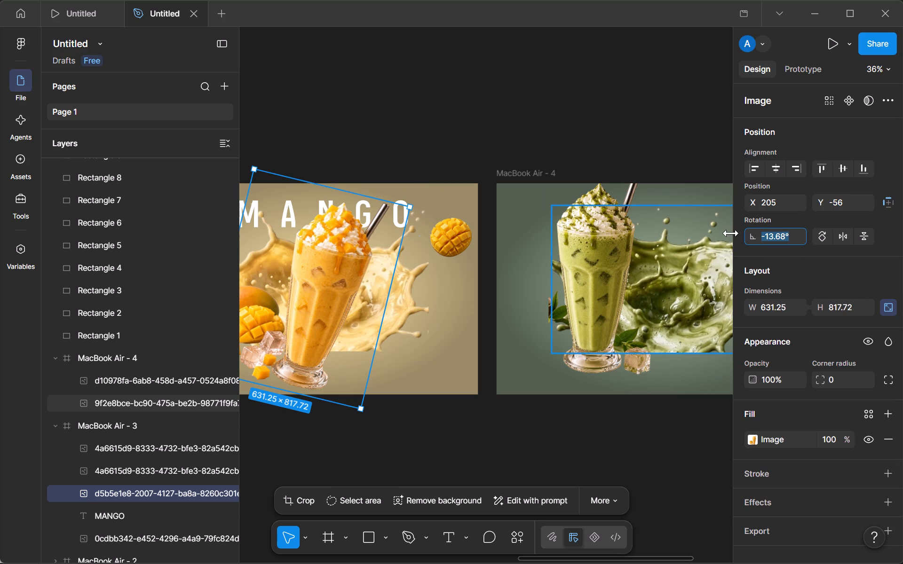
key("ctrl+c")
left_click(584, 274)
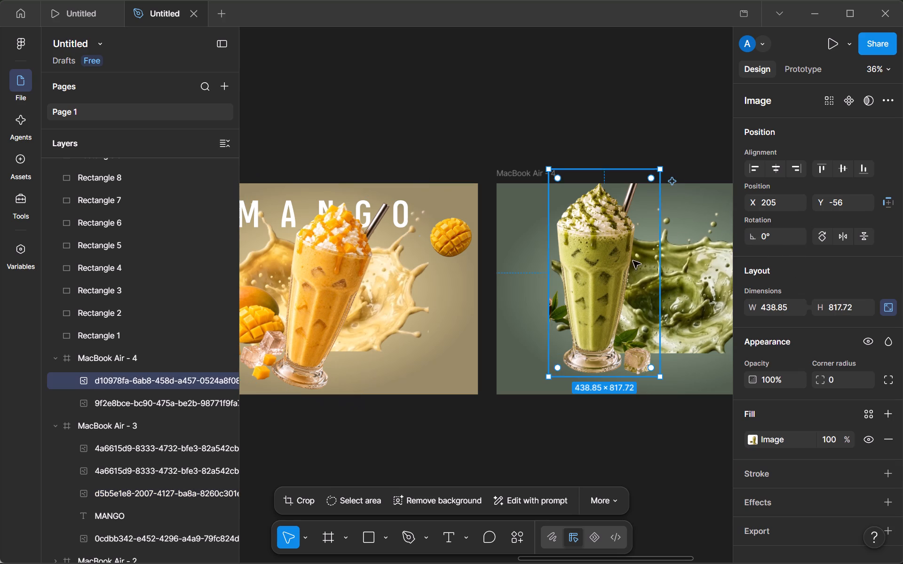
left_click(792, 234)
key("ctrl+v")
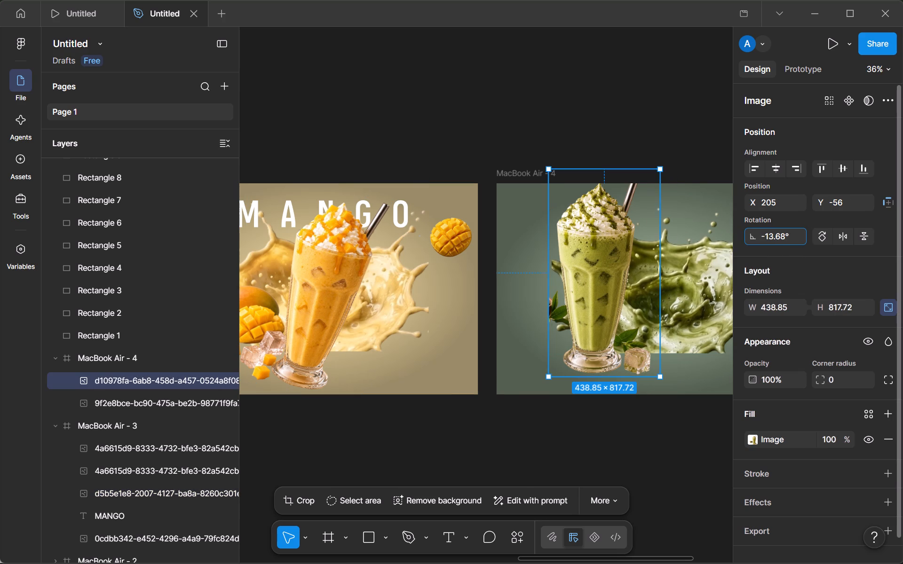
key("Return")
Move the tilted matcha drink over the middle of the green splash, to about X 398 and Y -33.
left_click_drag(602, 274, 666, 289)
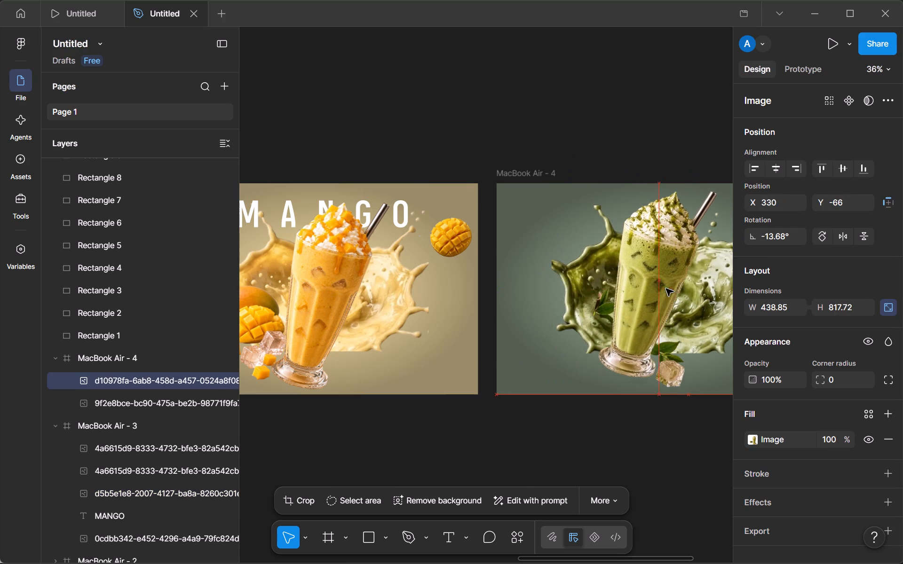
left_click_drag(666, 289, 674, 288)
scroll(674, 287, "left", 1)
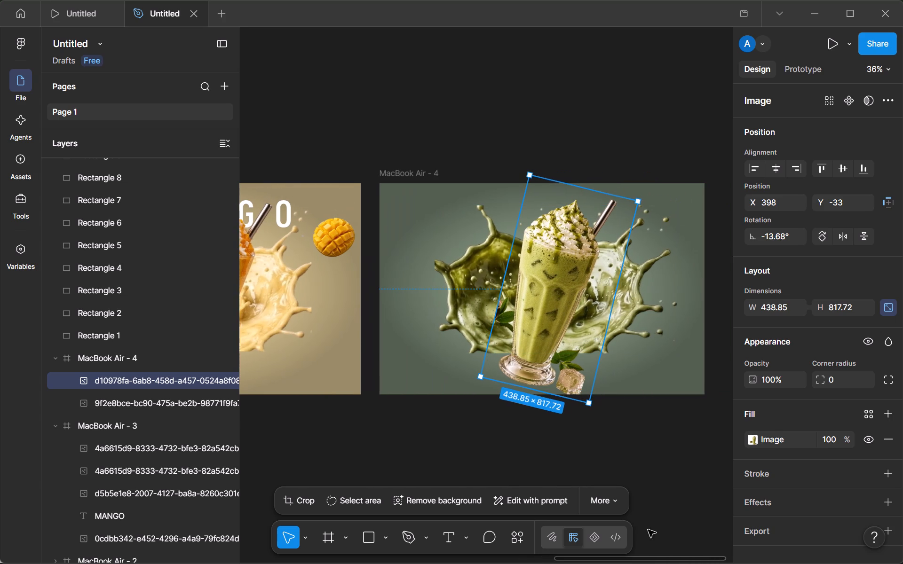
left_click(653, 452)
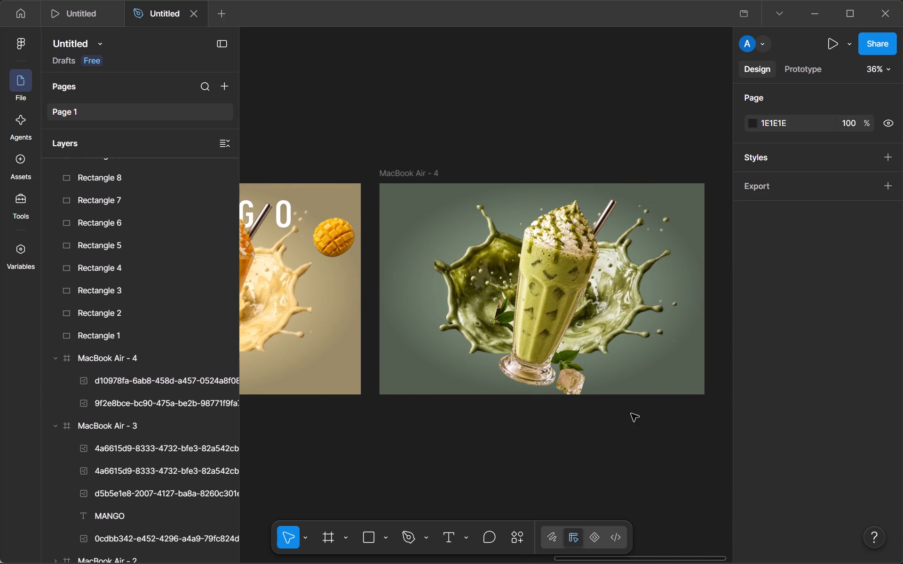
scroll(477, 367, "right", 2)
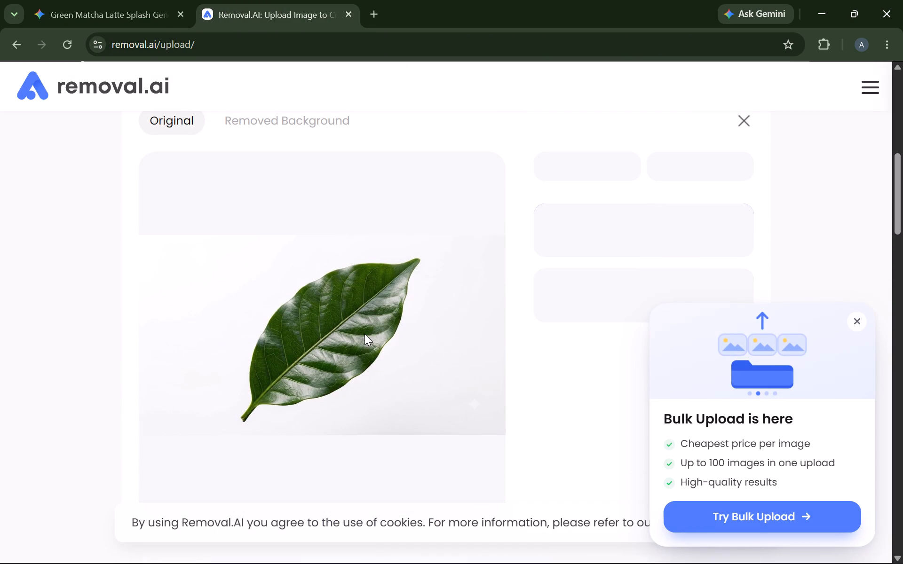
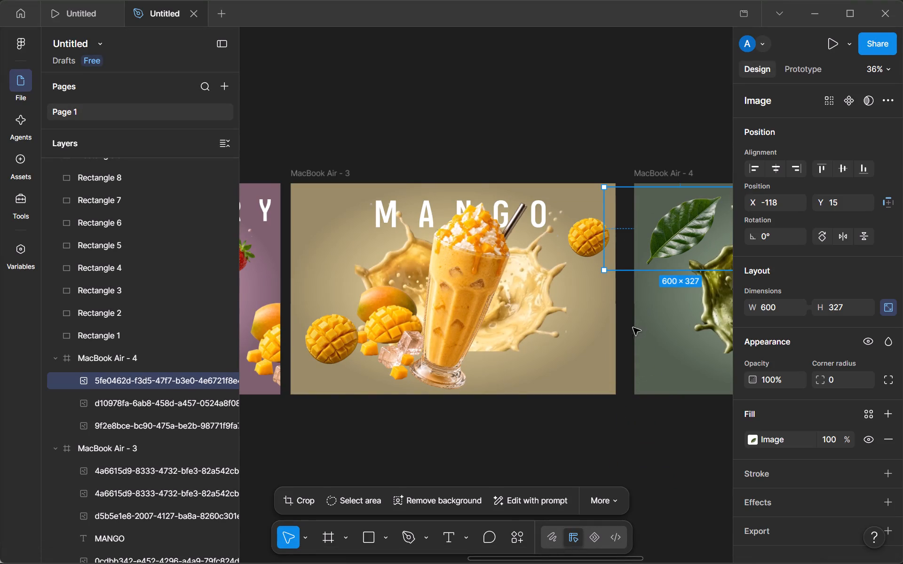
Crop the leaf image on the matcha poster to about 360 × 327, trimming the empty space on both sides.
left_click(352, 345)
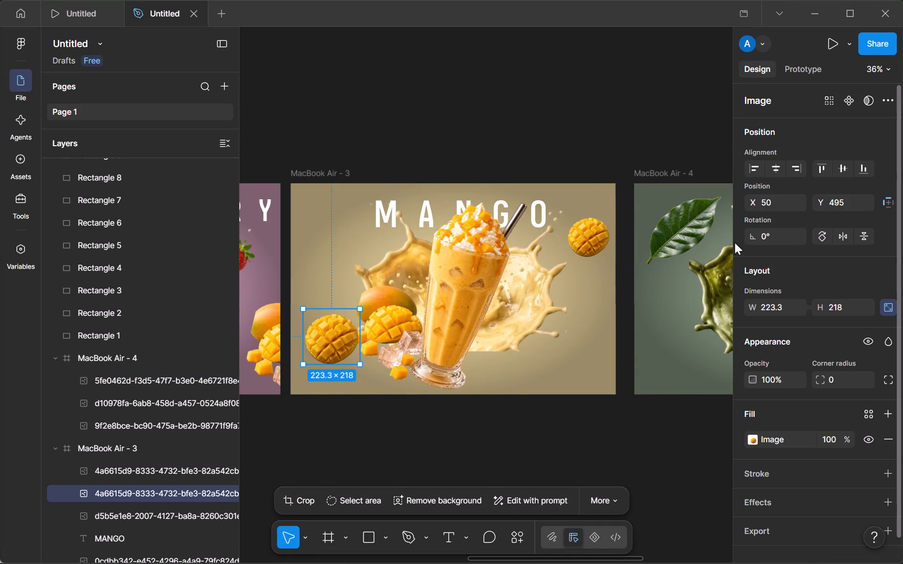
left_click(720, 245)
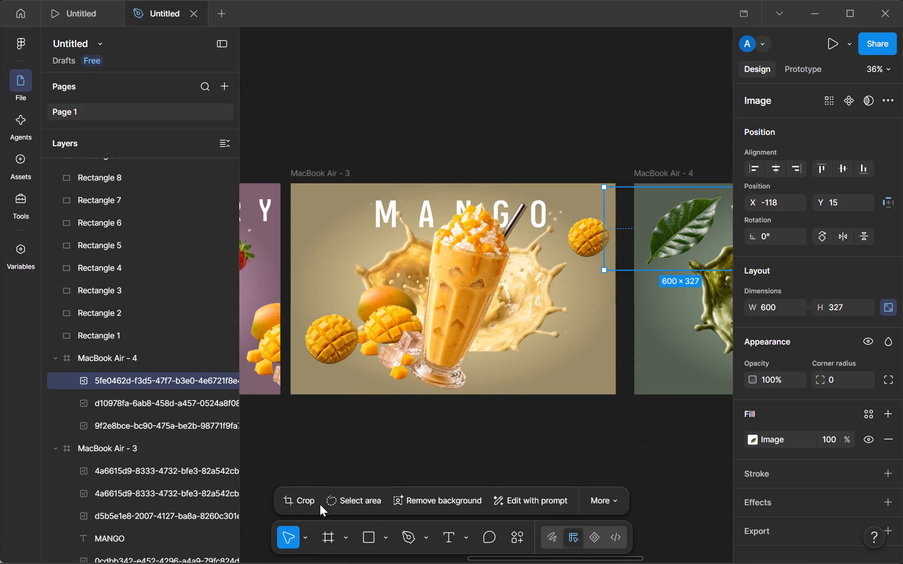
left_click(306, 503)
left_click_drag(602, 230, 633, 235)
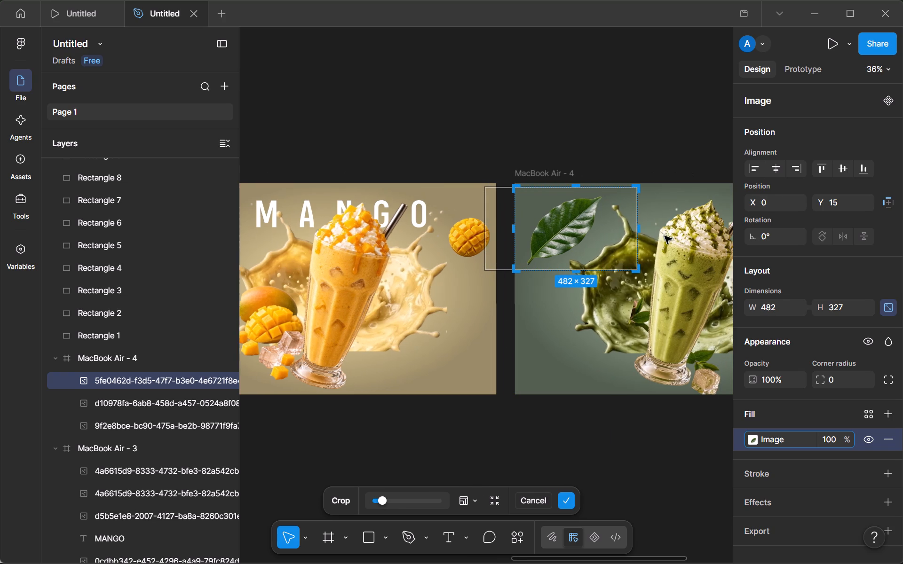
left_click_drag(638, 230, 605, 242)
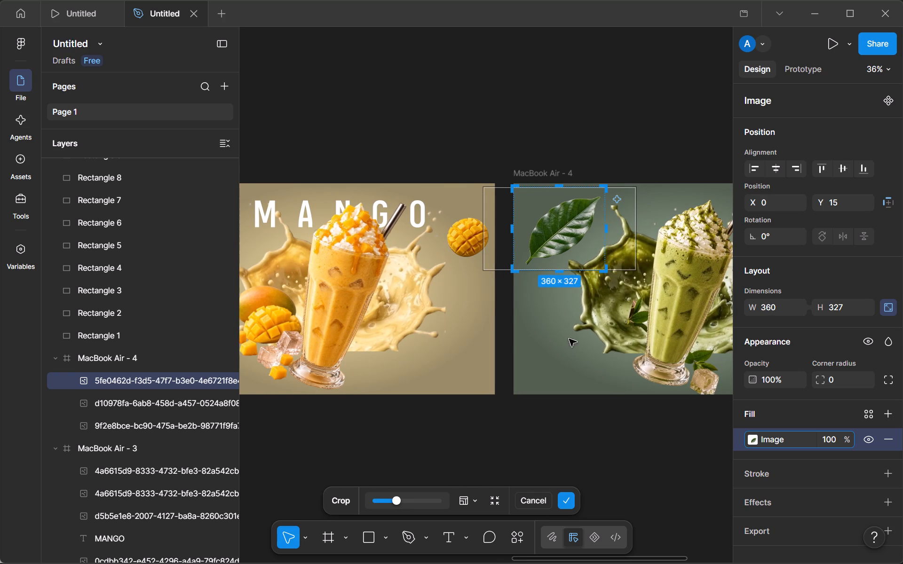
left_click(534, 428)
Set the leaf's width to 223.3 with locked proportions, copied from the lower-left mango piece on the mango poster.
scroll(435, 407, "right", 1)
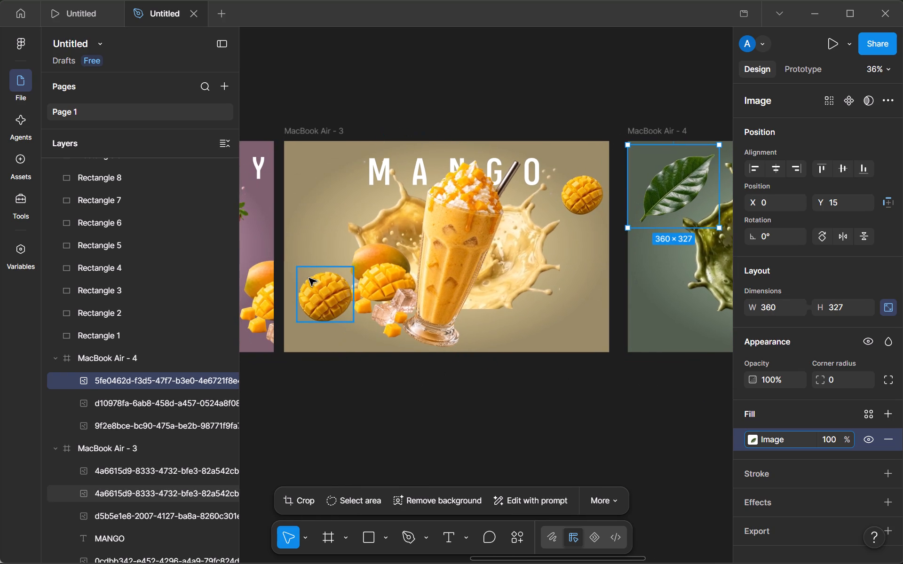
left_click(315, 298)
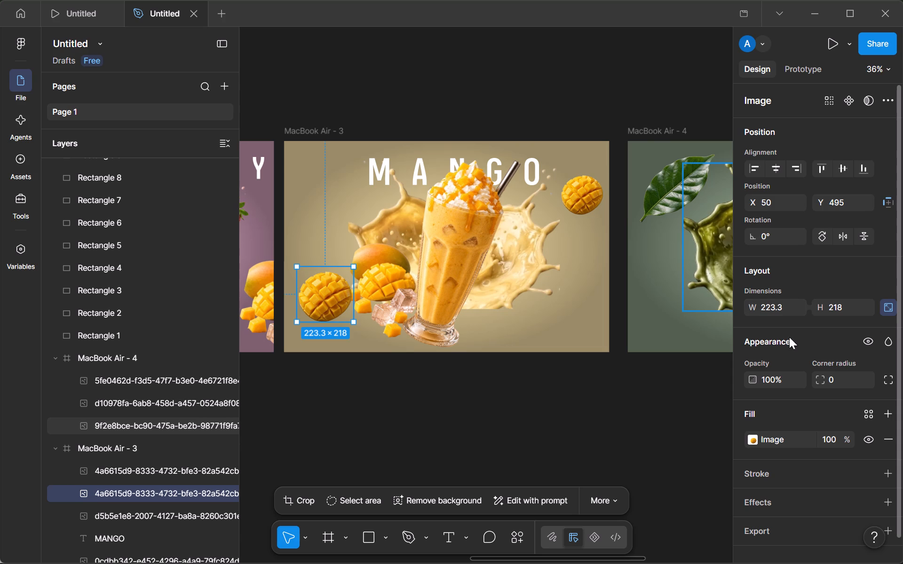
left_click_drag(785, 306, 762, 309)
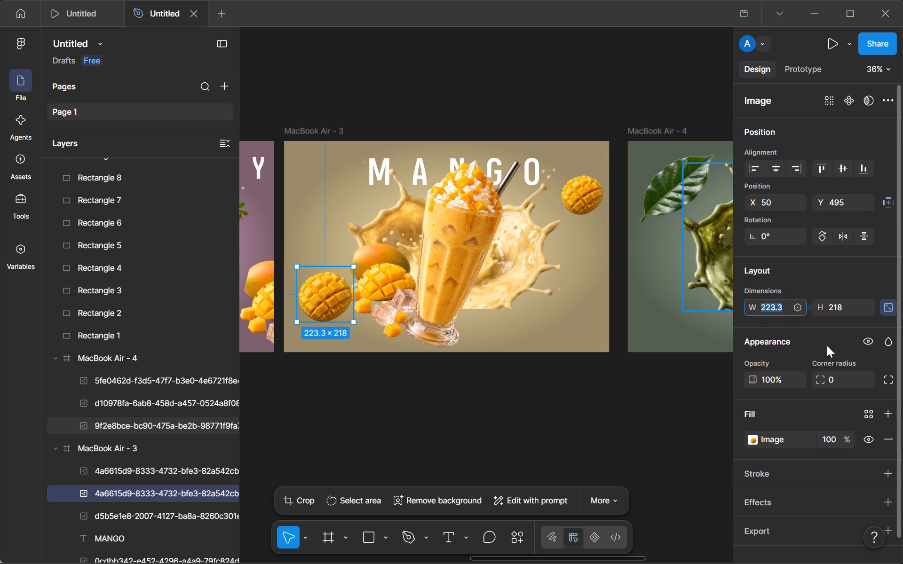
key("ctrl+c")
left_click(652, 199)
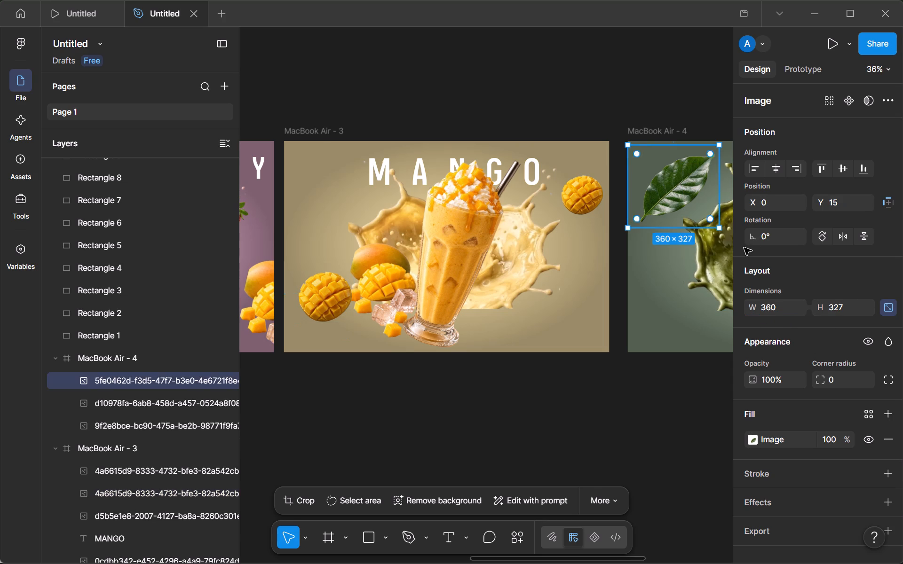
left_click(792, 306)
left_click(791, 291)
left_click_drag(780, 296, 781, 281)
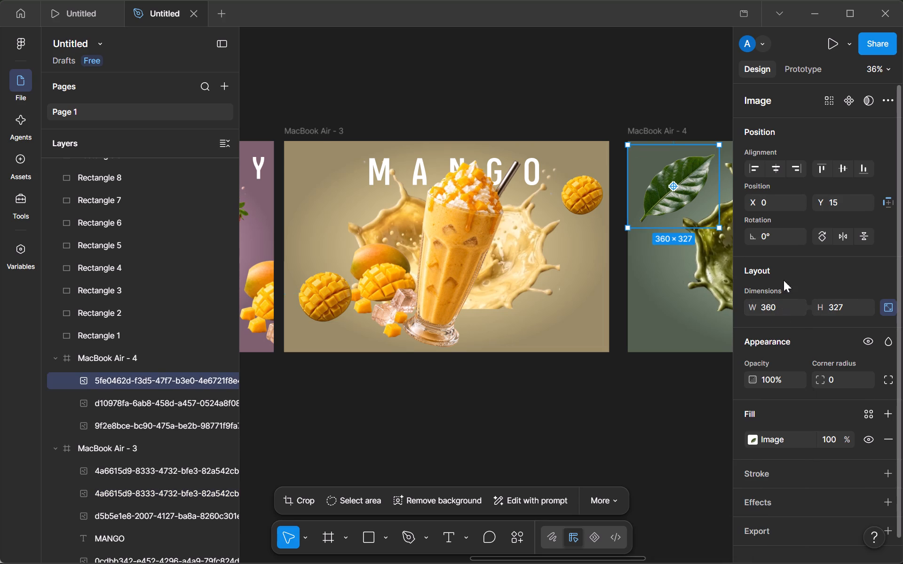
left_click(775, 313)
key("ctrl+v")
key("Return")
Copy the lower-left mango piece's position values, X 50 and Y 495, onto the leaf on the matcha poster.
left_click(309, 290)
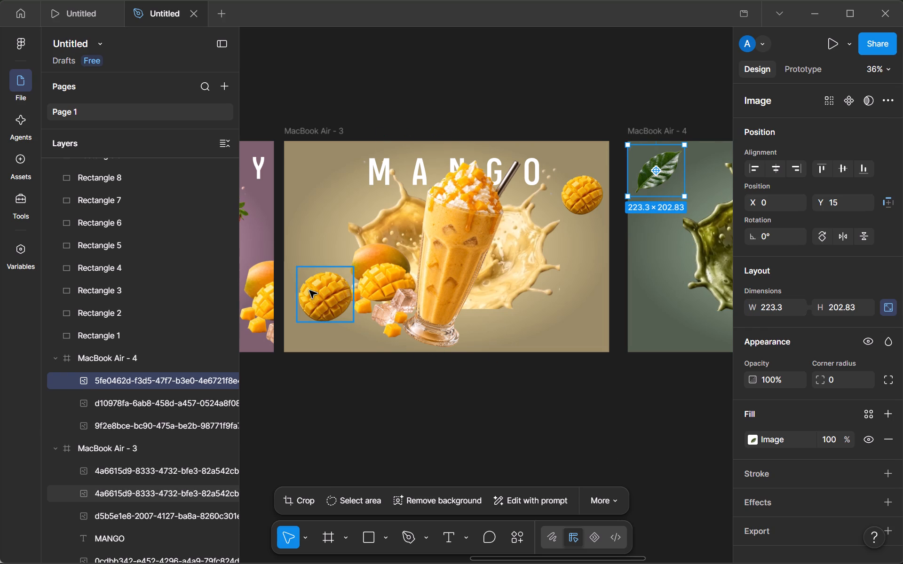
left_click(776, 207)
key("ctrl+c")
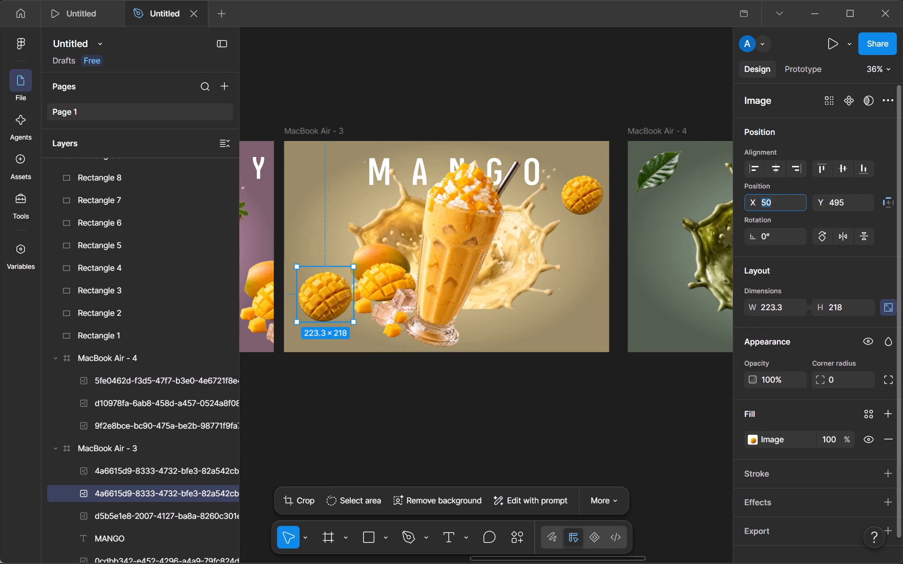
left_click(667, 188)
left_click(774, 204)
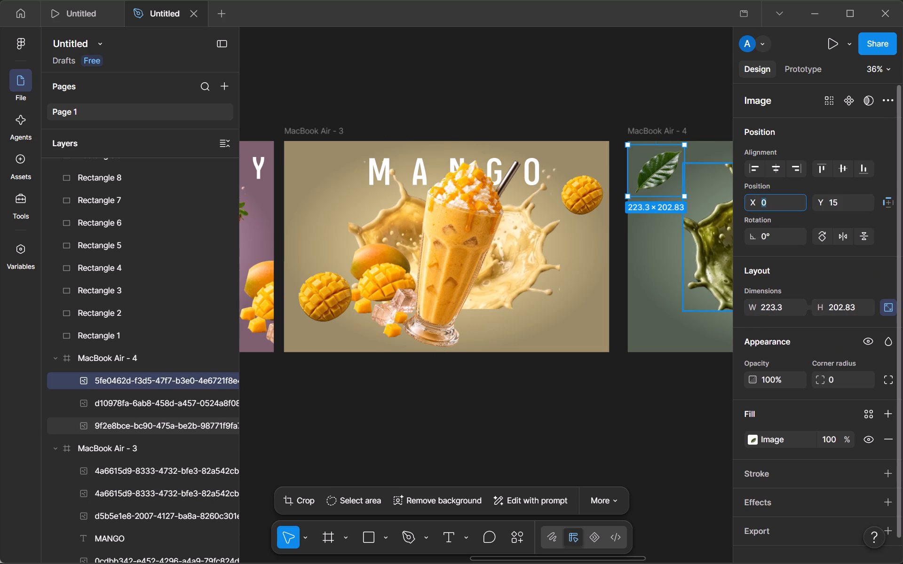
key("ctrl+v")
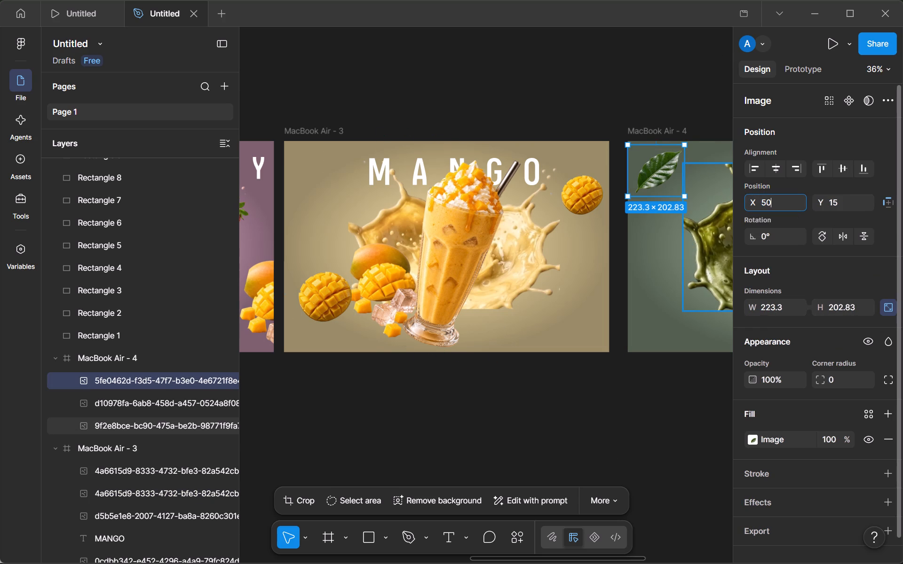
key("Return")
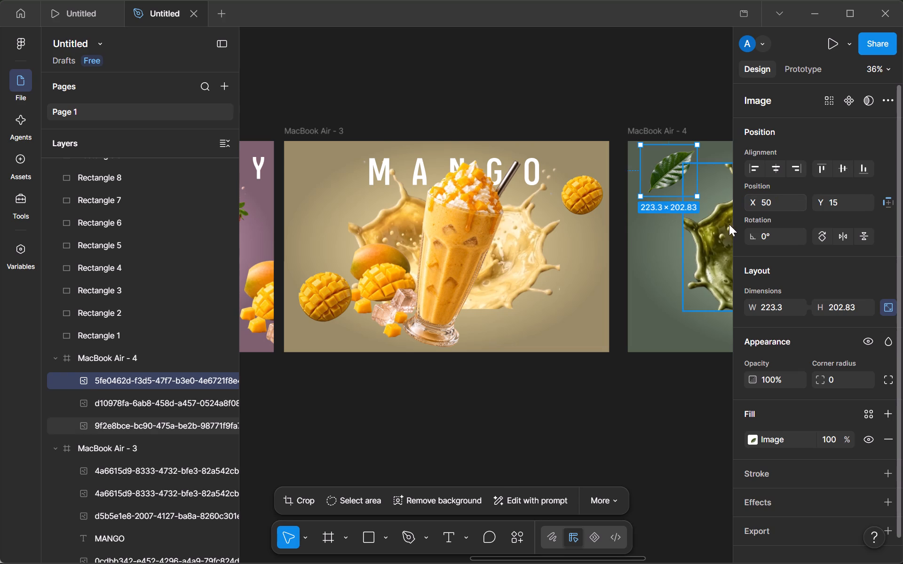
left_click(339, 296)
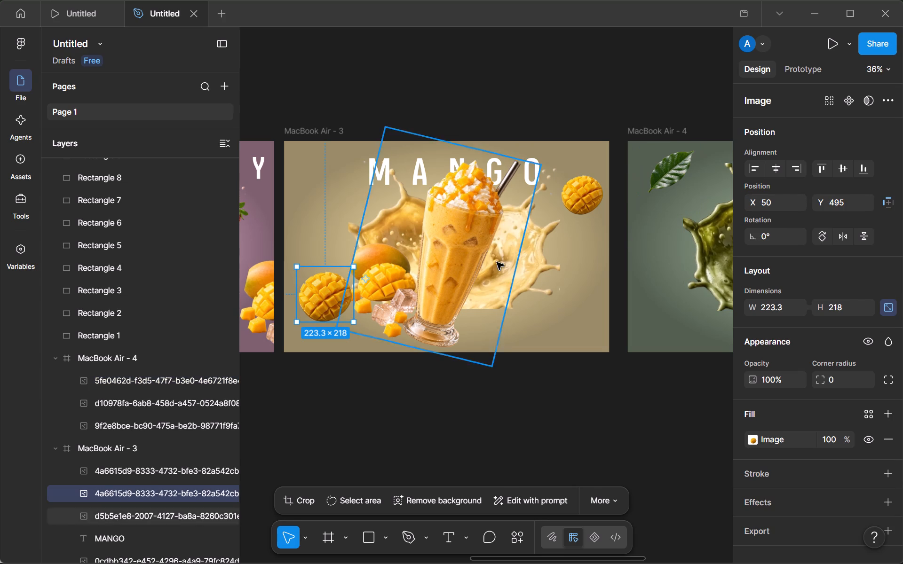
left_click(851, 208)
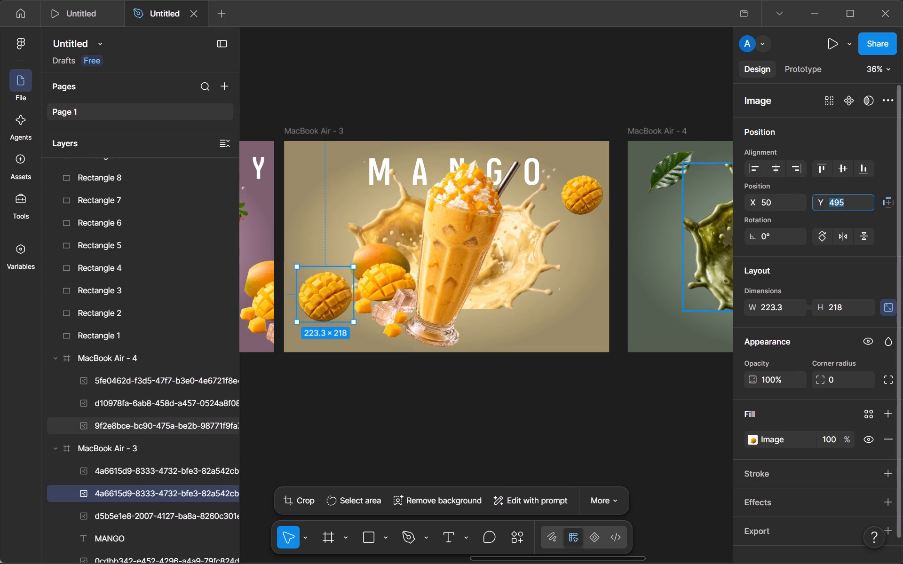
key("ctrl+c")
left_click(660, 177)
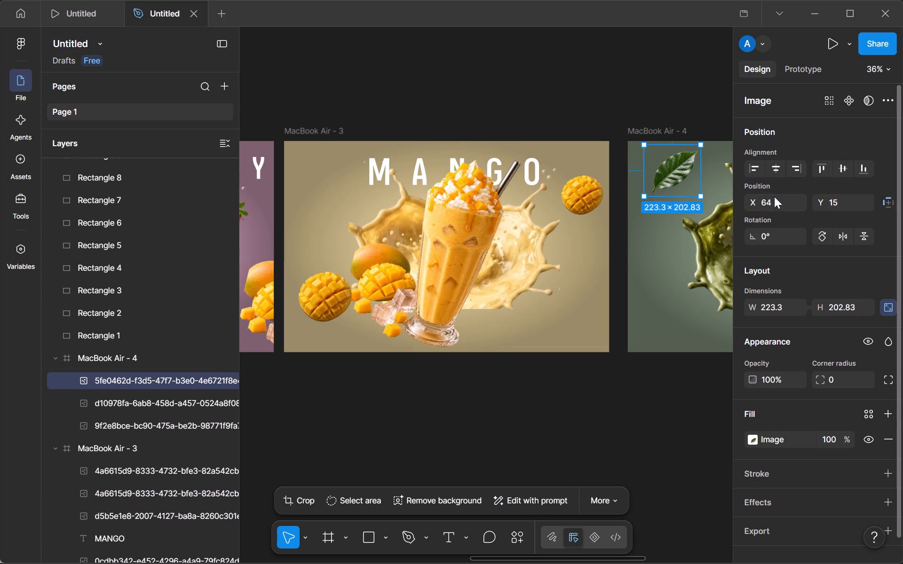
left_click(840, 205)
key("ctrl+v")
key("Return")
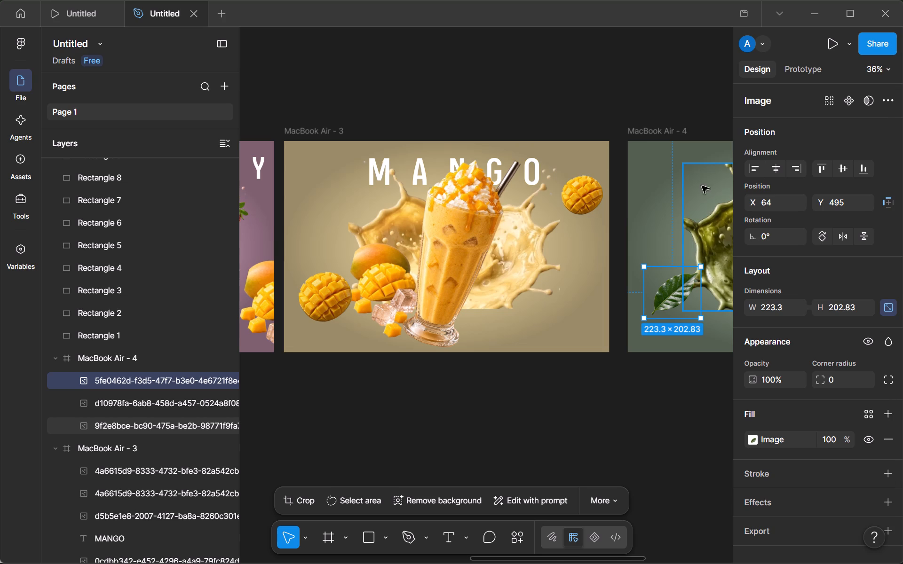
Move the leaf into the matcha poster's lower-left corner, to about X 28 and Y 569.
scroll(716, 212, "left", 1)
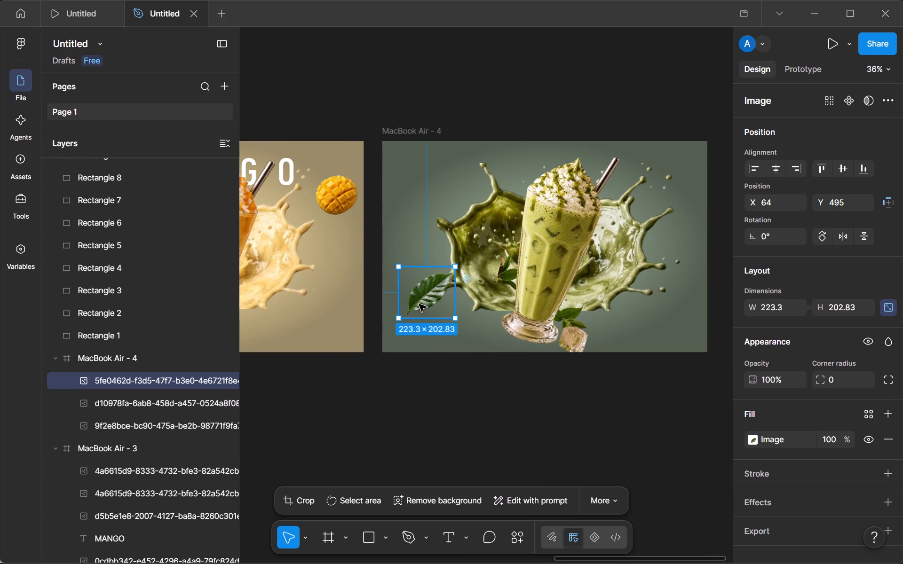
left_click_drag(419, 304, 410, 320)
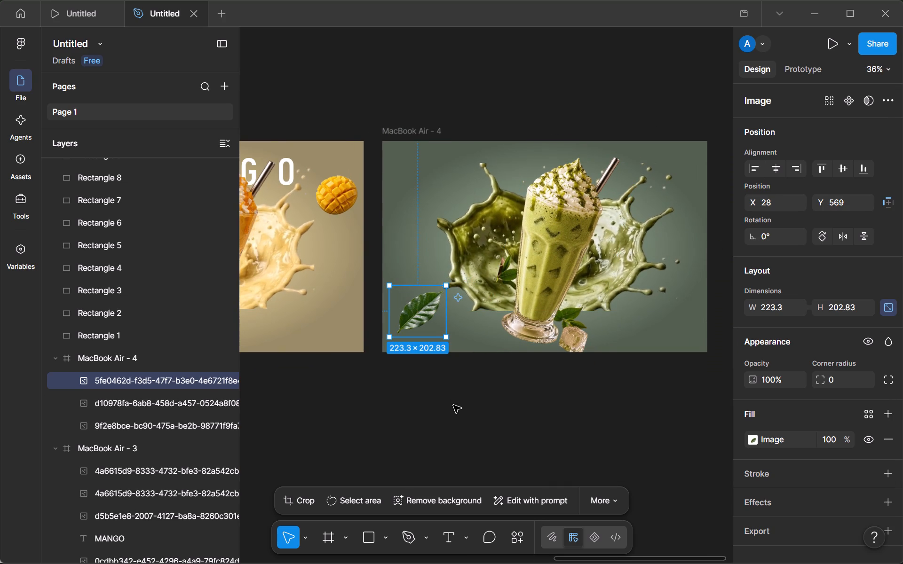
left_click(436, 460)
Duplicate the leaf and place the copy just below the matcha poster, at about X 4265 and Y 863.
left_click(417, 310)
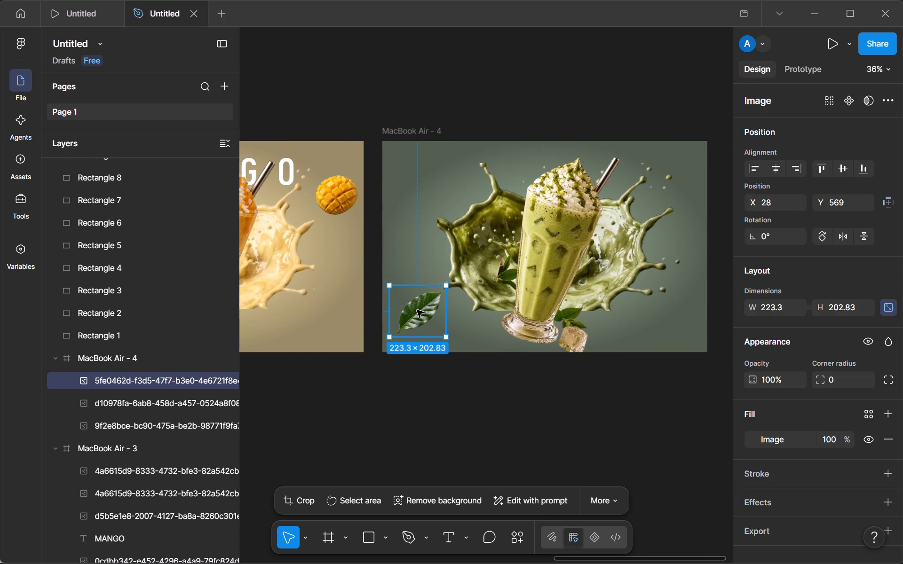
key("ctrl+d")
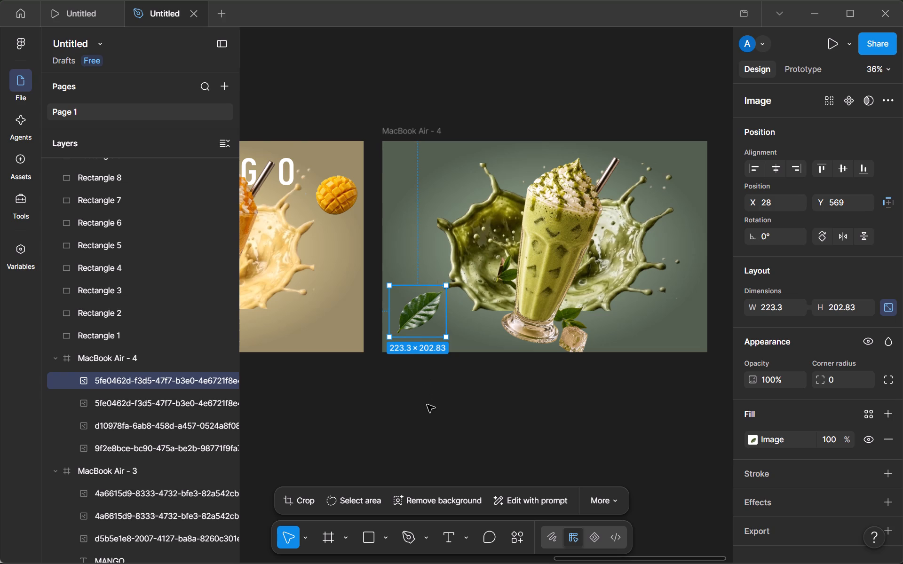
left_click_drag(412, 325, 475, 400)
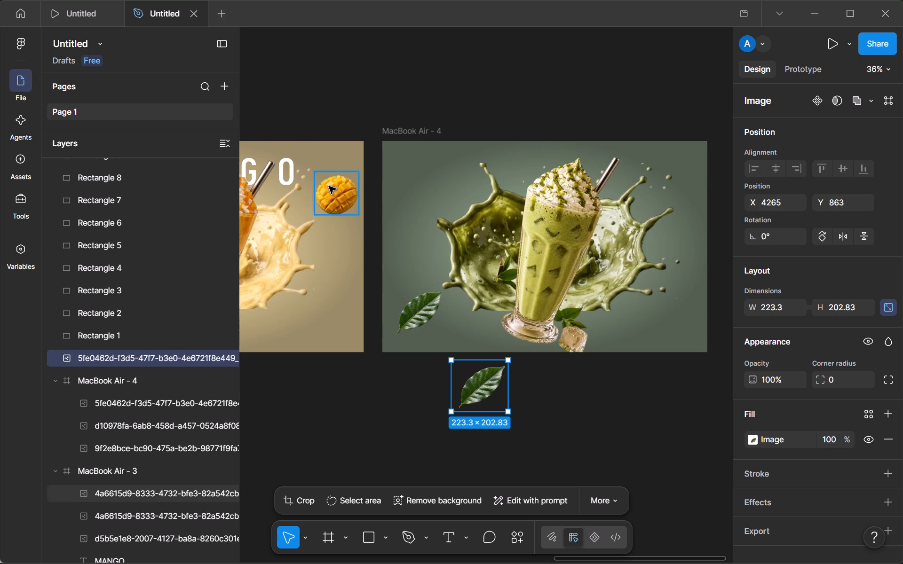
Bring the leaf copy into the matcha poster and set its X position to 1086, copied from the upper-right mango piece.
left_click(329, 186)
left_click(788, 208)
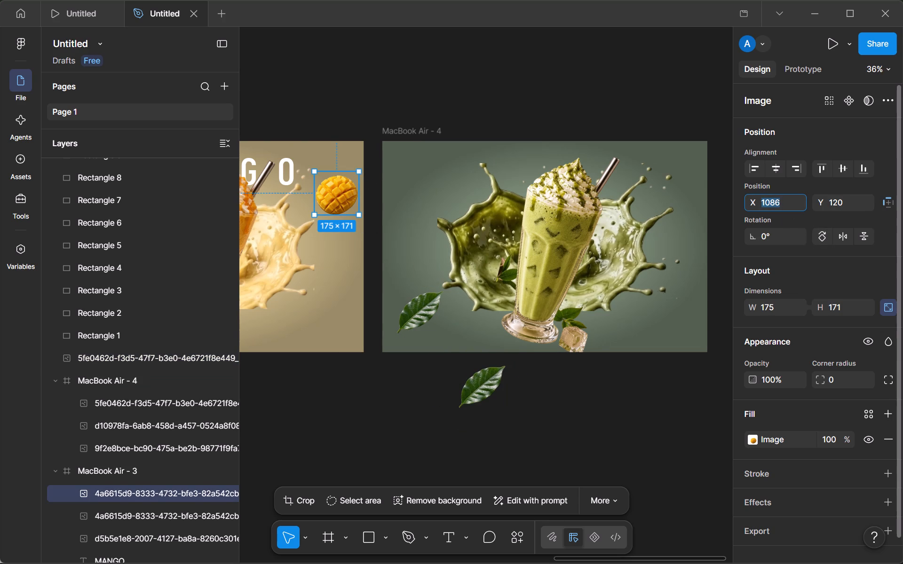
key("ctrl+c")
left_click(503, 382)
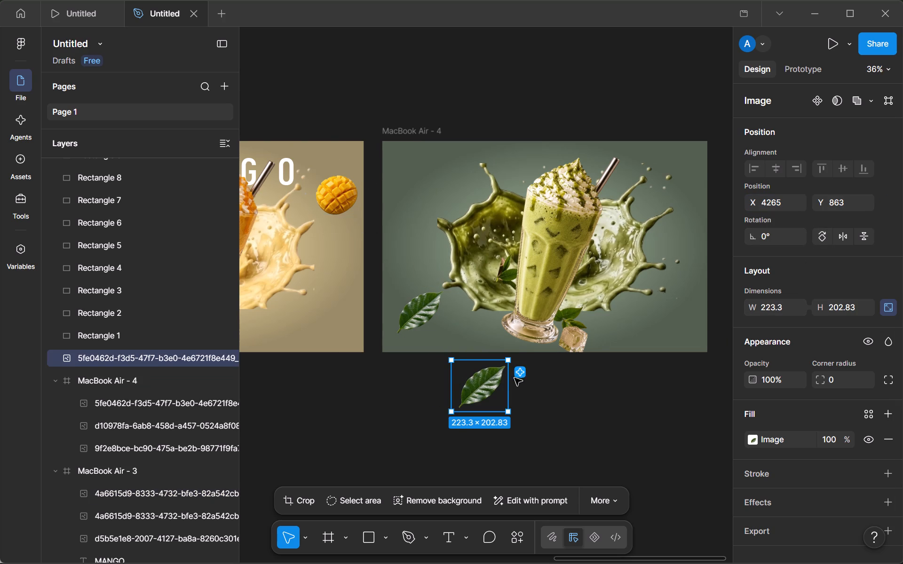
left_click(778, 203)
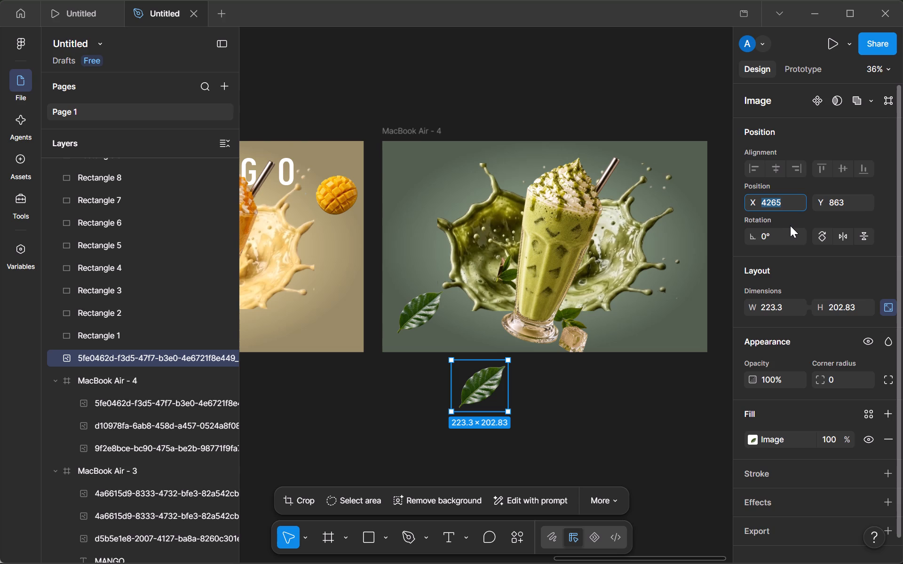
left_click_drag(483, 400, 466, 262)
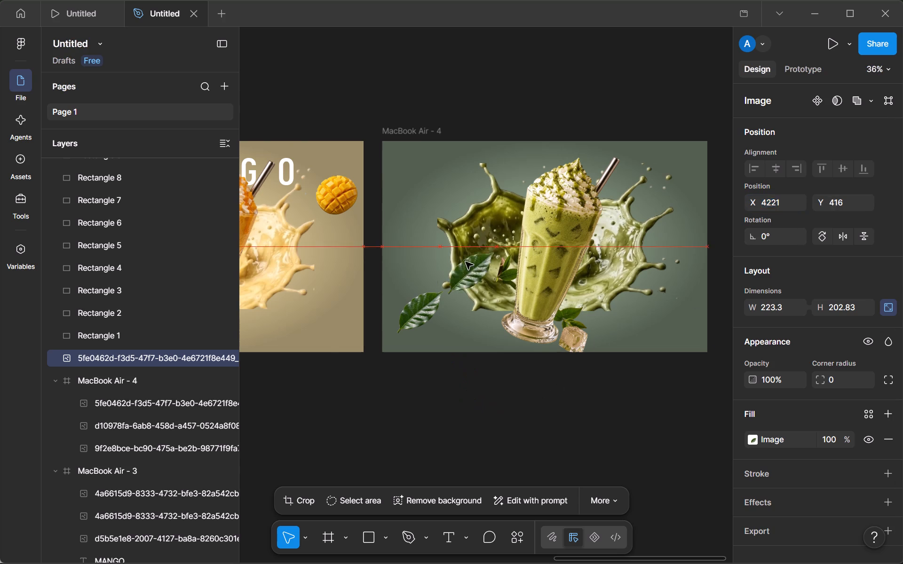
left_click_drag(466, 262, 444, 196)
left_click(757, 199)
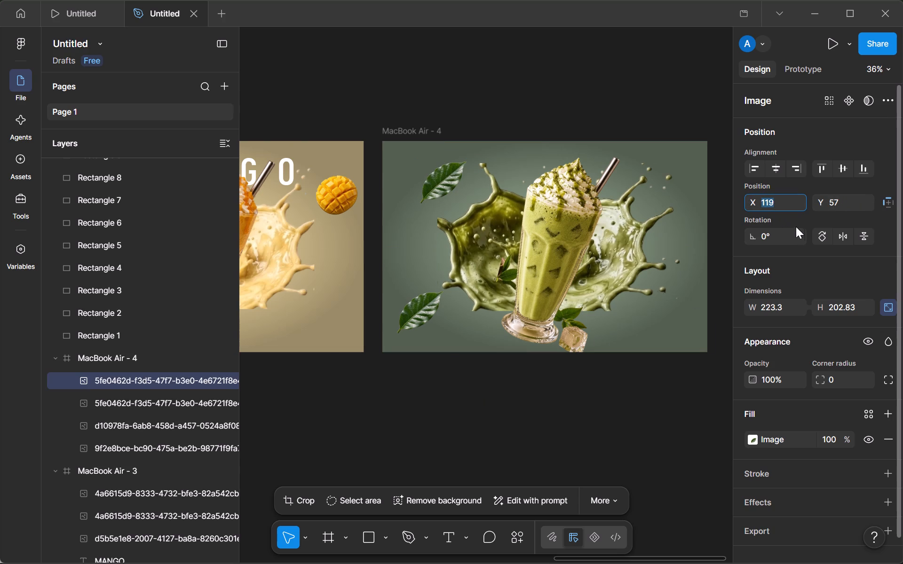
key("ctrl+v")
key("Return")
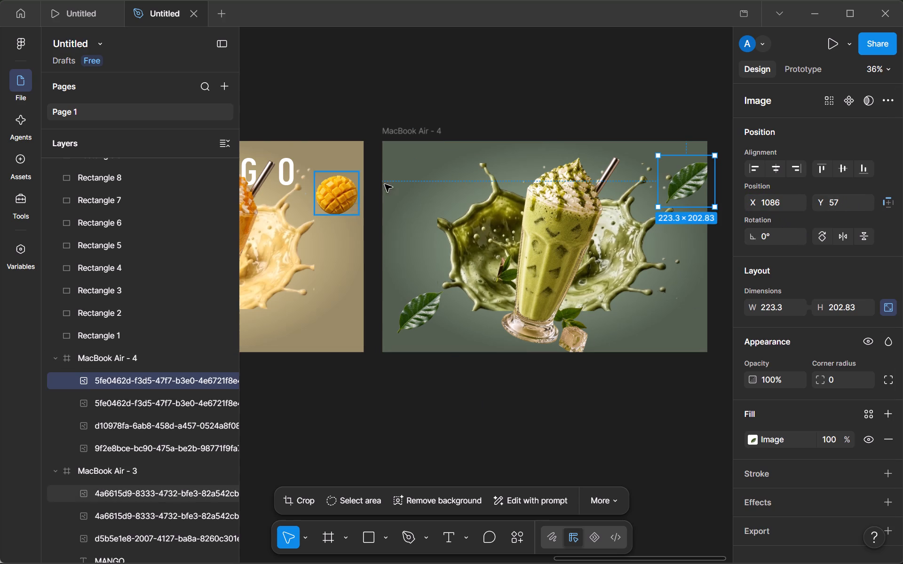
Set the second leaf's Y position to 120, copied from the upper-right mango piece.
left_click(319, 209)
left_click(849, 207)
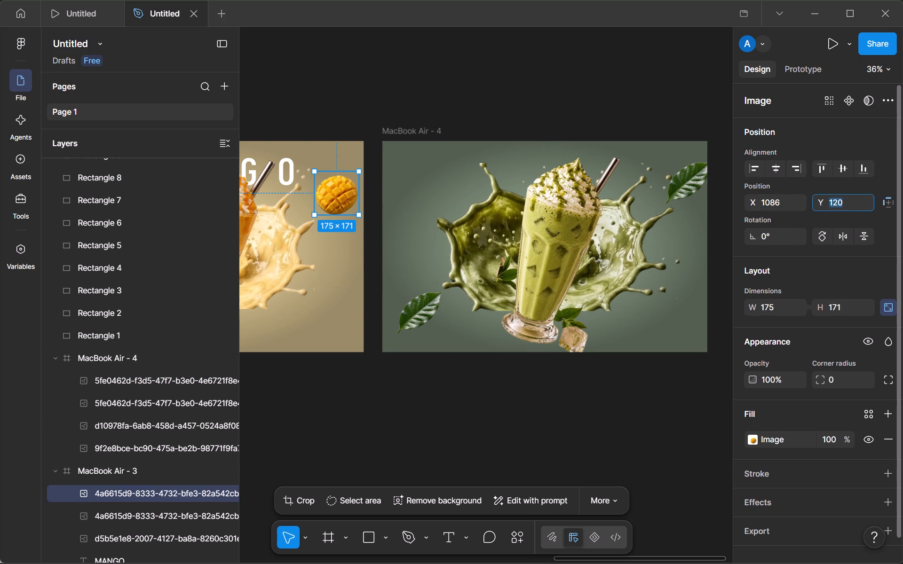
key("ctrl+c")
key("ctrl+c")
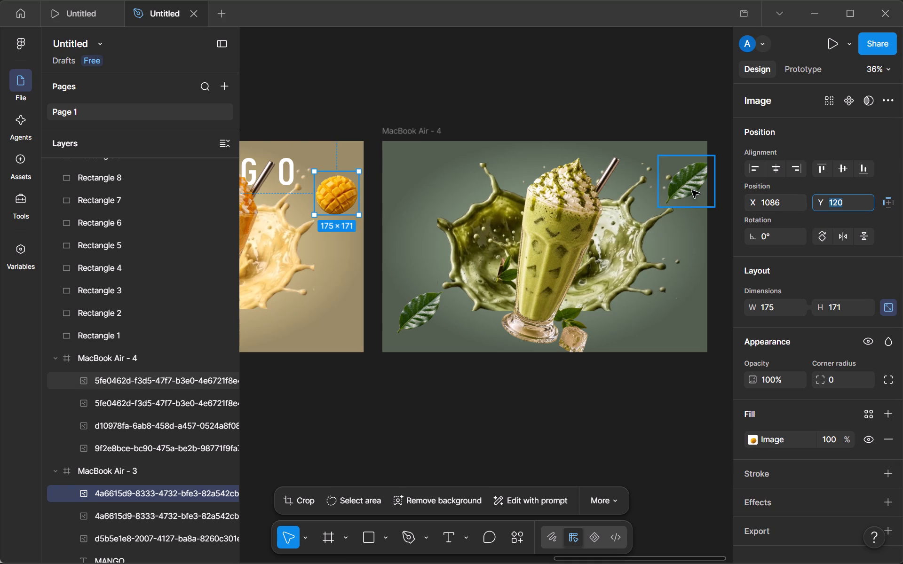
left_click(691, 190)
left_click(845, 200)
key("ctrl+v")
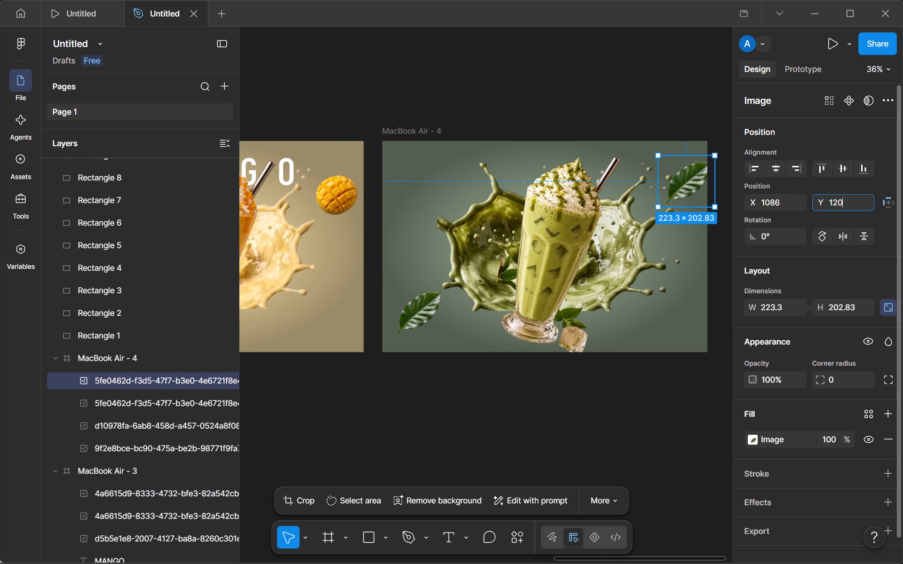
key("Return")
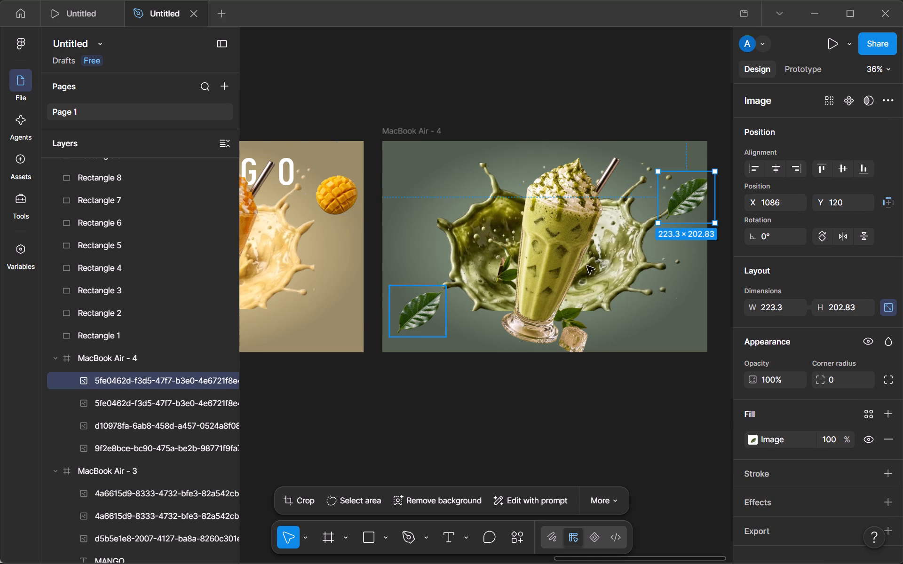
Shift the second leaf slightly up and inward so it sits fully inside the matcha poster's upper-right corner.
left_click_drag(690, 206, 673, 190)
left_click(625, 424)
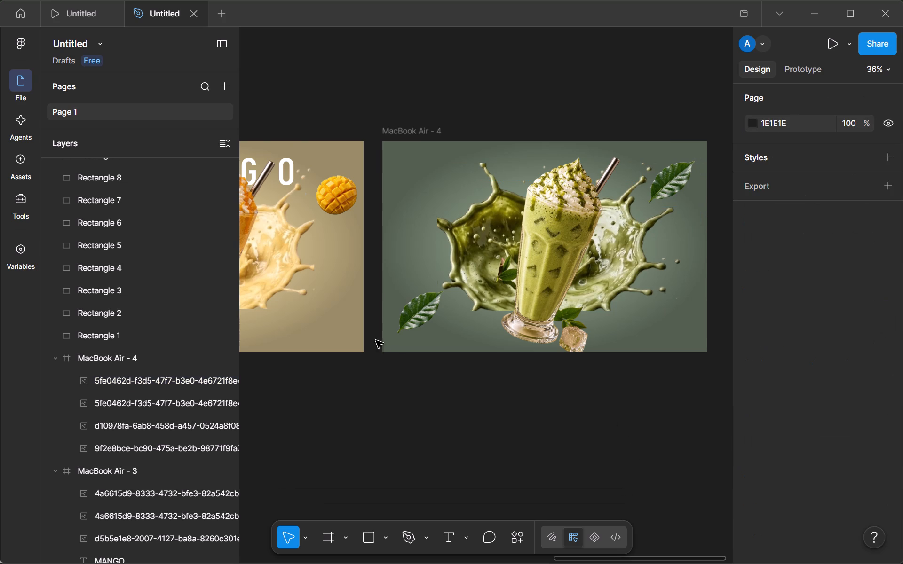
Duplicate the matcha drink and move the copy into the mango poster at its right edge, about X 1124 and Y -25.
scroll(436, 312, "down", 1)
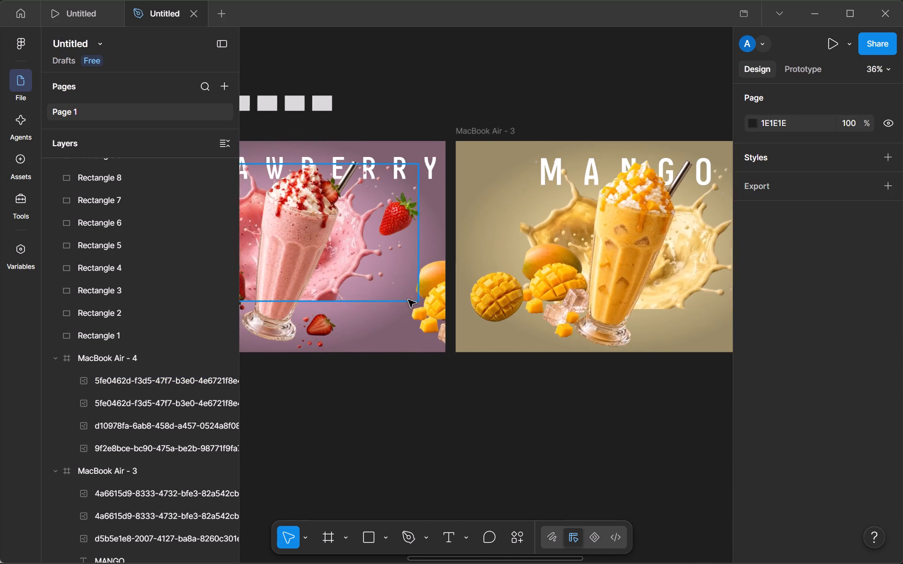
scroll(408, 300, "down", 1)
scroll(679, 281, "left", 1)
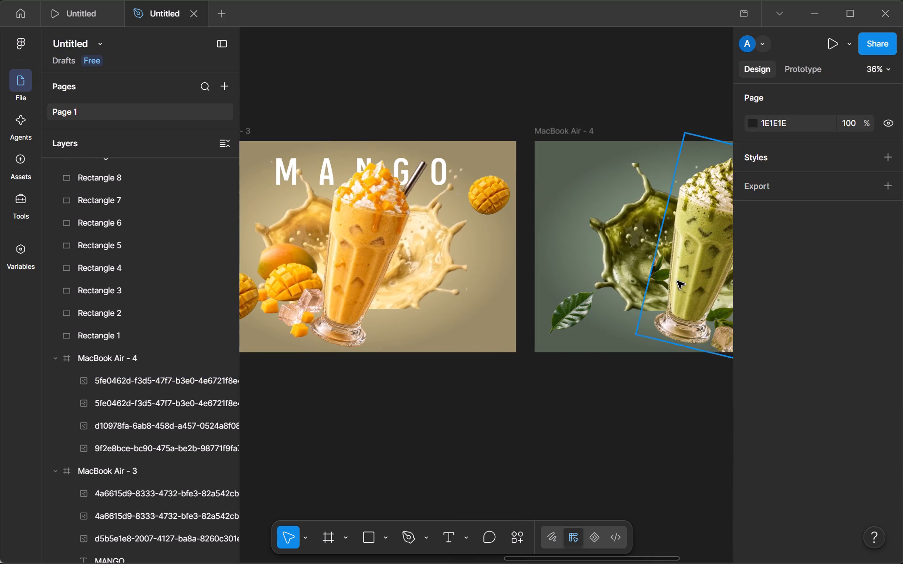
scroll(677, 281, "left", 1)
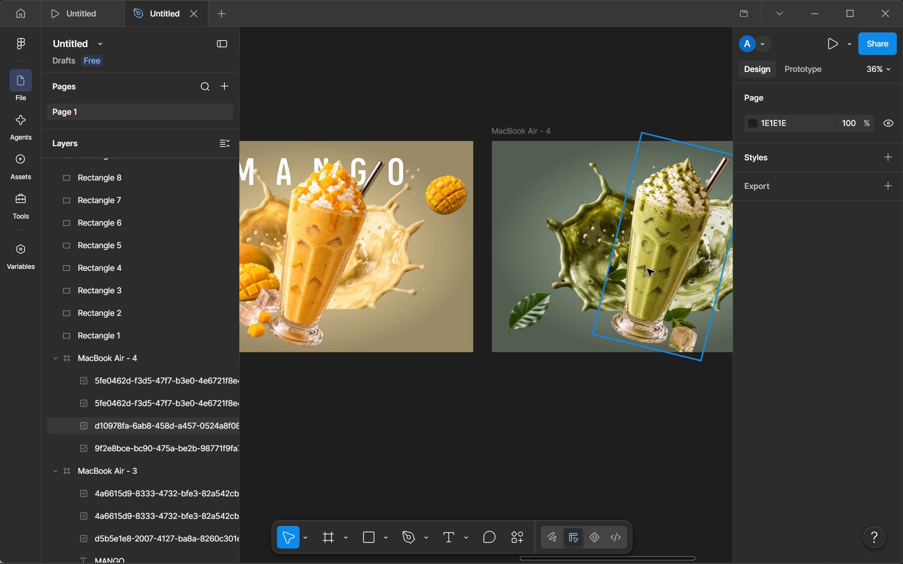
left_click(693, 276)
key("ctrl+d")
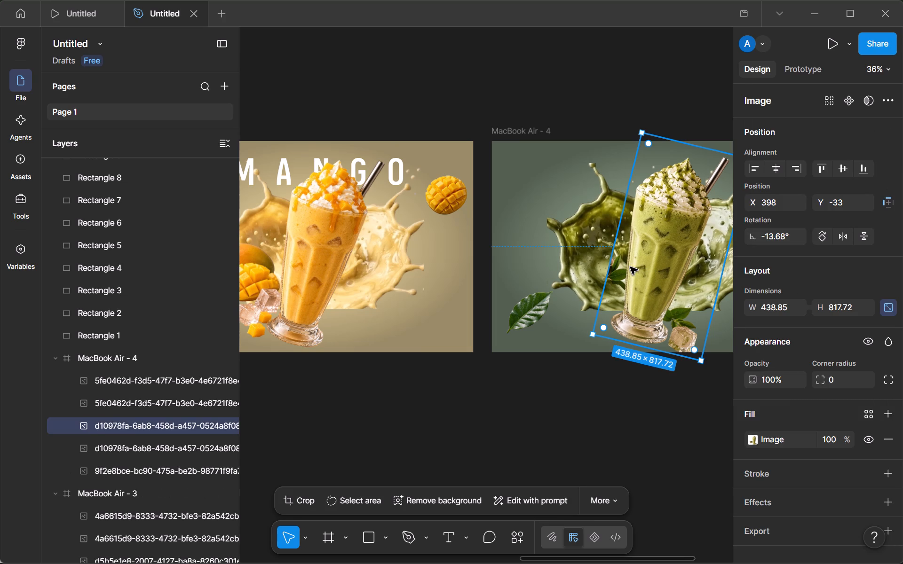
left_click_drag(654, 265, 471, 297)
left_click_drag(452, 336, 457, 325)
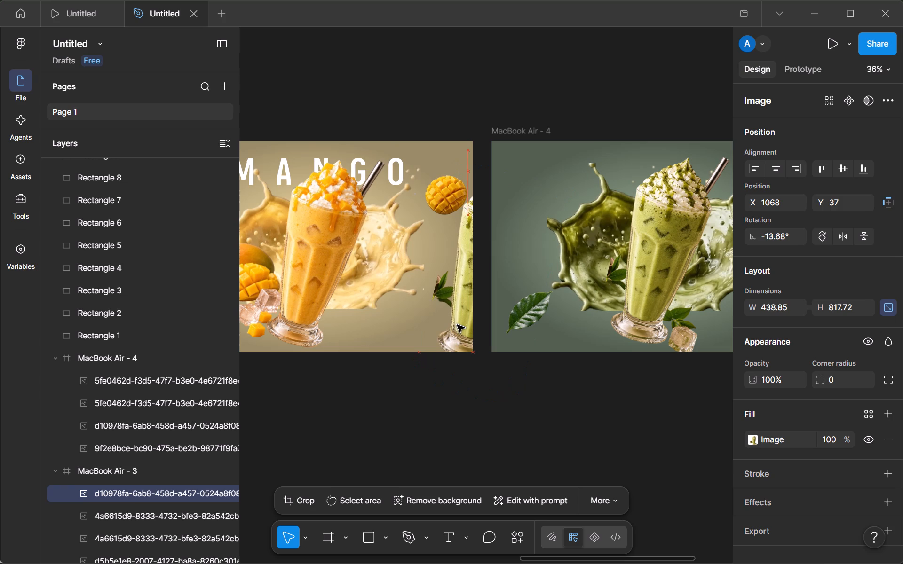
left_click_drag(457, 325, 412, 563)
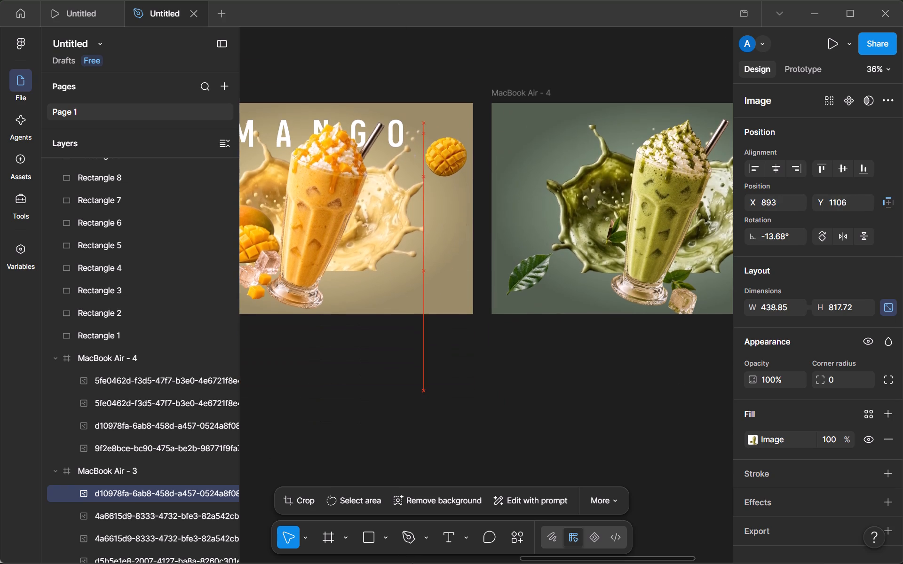
left_click_drag(412, 563, 77, 0)
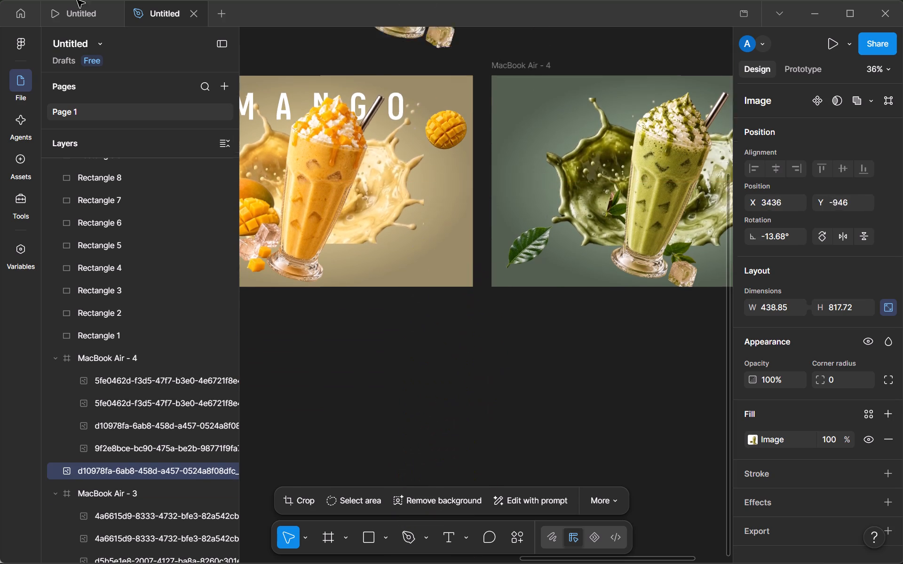
left_click_drag(77, 0, 274, 476)
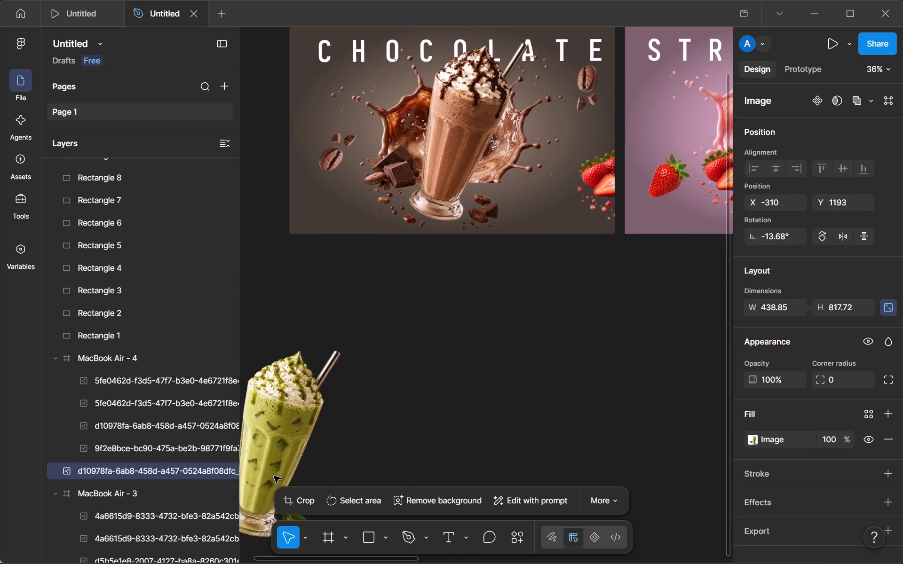
left_click_drag(274, 476, 641, 363)
key("ctrl+z")
scroll(641, 363, "left", 2)
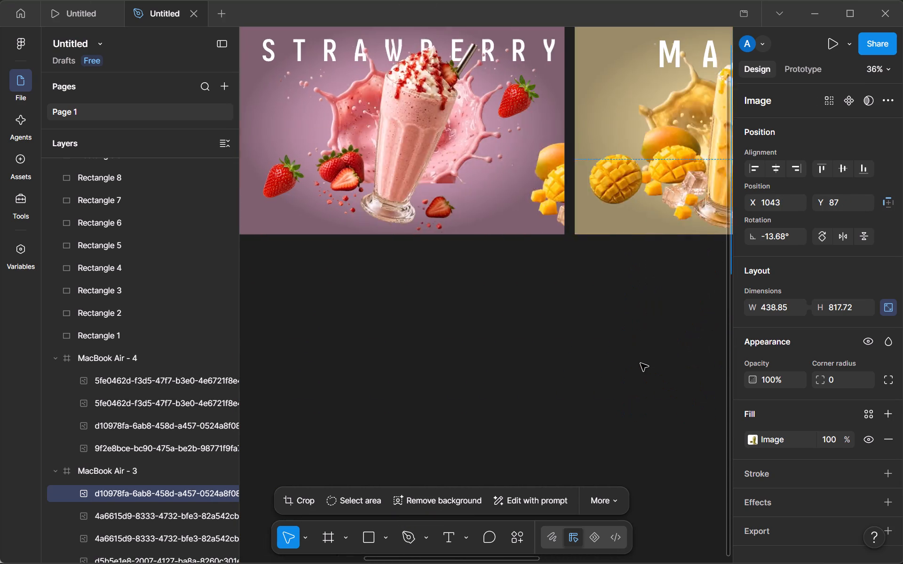
scroll(641, 363, "left", 3)
left_click_drag(570, 225, 593, 196)
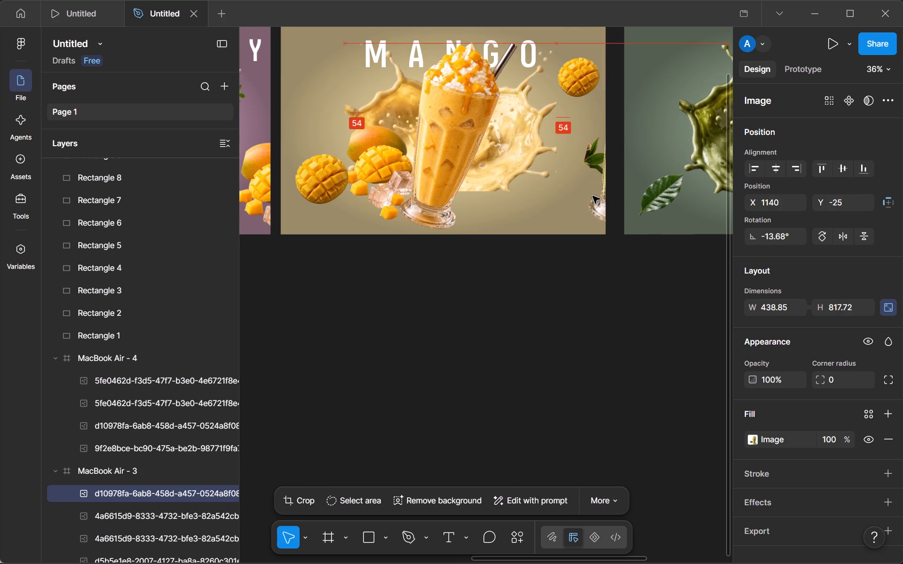
left_click_drag(593, 196, 590, 196)
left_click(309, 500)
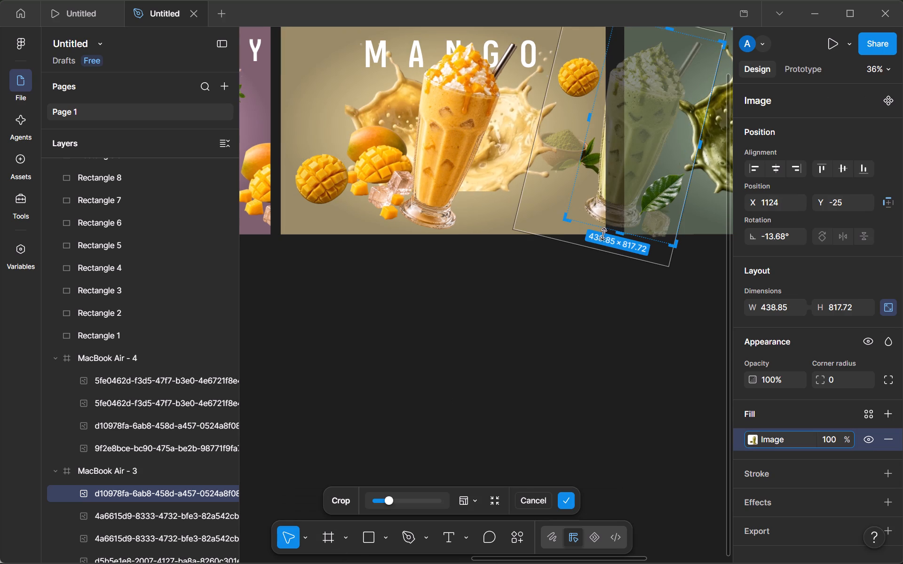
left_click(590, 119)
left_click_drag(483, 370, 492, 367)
Shift the matcha drink copy slightly inward and down at the mango poster's right edge, to about X 1112 and Y -10.
left_click(594, 199)
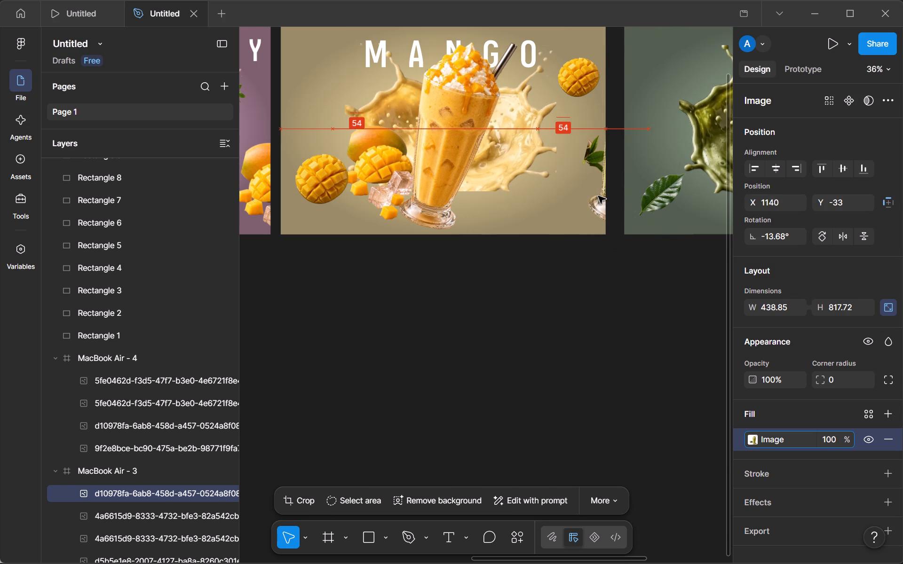
left_click_drag(597, 206, 592, 210)
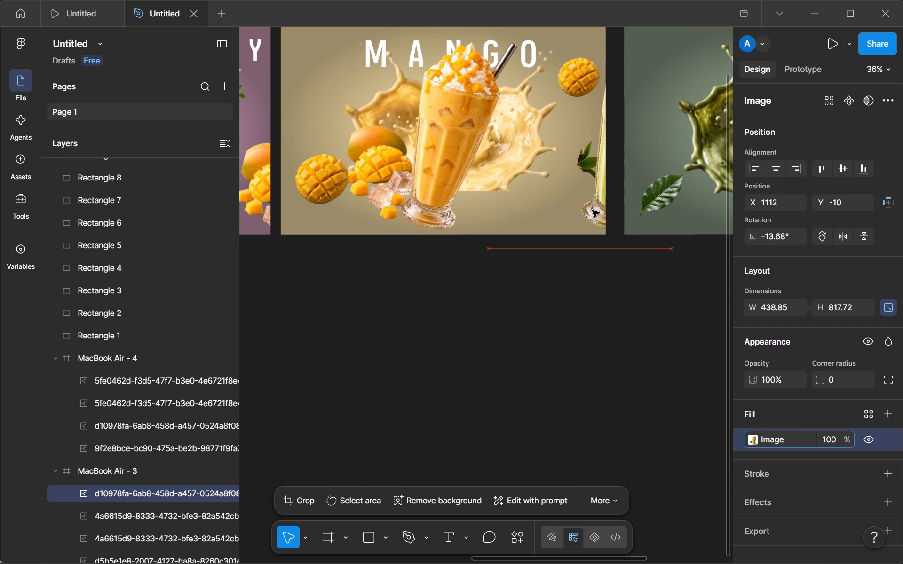
left_click_drag(592, 210, 593, 210)
left_click(591, 326)
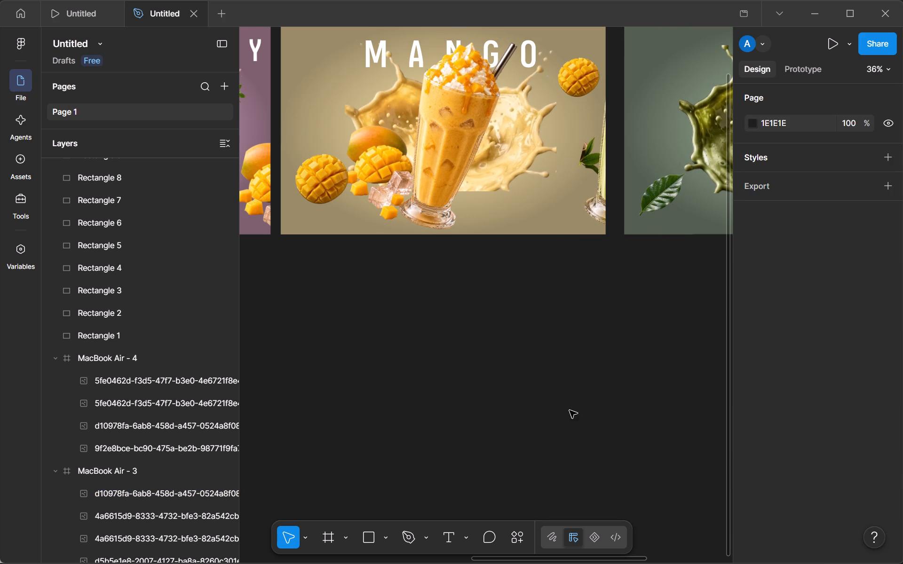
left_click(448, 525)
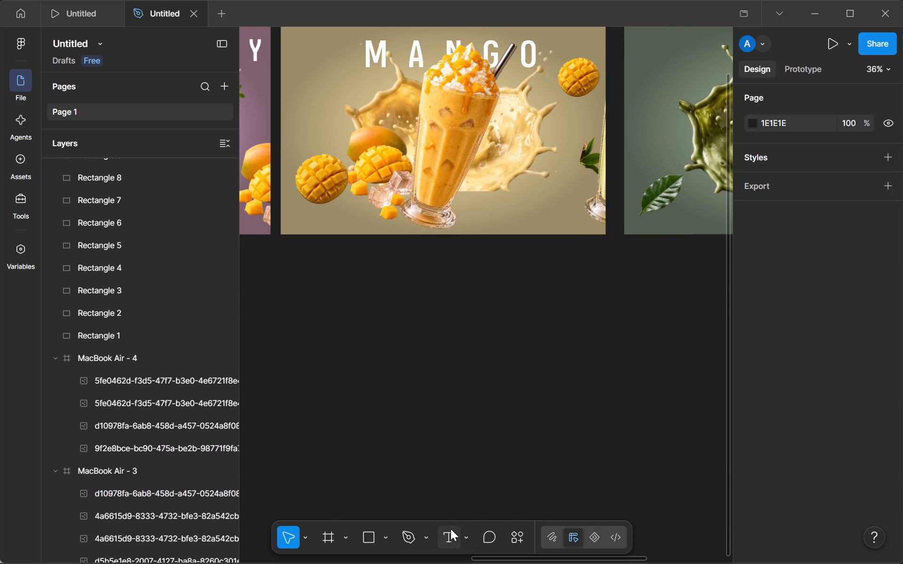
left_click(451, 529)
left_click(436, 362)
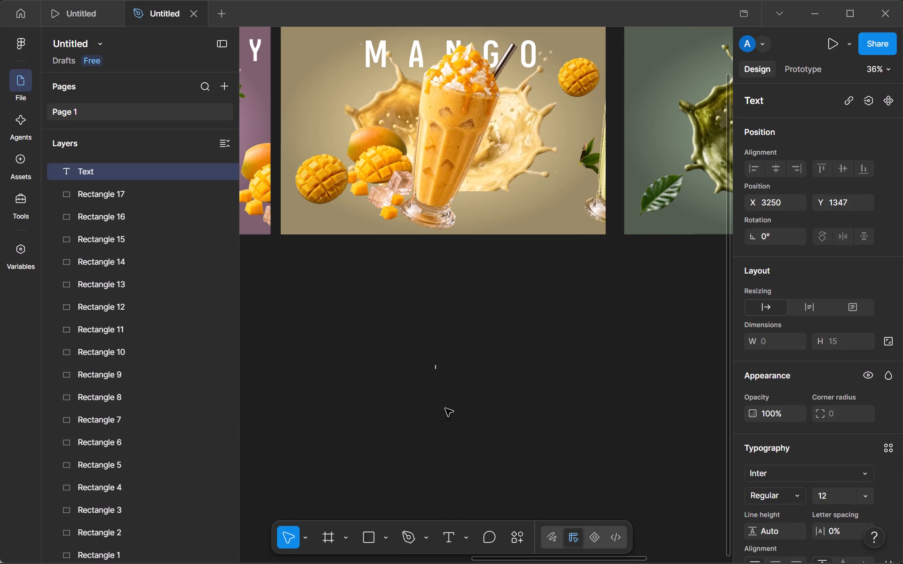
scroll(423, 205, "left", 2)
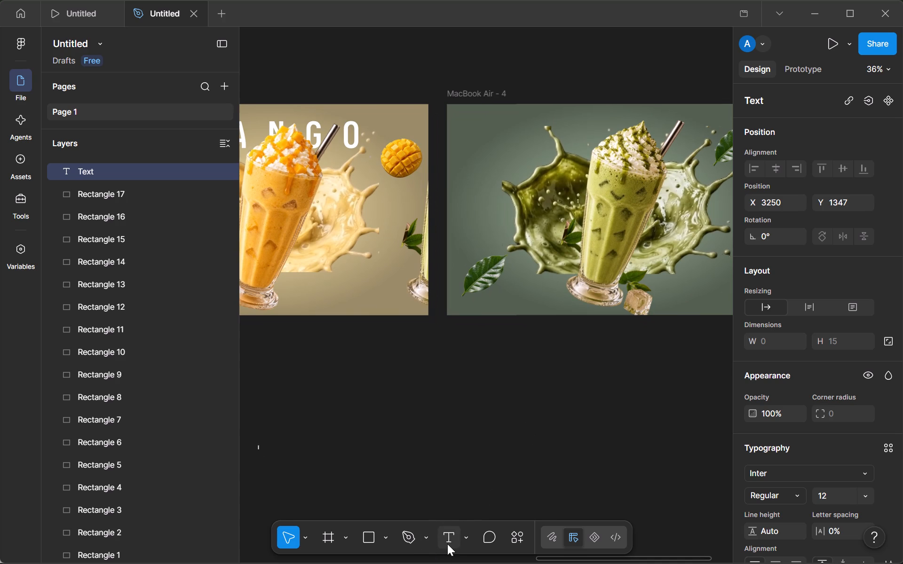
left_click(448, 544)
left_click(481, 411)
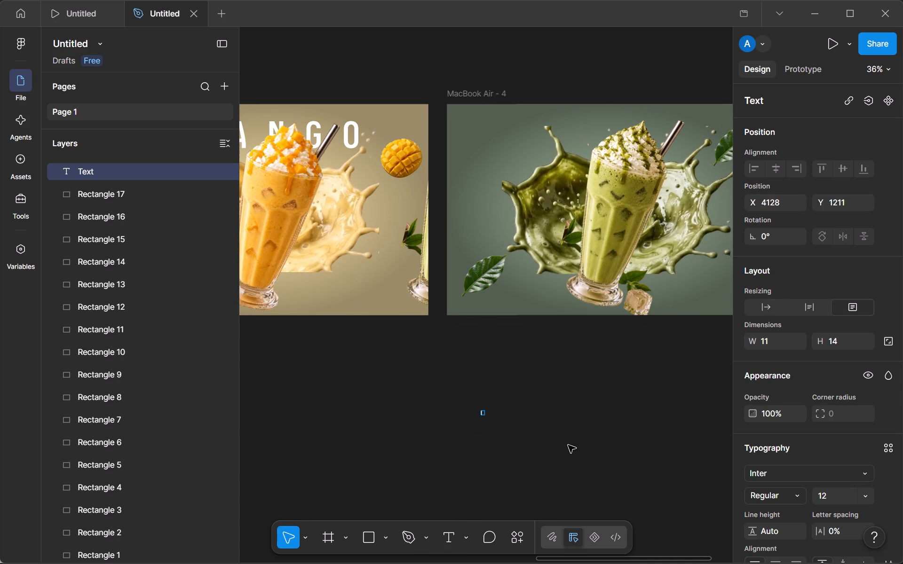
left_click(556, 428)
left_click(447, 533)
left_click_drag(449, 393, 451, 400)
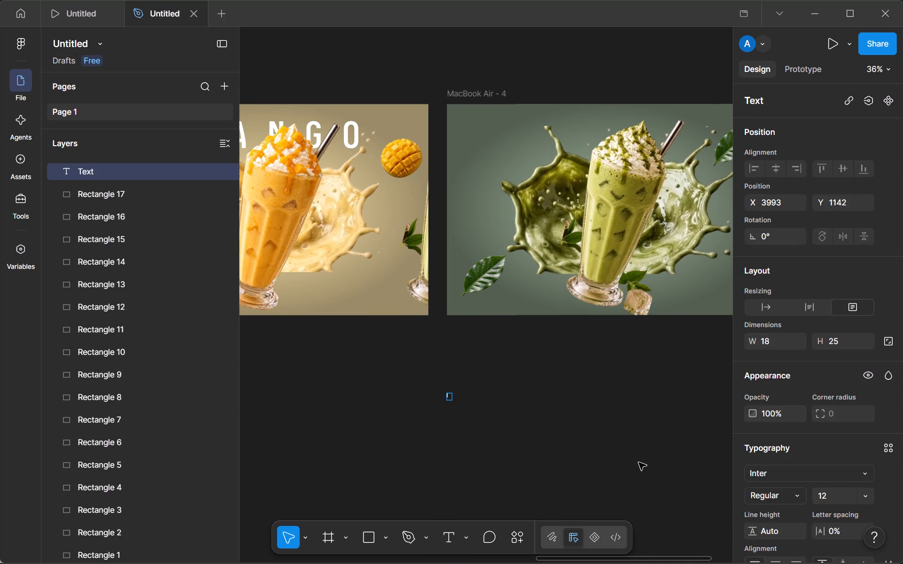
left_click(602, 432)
Add the text MOCHA on the empty canvas below the matcha poster, at about X 4156 and Y 1178.
left_click(453, 544)
left_click(488, 402)
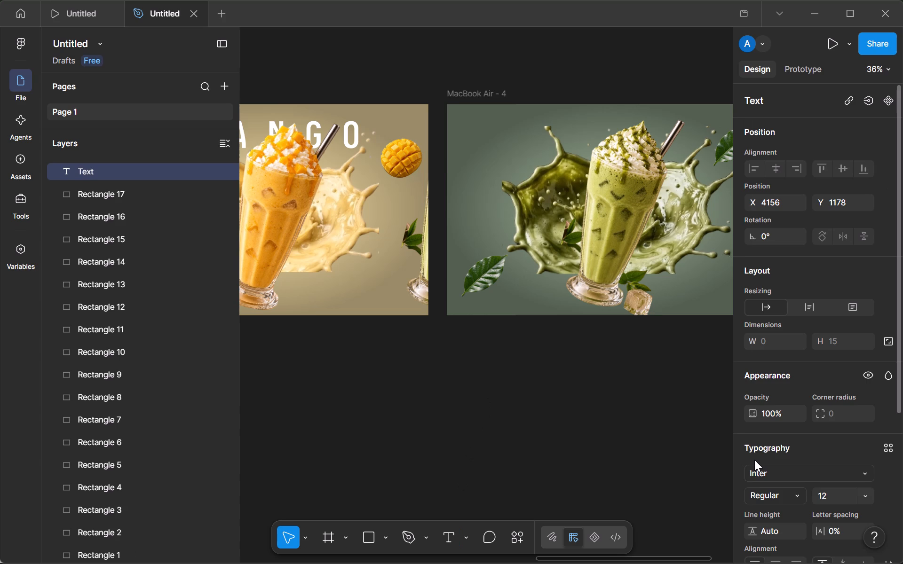
type("MOCHA")
left_click(637, 390)
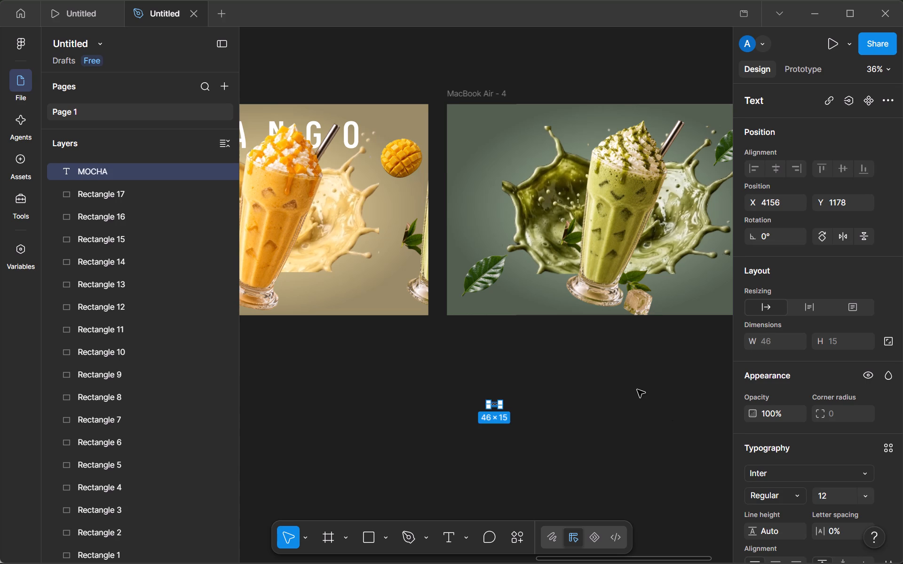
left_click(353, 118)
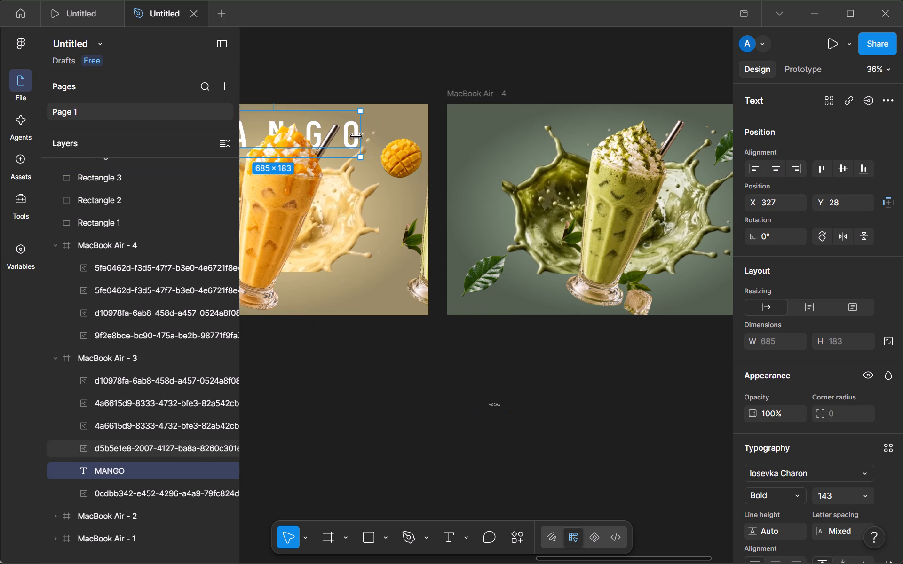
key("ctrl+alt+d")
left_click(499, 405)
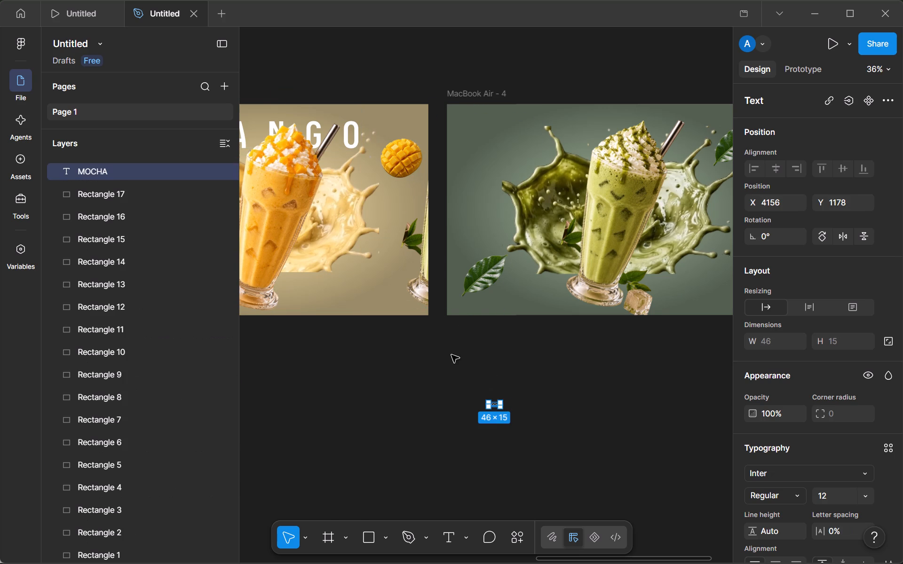
Copy the MANGO title's properties and apply them to the MOCHA text.
left_click(356, 118)
key("ctrl+alt+c")
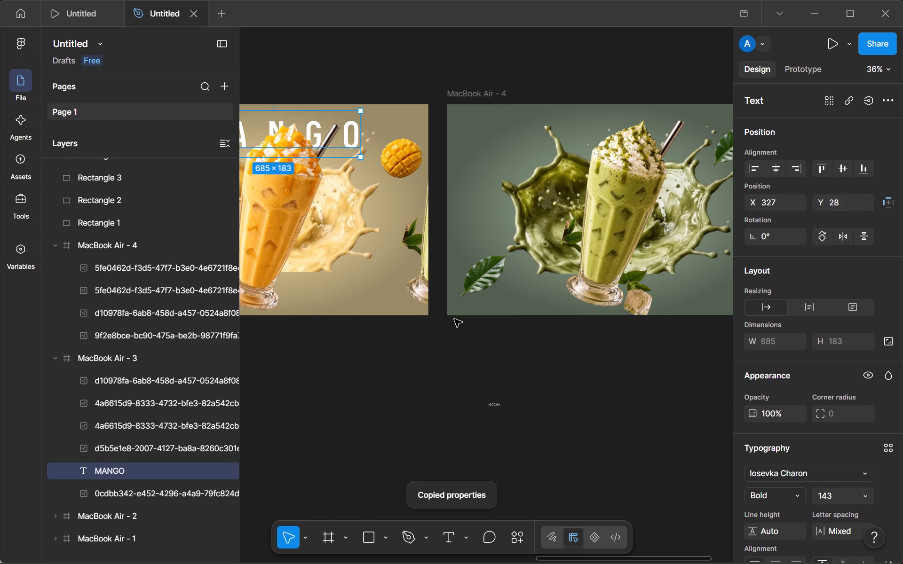
left_click(497, 403)
key("ctrl+alt+v")
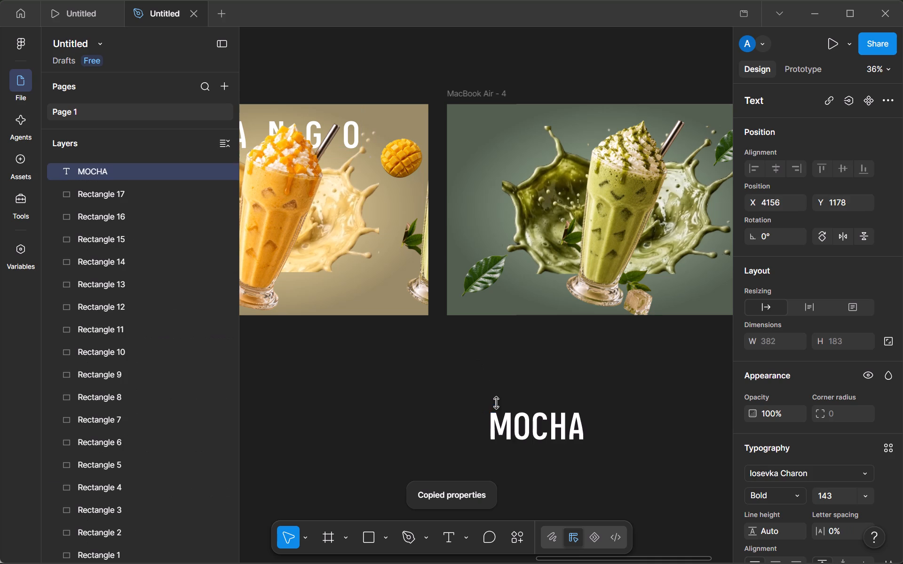
Set the MOCHA text's letter spacing to 39%.
left_click(843, 527)
key("Up")
key("Up")
key("Up")
key("Up")
key("Up")
key("Up")
key("Up")
key("Up")
key("Up")
key("Up")
key("Up")
key("Up")
key("Up")
key("Up")
key("Up")
key("Up")
key("Up")
key("Up")
key("Up")
key("Up")
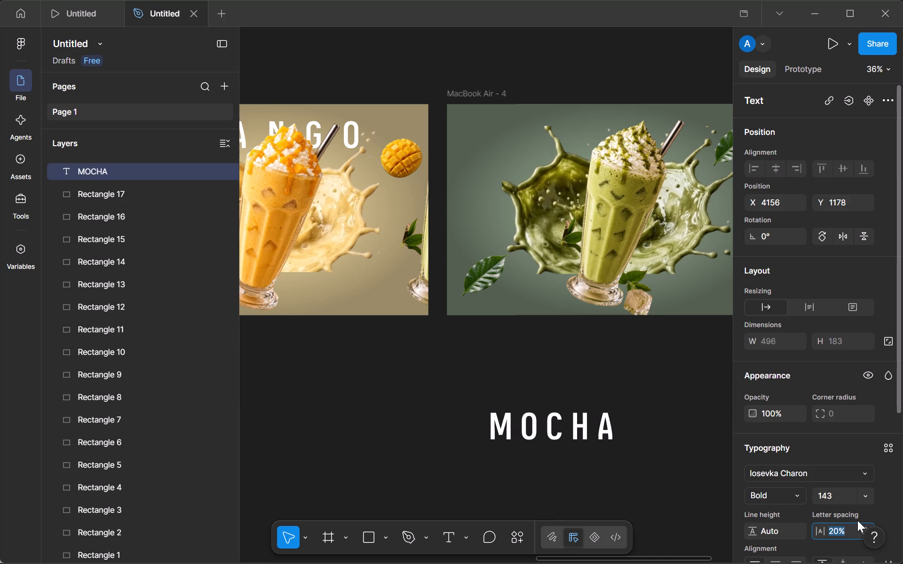
key("Up")
key("Up")
key("Up")
key("Up")
key("Up")
key("Up")
key("Up")
key("Up")
key("Up")
key("Up")
key("Up")
key("Up")
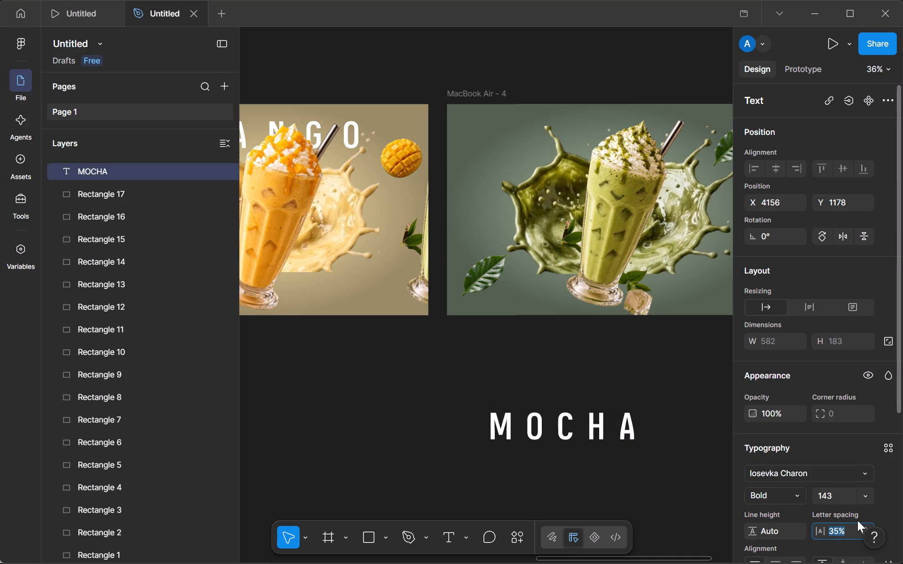
key("Up")
key("Up")
key("Up")
key("Up")
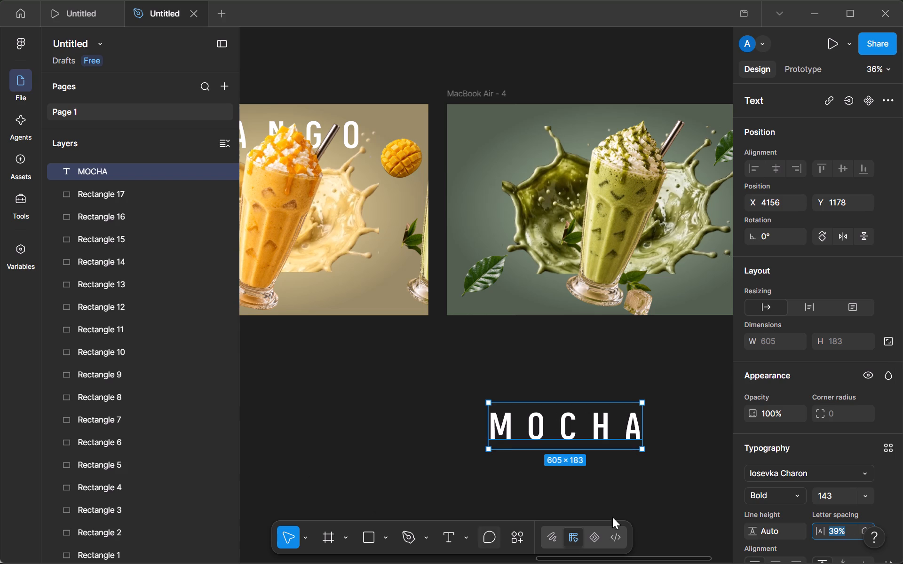
Move the MOCHA text into the upper part of the matcha poster, at about X 391 and Y 65.
left_click_drag(547, 426, 605, 143)
Set the MOCHA title's font size to 155.
scroll(606, 148, "left", 2)
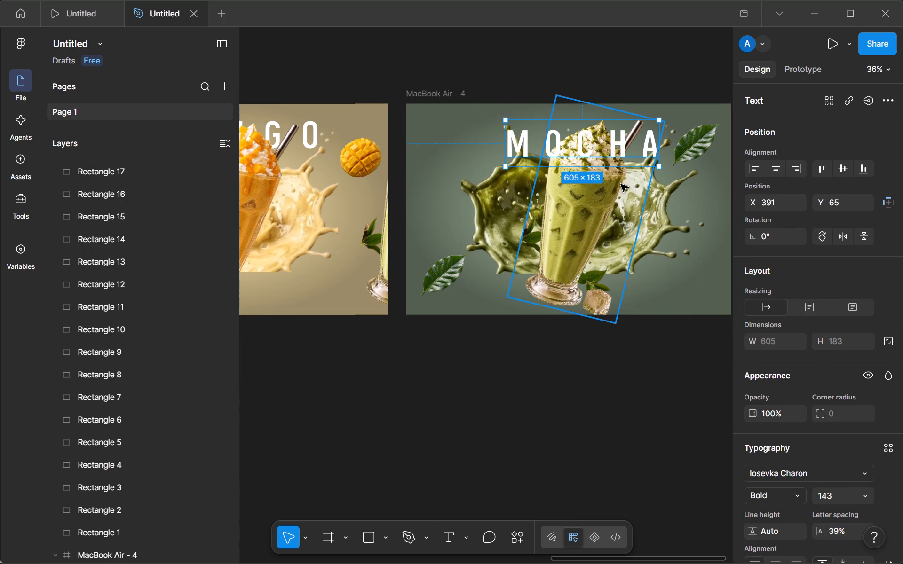
scroll(618, 183, "left", 1)
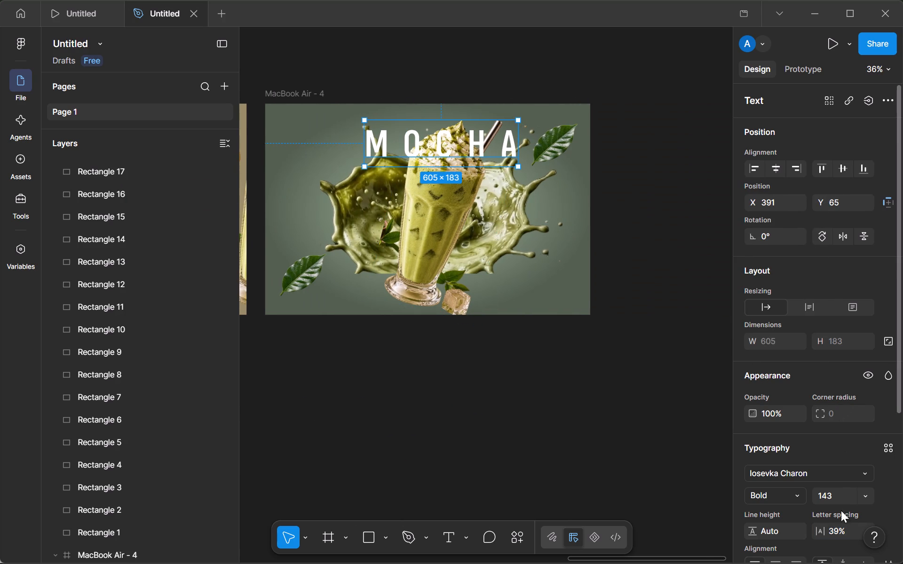
left_click(841, 488)
key("Up")
key("Up")
key("Up")
key("Up")
key("Up")
key("Up")
key("Up")
key("Up")
key("Up")
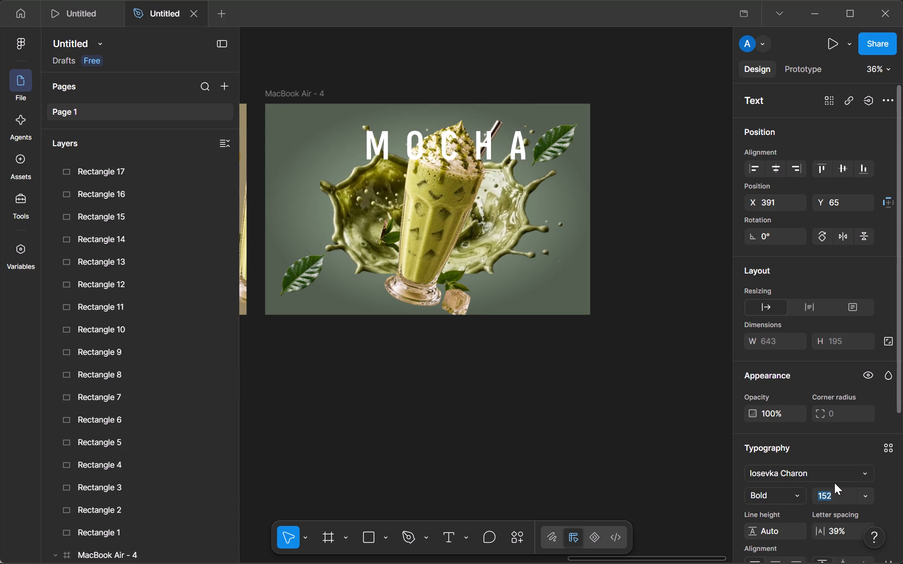
key("Up")
key("Up")
key("Up")
Set the MOCHA title's letter spacing to 56%.
left_click(848, 538)
key("Up")
key("Up")
key("Up")
key("Up")
key("Up")
key("Up")
key("Up")
key("Up")
key("Up")
key("Up")
key("Up")
key("Up")
key("Up")
key("Up")
key("Up")
key("Up")
key("Up")
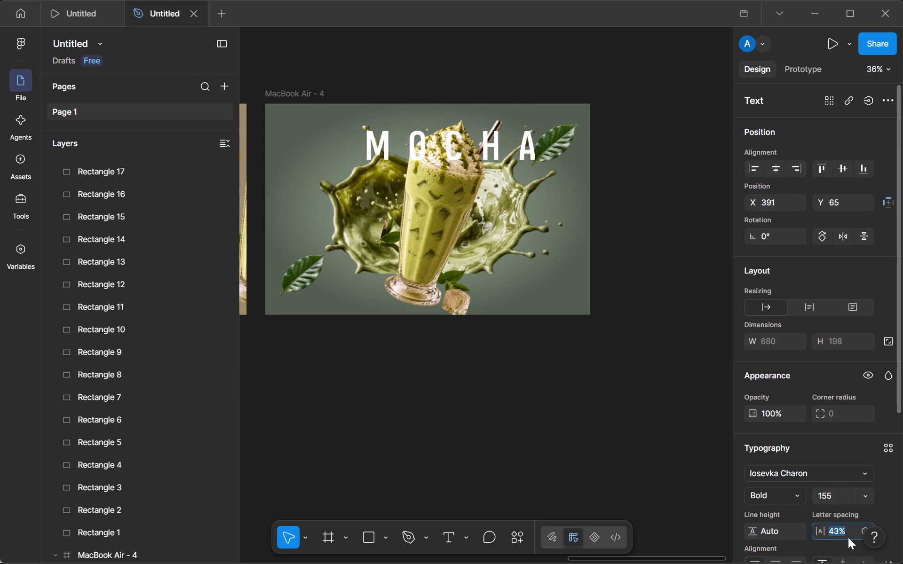
Reposition the MOCHA title higher and clear of the upper-right leaf in the matcha poster, at about X 259 and Y 34.
left_click_drag(468, 147, 438, 144)
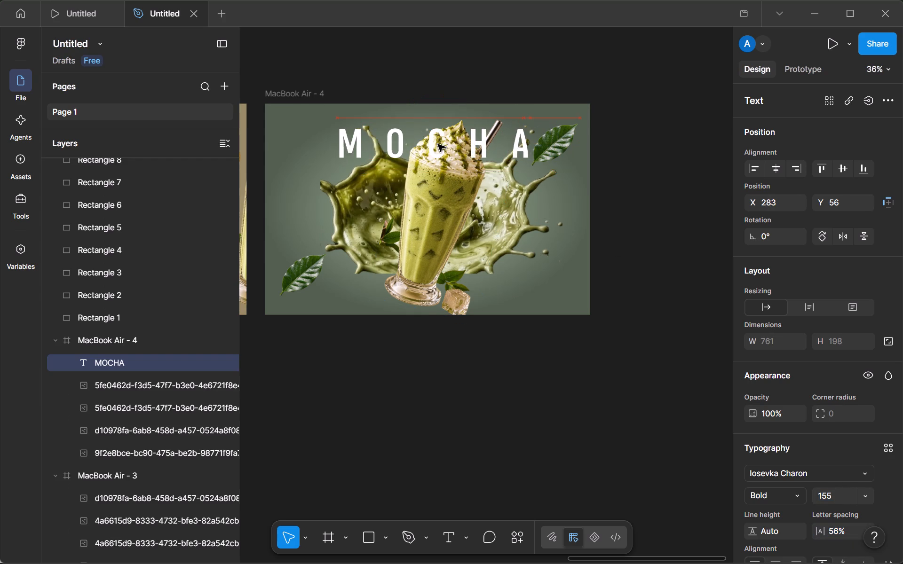
left_click_drag(438, 144, 435, 139)
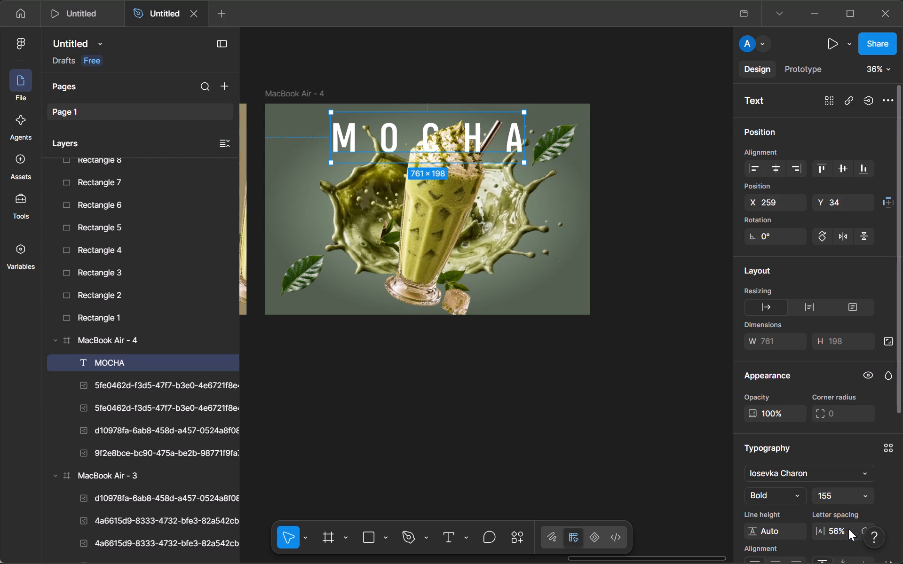
Increase the MOCHA title's letter spacing to 68%.
left_click(848, 529)
key("Up")
key("Up")
key("Up")
key("Up")
key("Up")
key("Up")
key("Up")
key("Up")
key("Up")
key("Up")
key("Up")
key("Up")
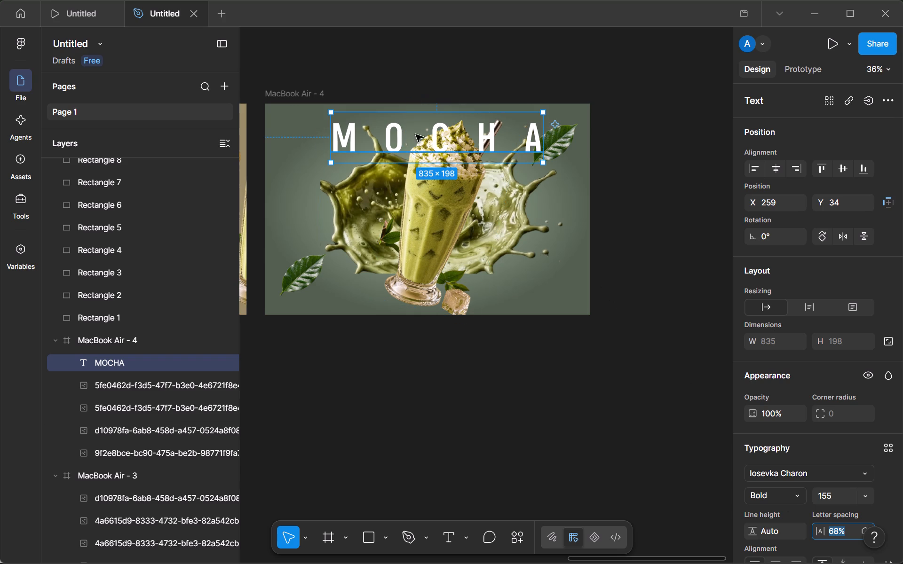
Center the MOCHA title horizontally at the top edge of the matcha poster, at X 276 and Y 0.
left_click_drag(427, 123, 431, 125)
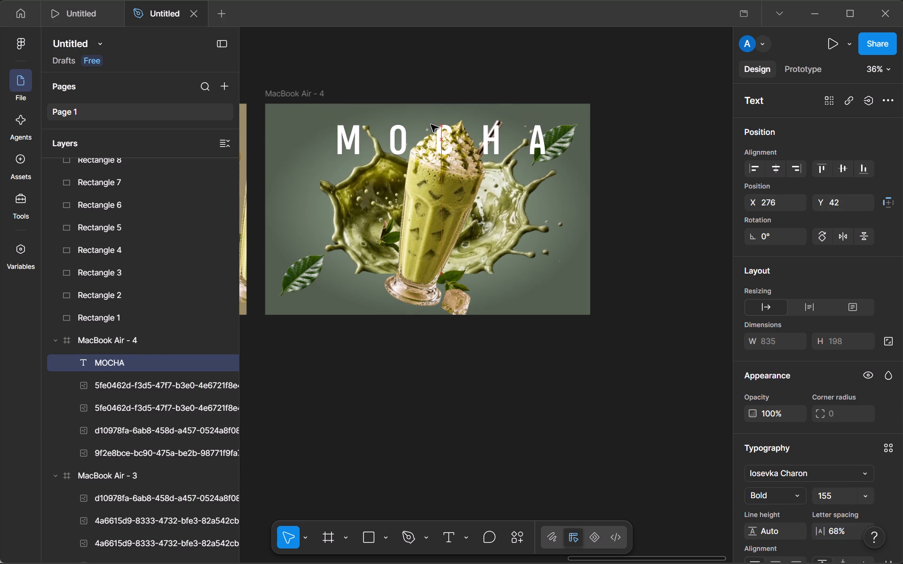
left_click_drag(431, 125, 431, 113)
Move the MOCHA text layer to the bottom of the MacBook Air - 4 frame, behind the drink, splash and leaf images.
left_click_drag(152, 363, 155, 401)
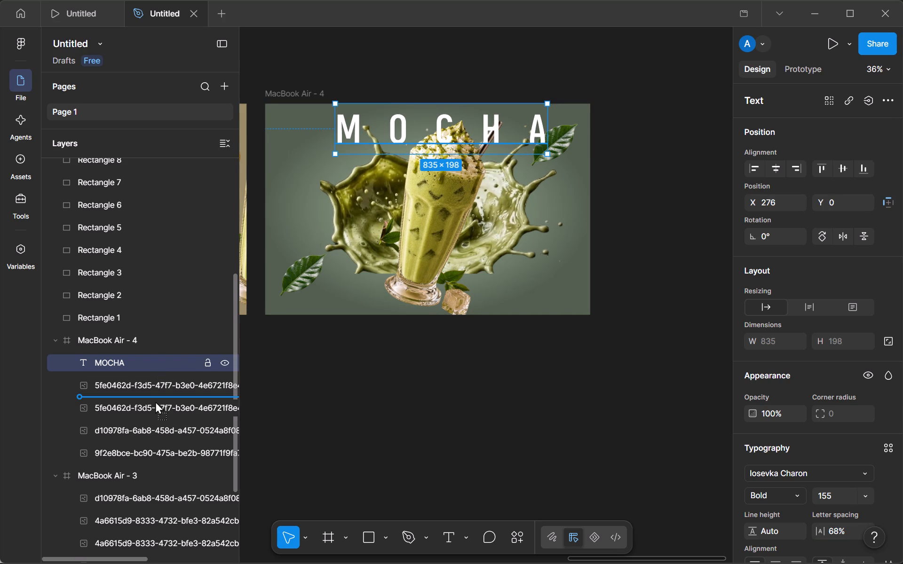
left_click_drag(155, 401, 150, 456)
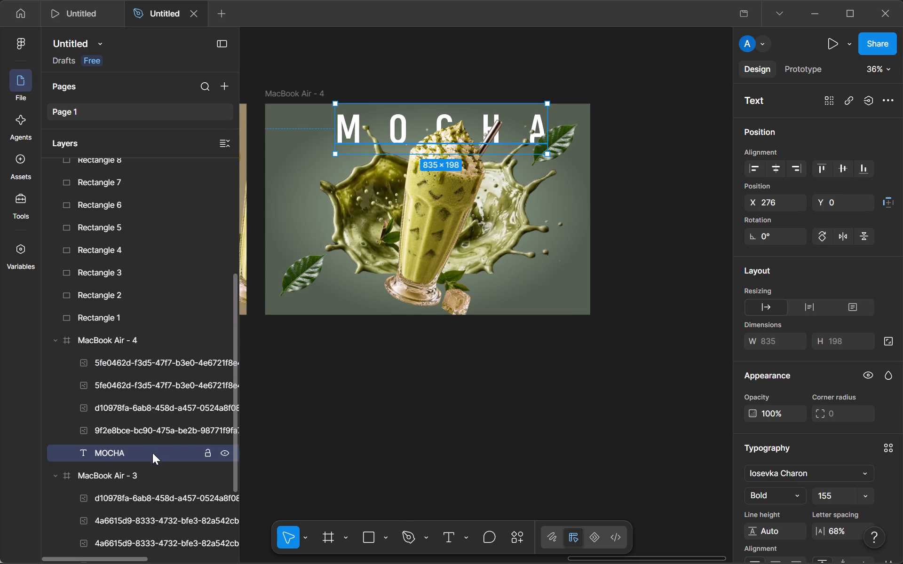
left_click(545, 407)
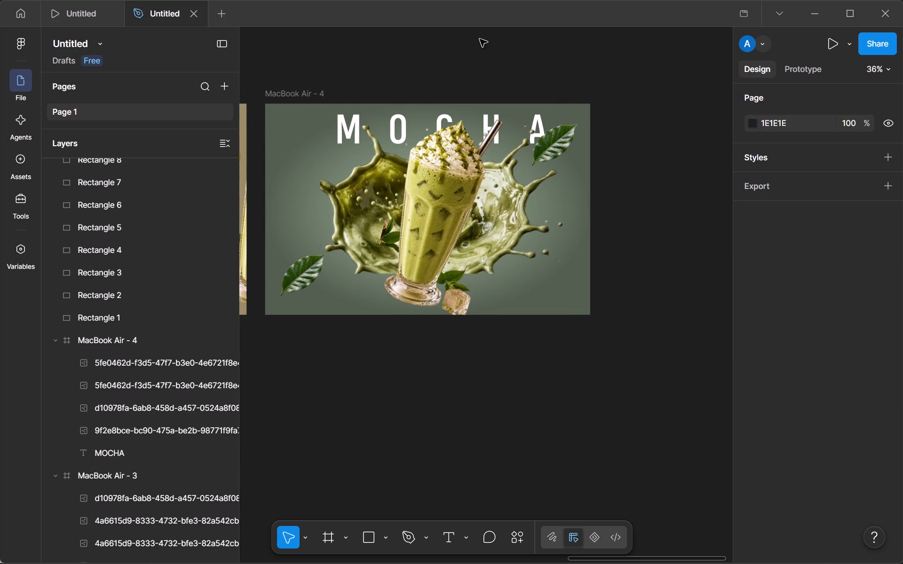
Review the matcha poster against the mango, strawberry and chocolate posters for a consistent layout and title style.
scroll(285, 276, "right", 11)
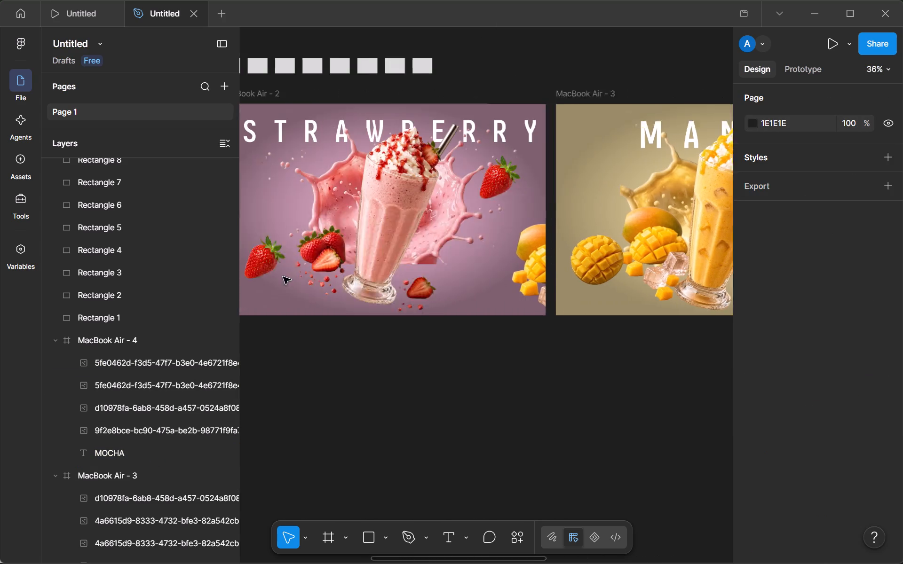
scroll(278, 280, "left", 7)
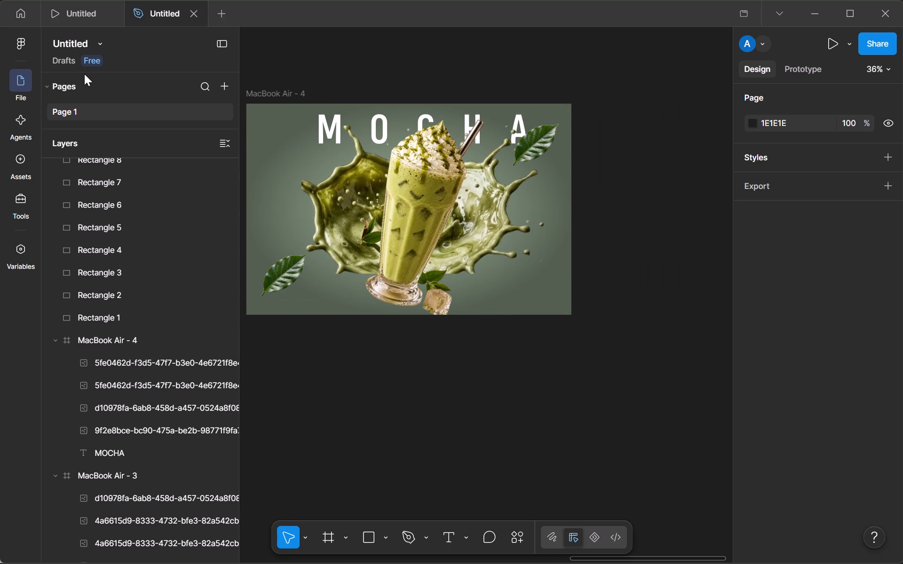
scroll(234, 307, "right", 10)
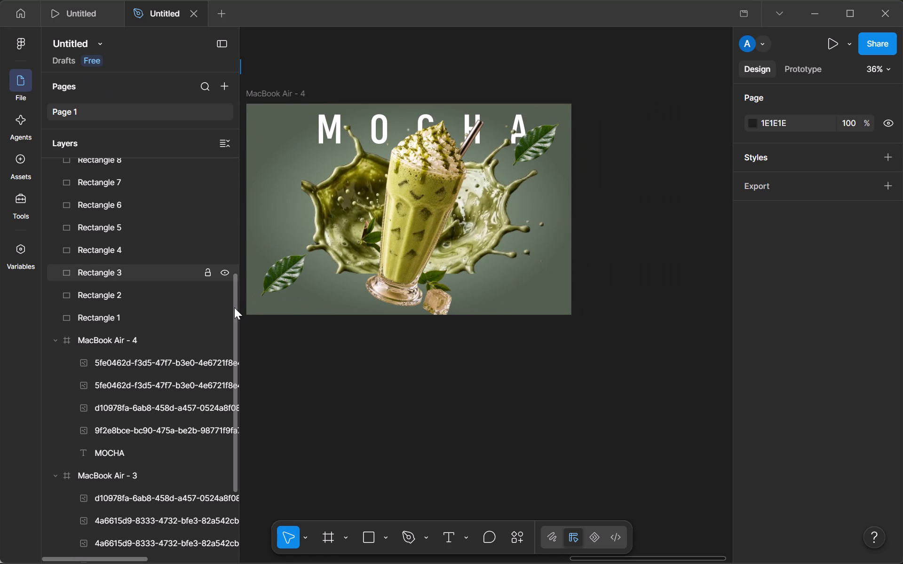
scroll(510, 251, "right", 8)
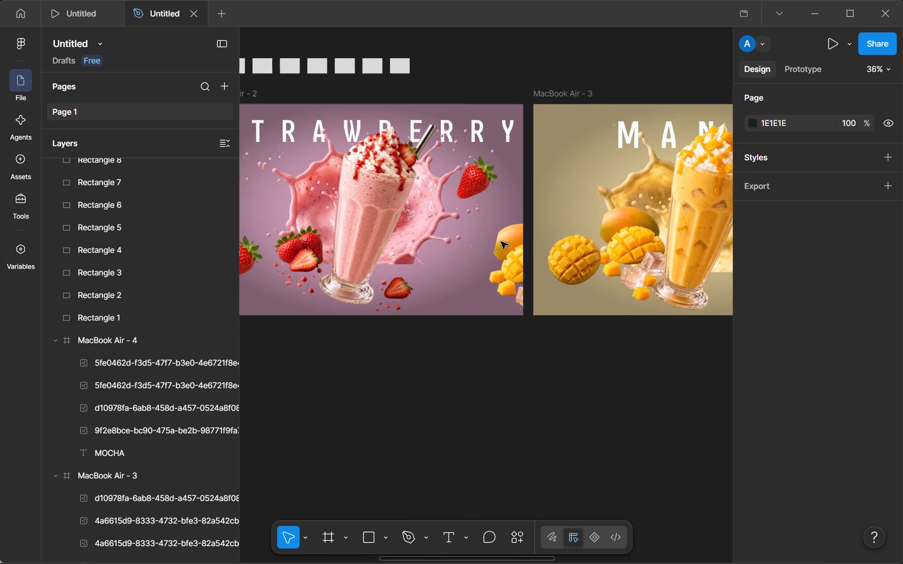
scroll(501, 242, "right", 1)
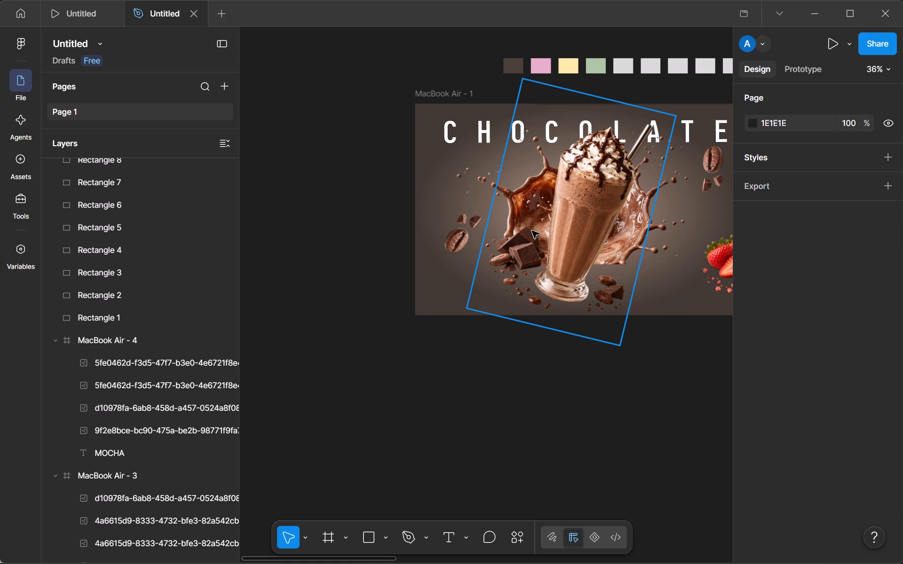
Minimize the Figma window.
left_click(820, 15)
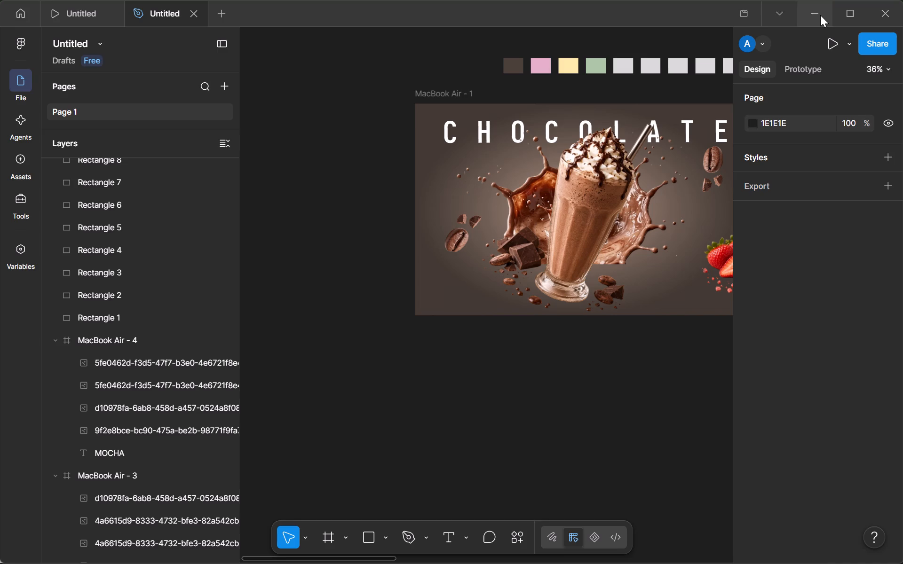
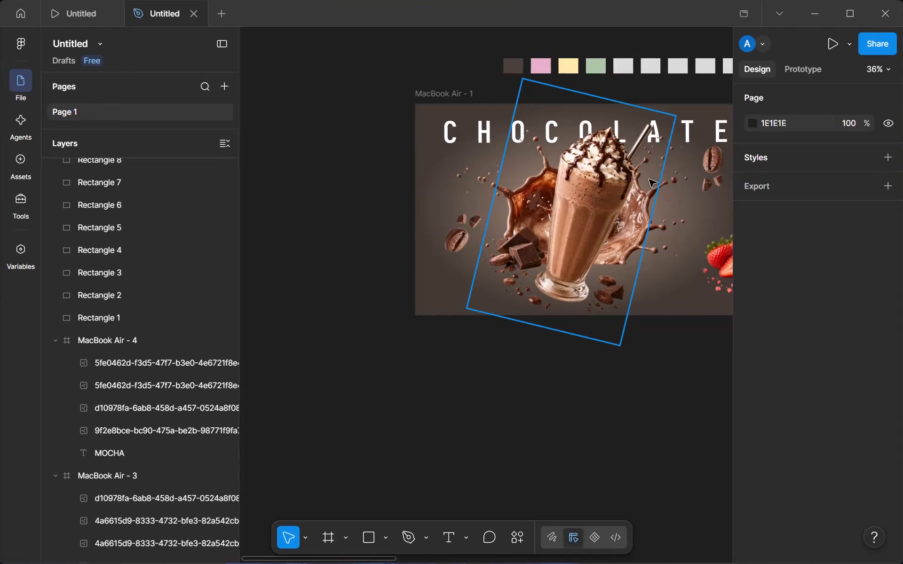
Reduce the font size of the MOCHA title on the matcha poster to 149.
scroll(649, 180, "left", 7)
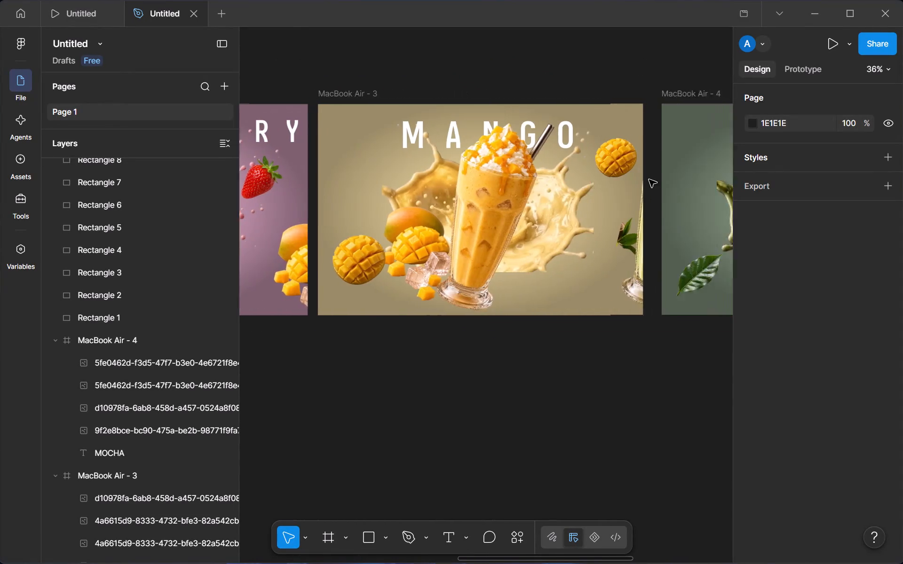
scroll(649, 180, "left", 2)
scroll(649, 180, "right", 5)
scroll(649, 180, "left", 5)
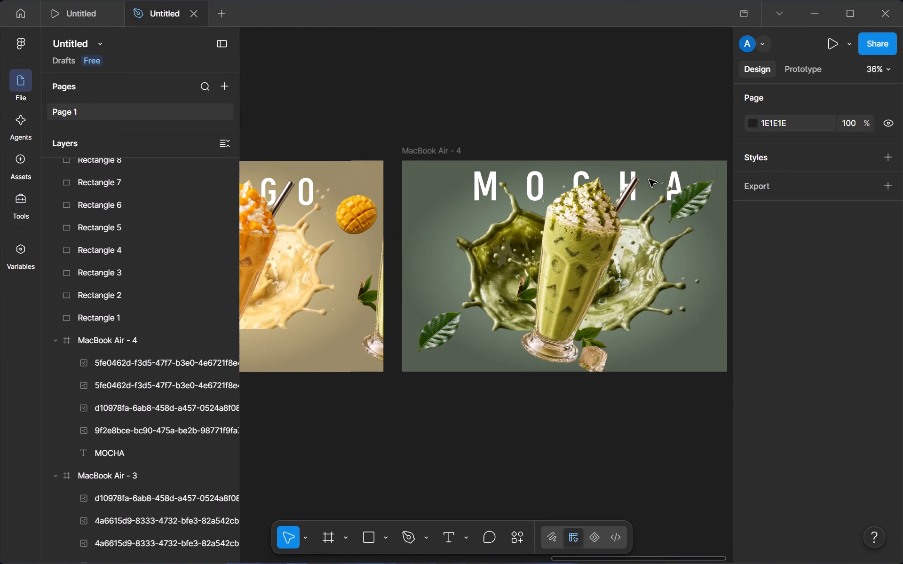
left_click(475, 174)
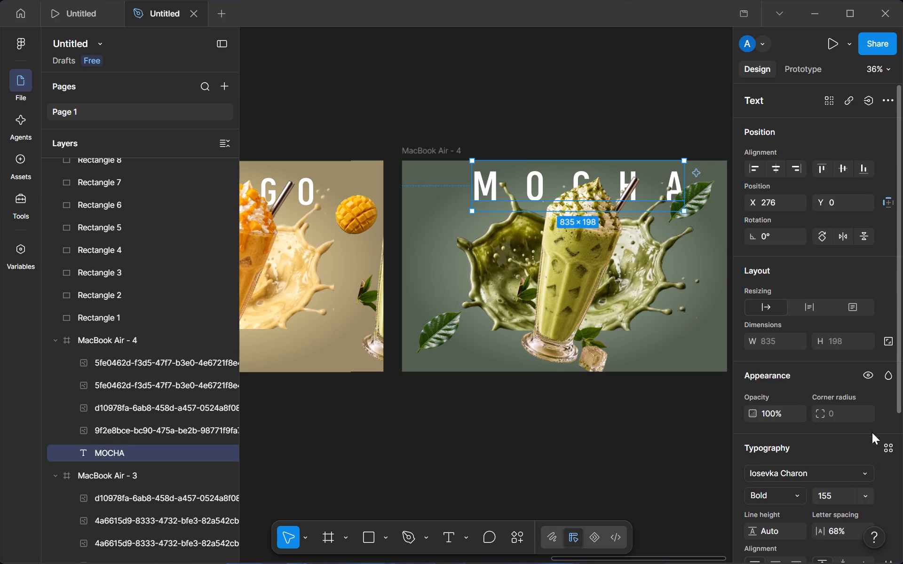
left_click(848, 499)
key("Down")
key("Down")
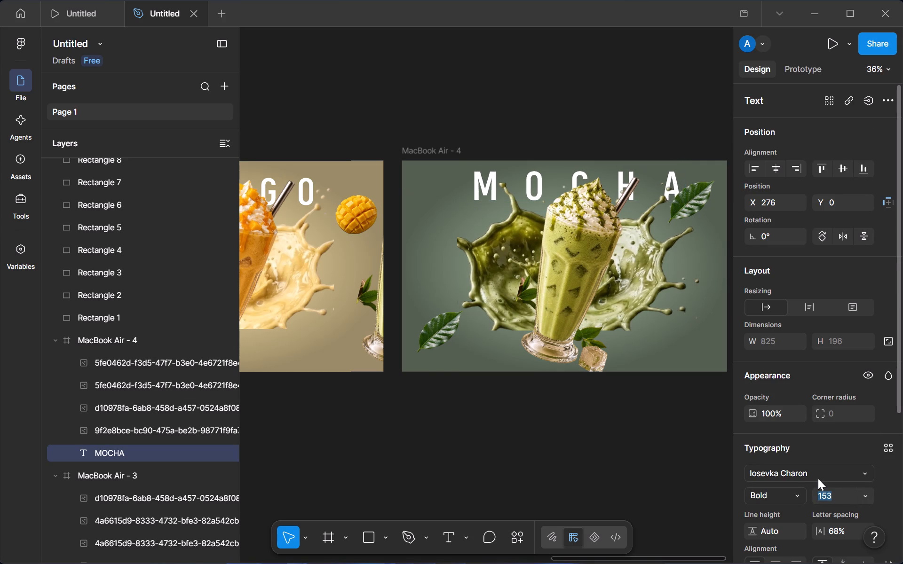
key("Down")
key("Down")
key("Down")
key("Down")
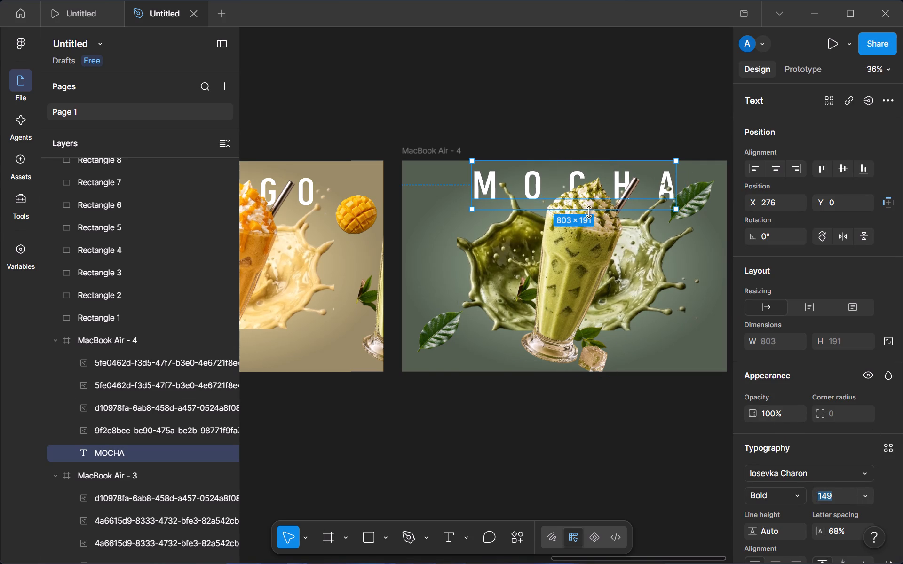
Shift the MOCHA title rightward along the top of the matcha poster, behind the drink, and deselect it.
left_click_drag(530, 175, 558, 177)
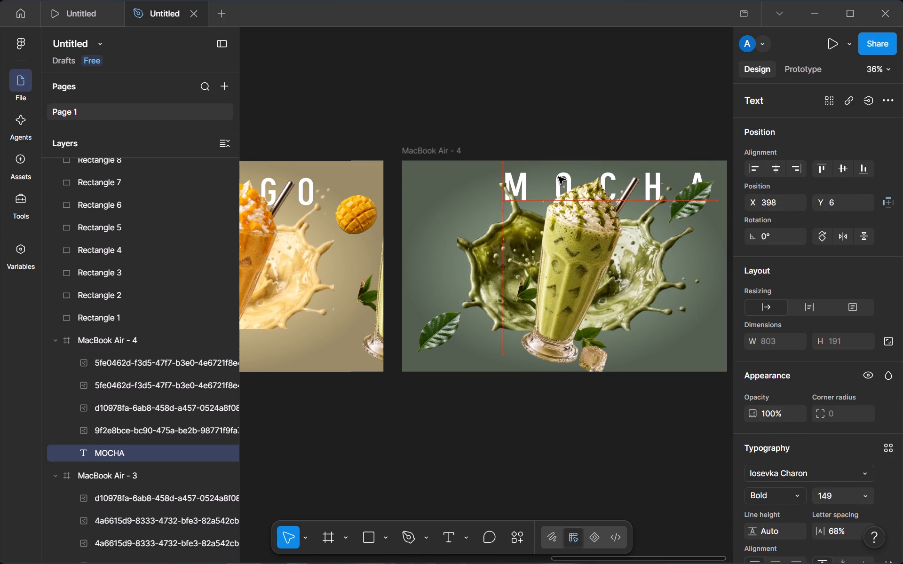
left_click_drag(558, 177, 550, 176)
left_click(572, 108)
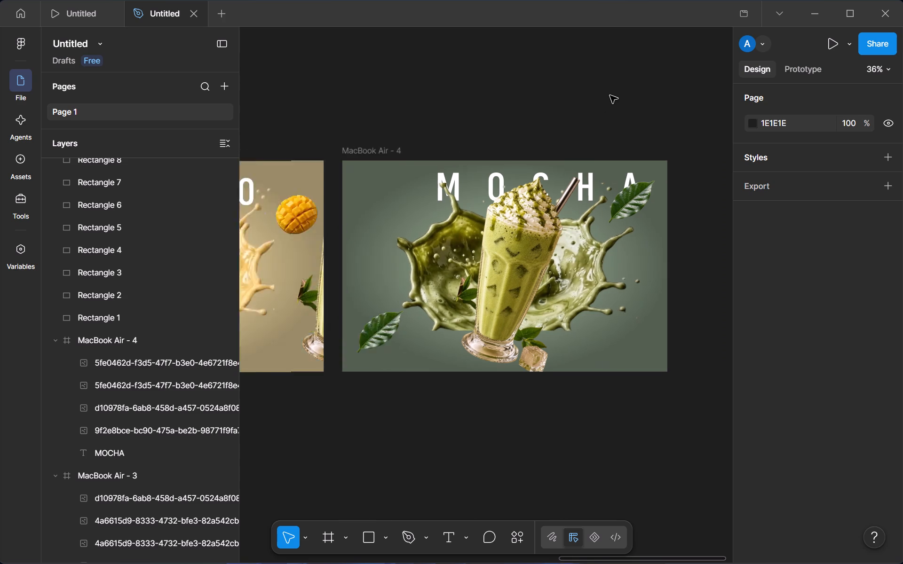
Duplicate the chocolate milkshake image from MacBook Air - 1 and move the copy to the right edge of the MacBook Air - 4 poster.
scroll(610, 95, "left", 1)
scroll(610, 95, "right", 2)
scroll(610, 95, "left", 1)
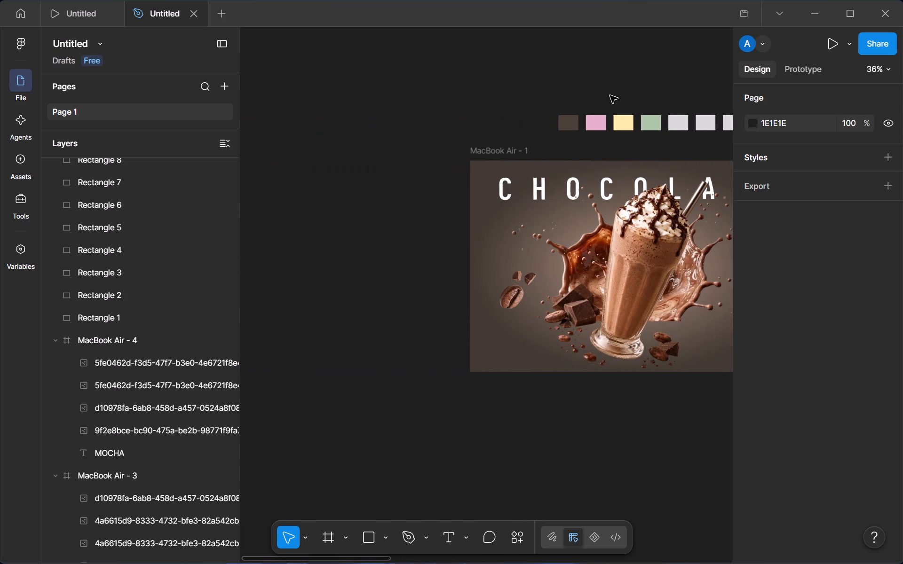
scroll(610, 95, "left", 1)
left_click(557, 280)
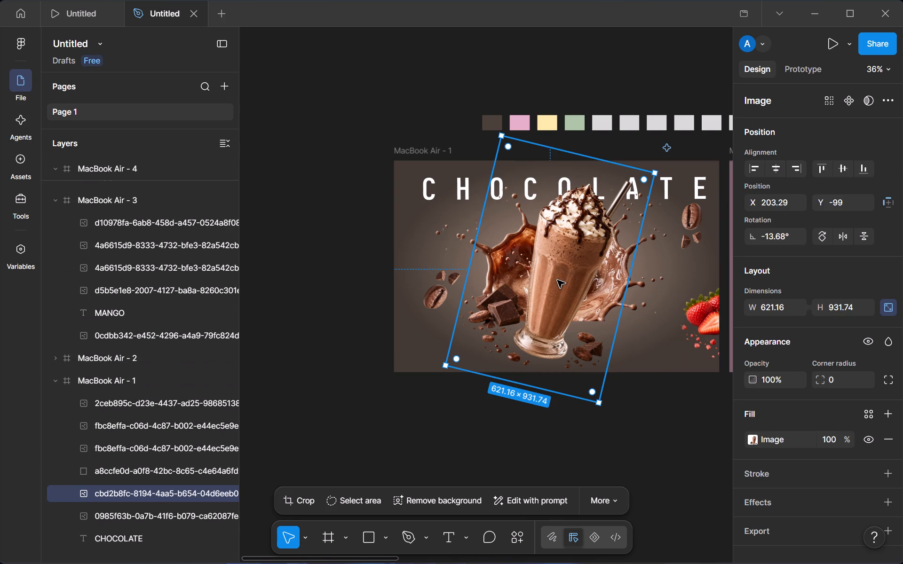
key("ctrl+d")
left_click_drag(520, 292, 596, 312)
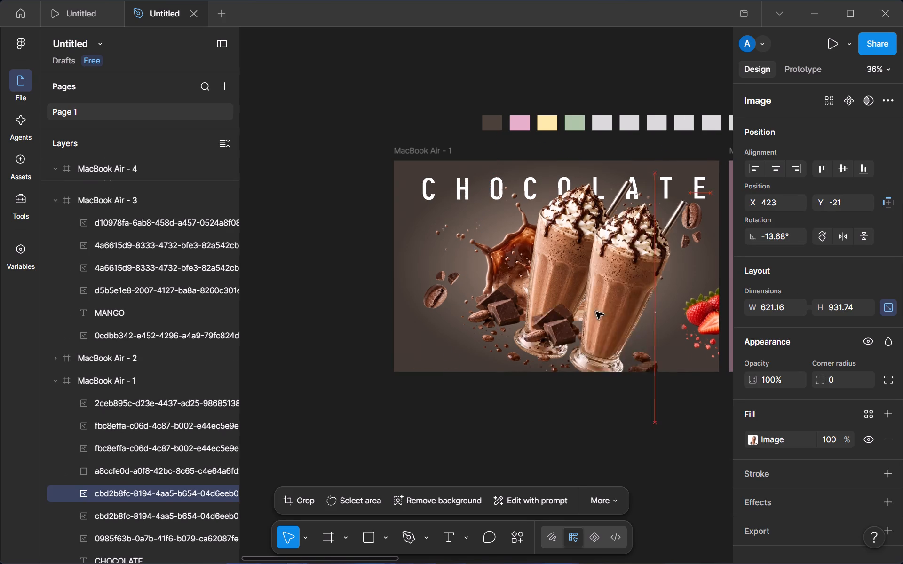
left_click_drag(596, 312, 716, 278)
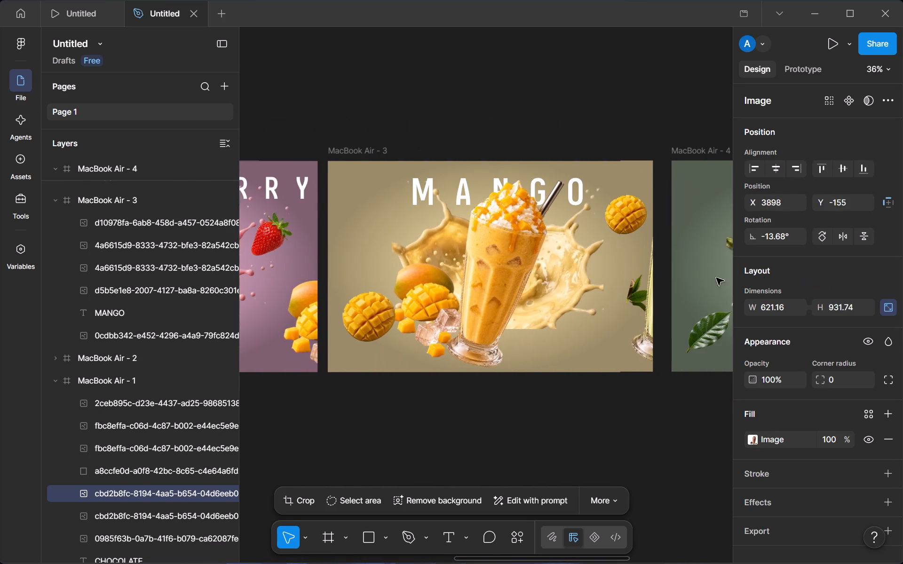
left_click_drag(716, 278, 490, 288)
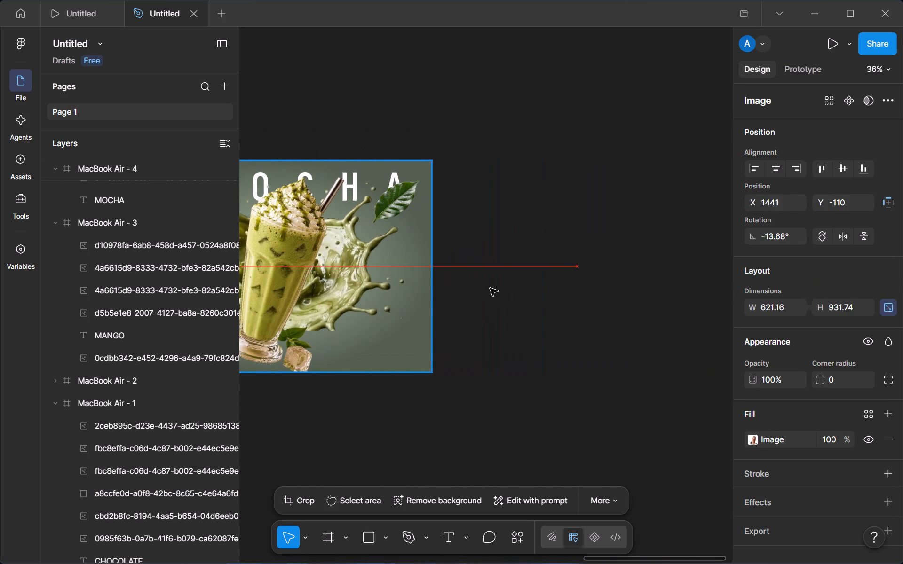
left_click_drag(490, 288, 427, 292)
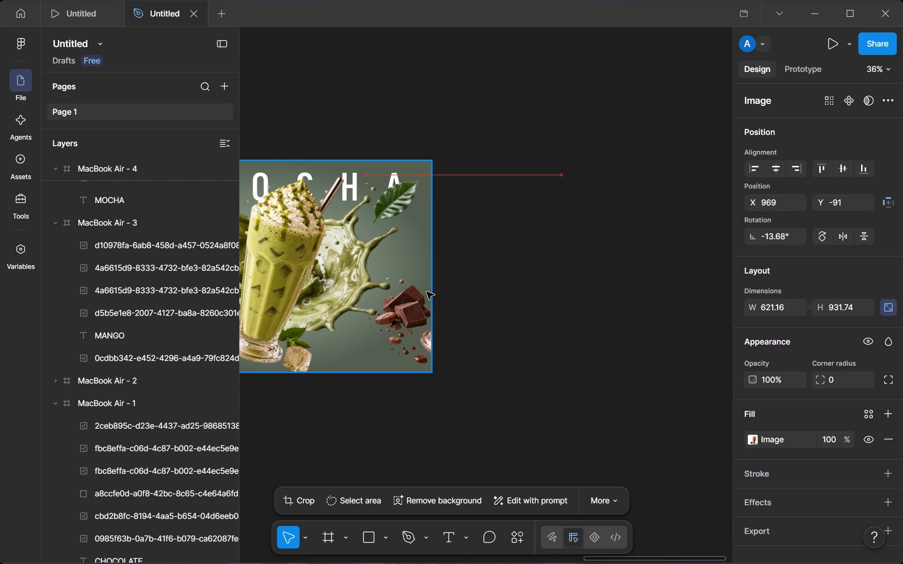
Position the copied chocolate milkshake at X 1044, Y -40, so its chocolate pieces peek in at the matcha poster's lower right edge.
left_click_drag(427, 292, 420, 295)
left_click_drag(394, 318, 404, 342)
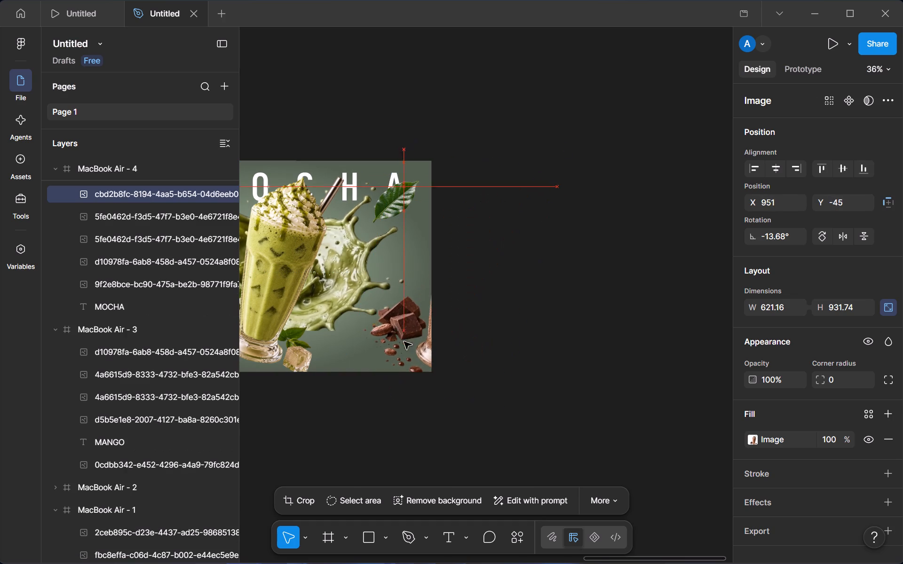
left_click_drag(404, 342, 415, 331)
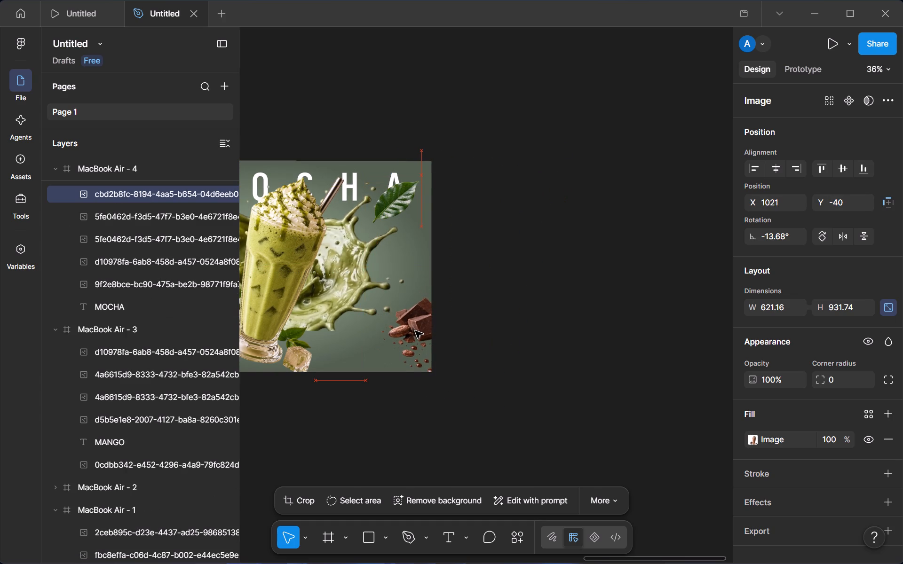
left_click_drag(415, 331, 420, 330)
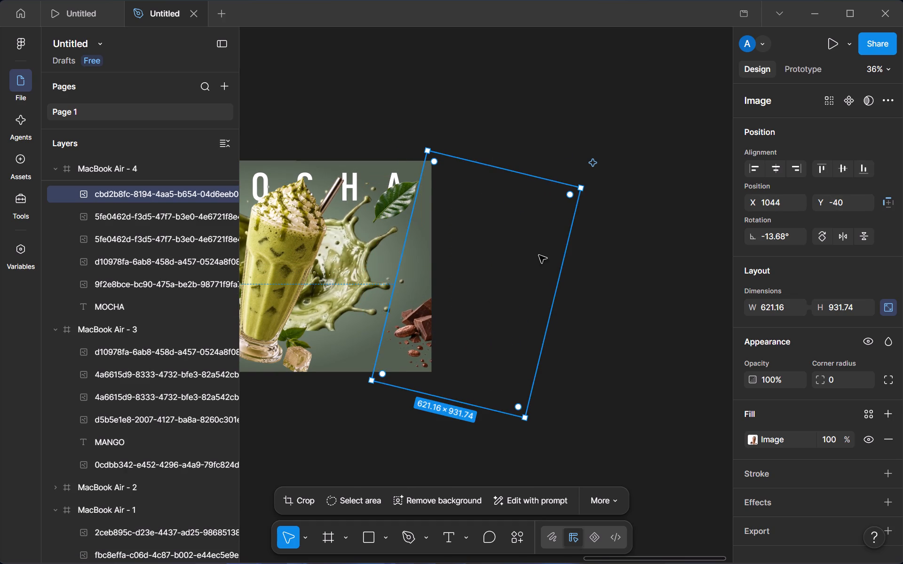
left_click(569, 81)
Add an on-click prototype interaction to the chocolate milkshake image in MacBook Air - 1 that navigates to MacBook Air - 2.
scroll(571, 106, "right", 3)
scroll(681, 352, "right", 6)
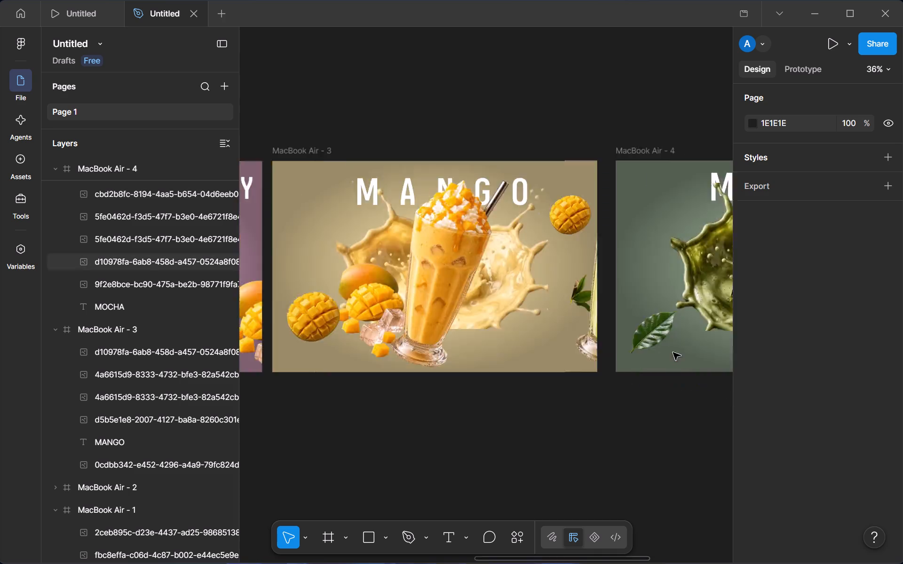
scroll(672, 352, "left", 3)
scroll(672, 355, "right", 3)
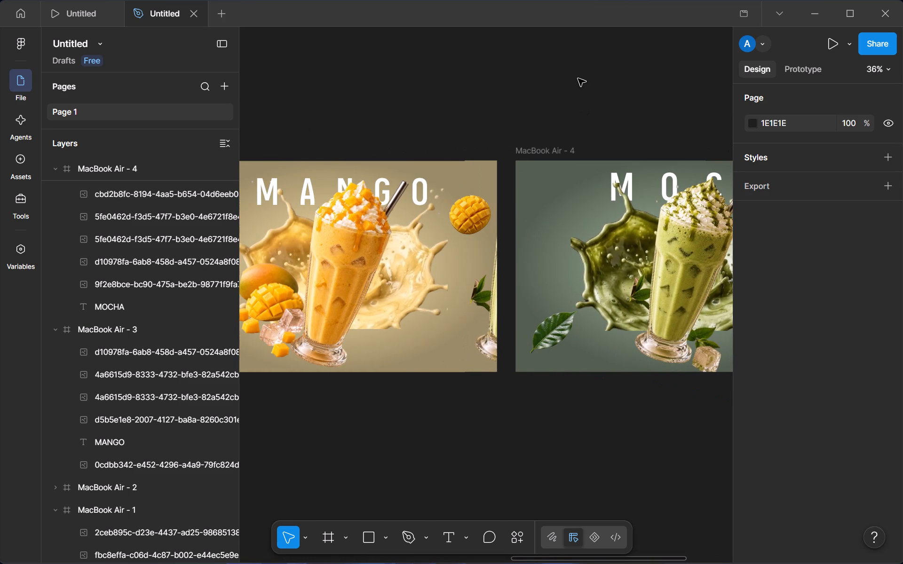
scroll(578, 78, "right", 5)
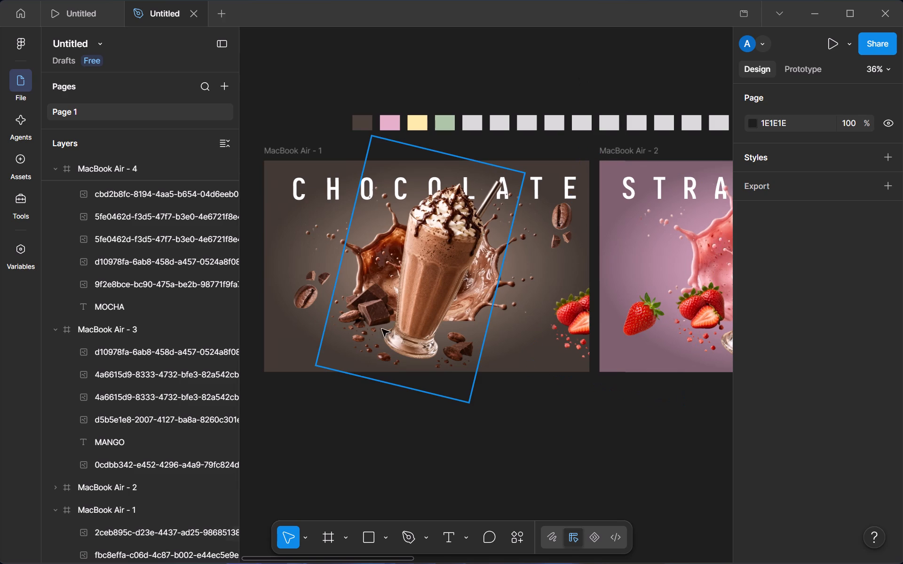
left_click(368, 329)
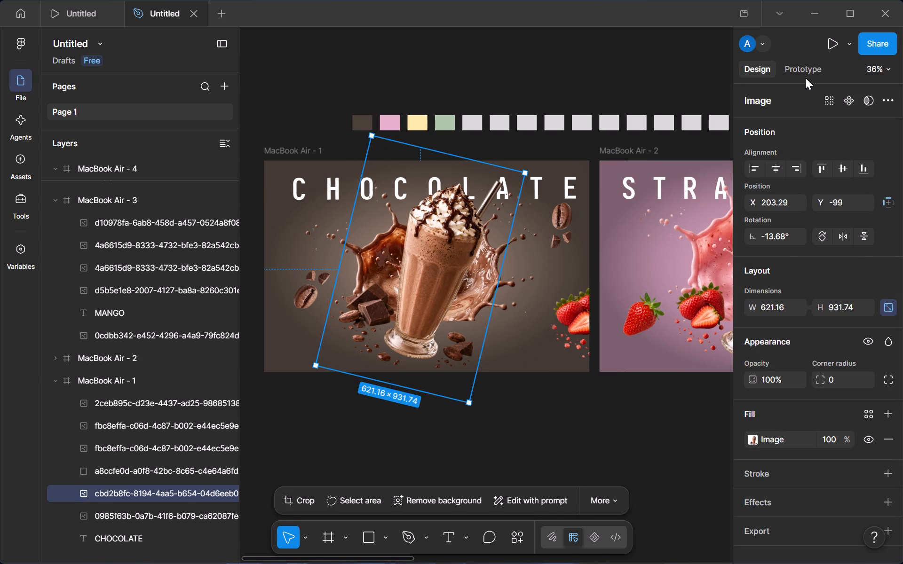
left_click(805, 77)
left_click(883, 100)
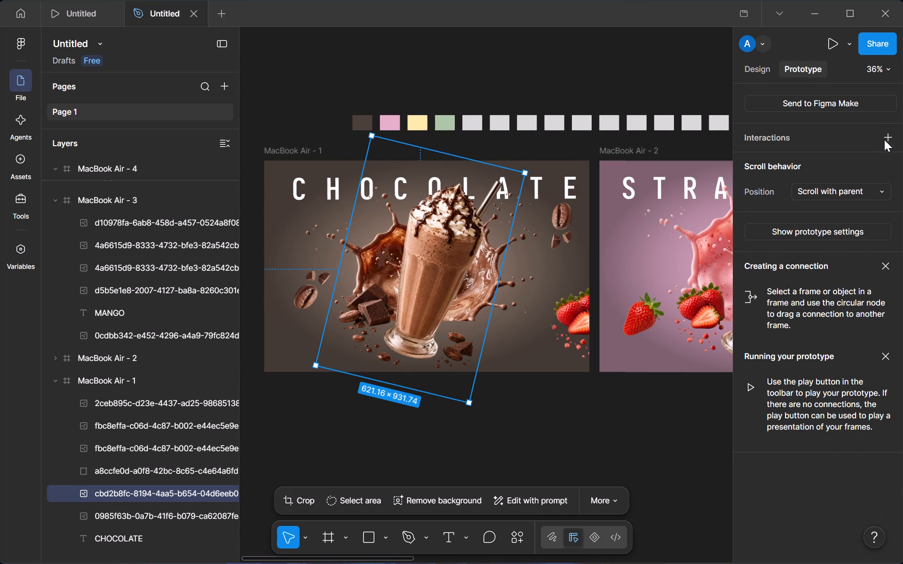
left_click(884, 138)
left_click(816, 165)
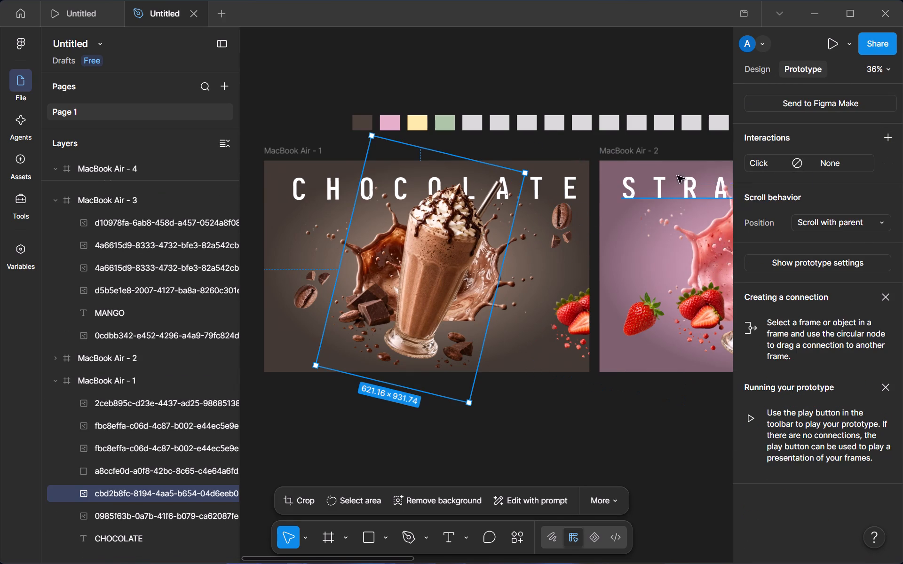
left_click(850, 160)
double_click(669, 221)
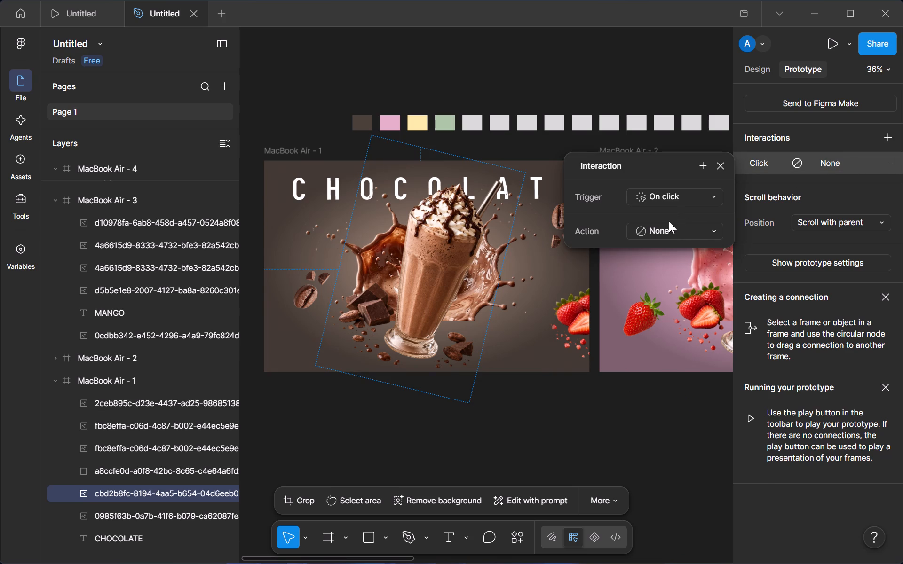
left_click(671, 252)
left_click(671, 252)
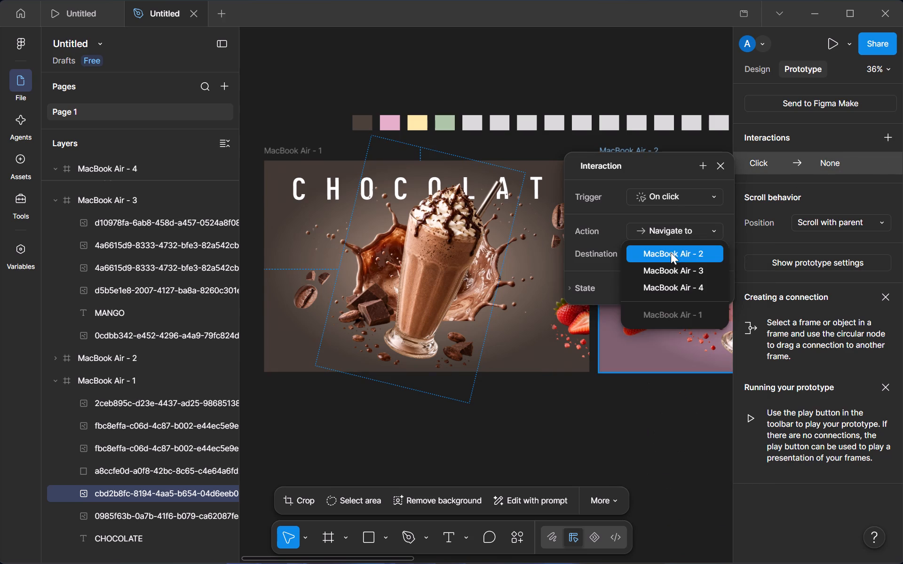
left_click(672, 251)
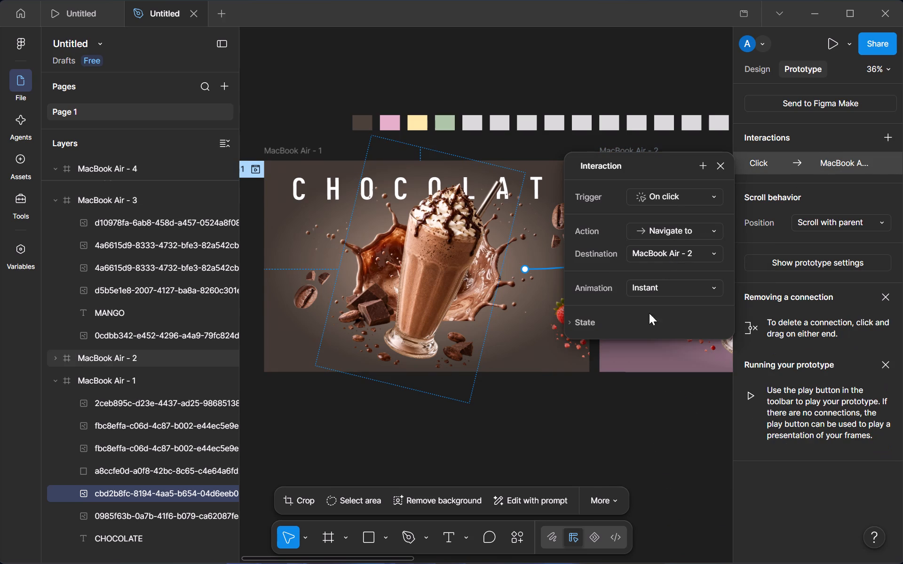
Set the animation of the chocolate milkshake's interaction to Smart animate.
left_click(661, 293)
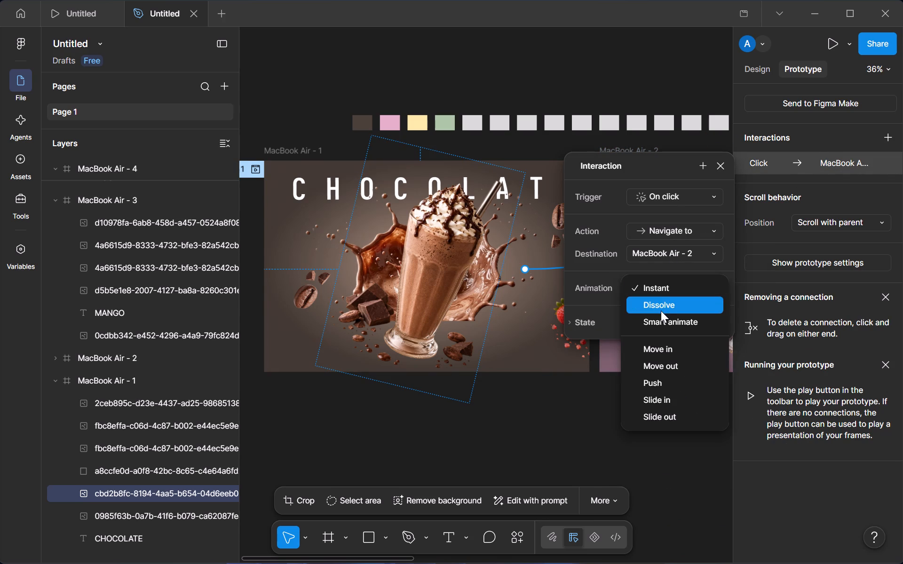
left_click(661, 322)
left_click(450, 435)
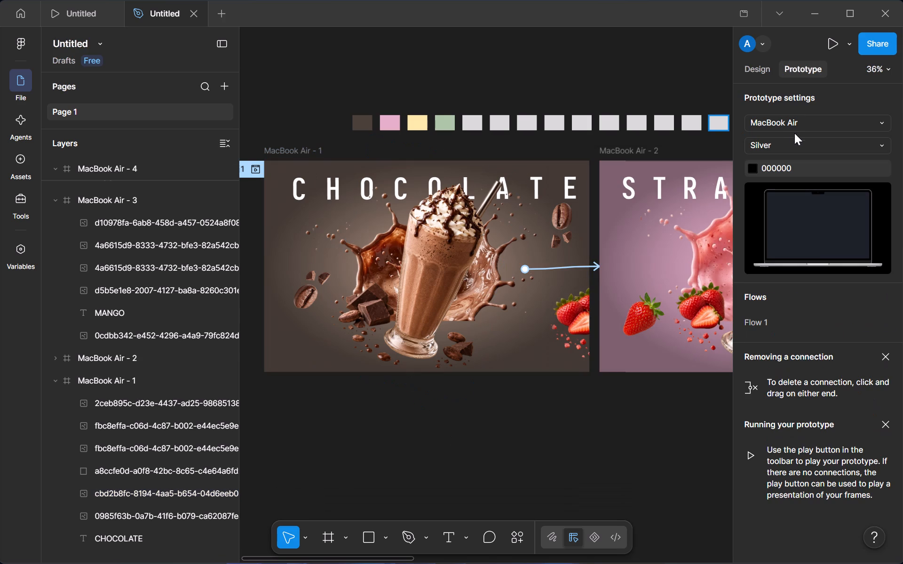
Run the prototype and test the transition from the chocolate milkshake to the strawberry poster.
left_click(822, 48)
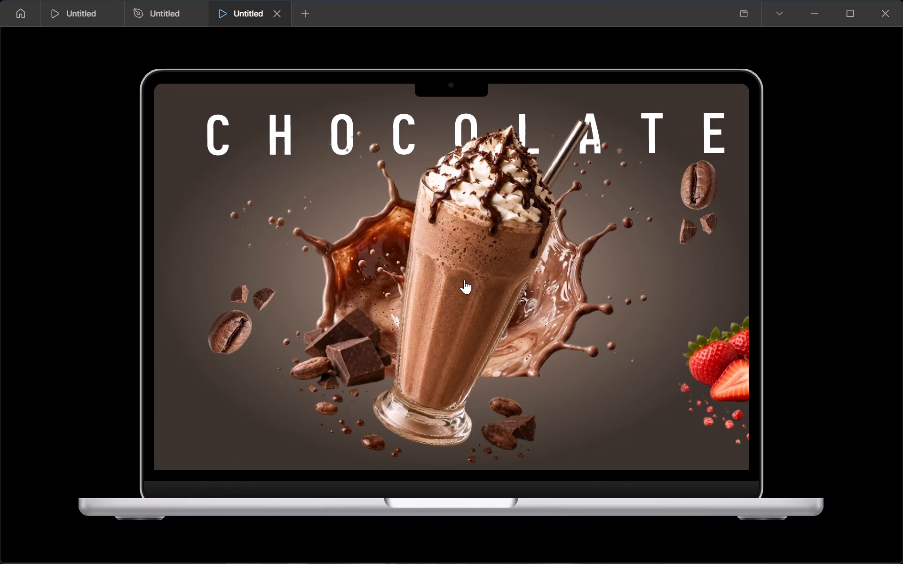
left_click(464, 280)
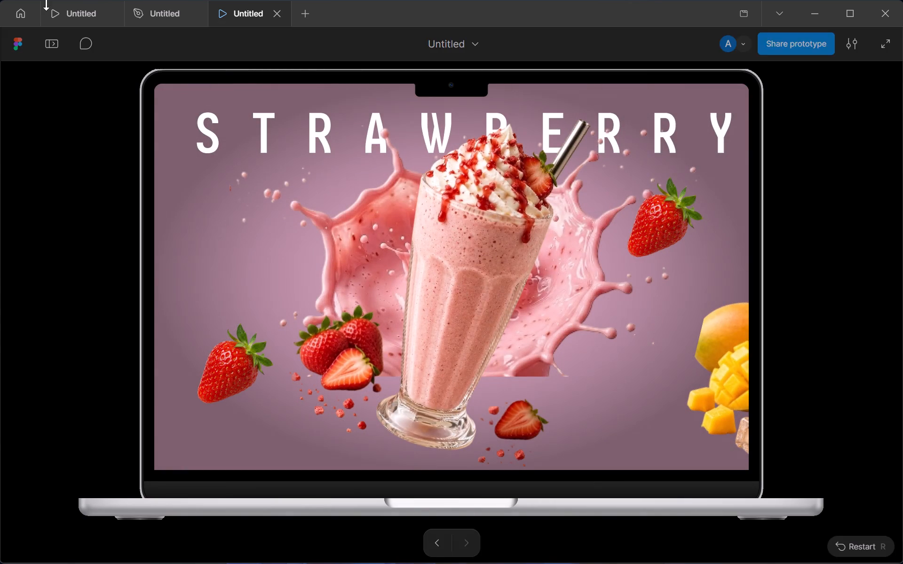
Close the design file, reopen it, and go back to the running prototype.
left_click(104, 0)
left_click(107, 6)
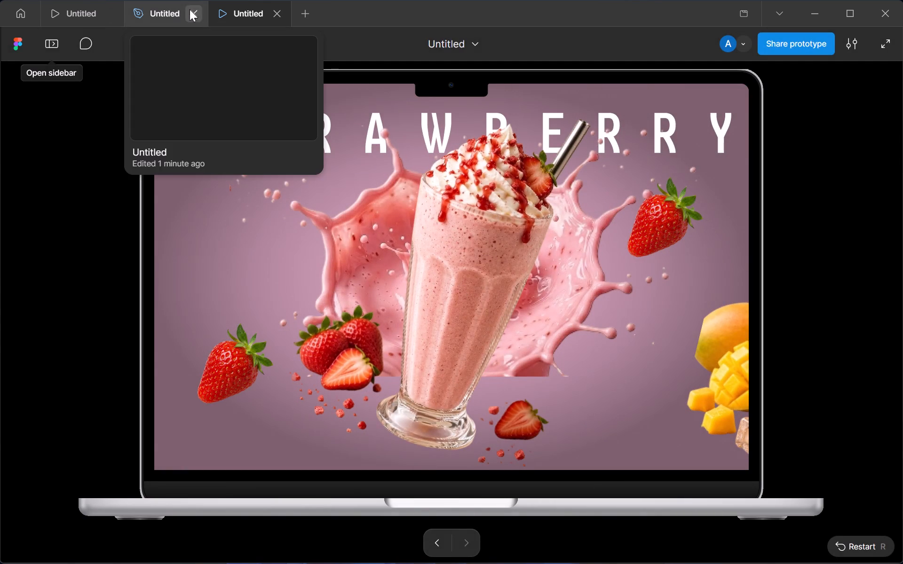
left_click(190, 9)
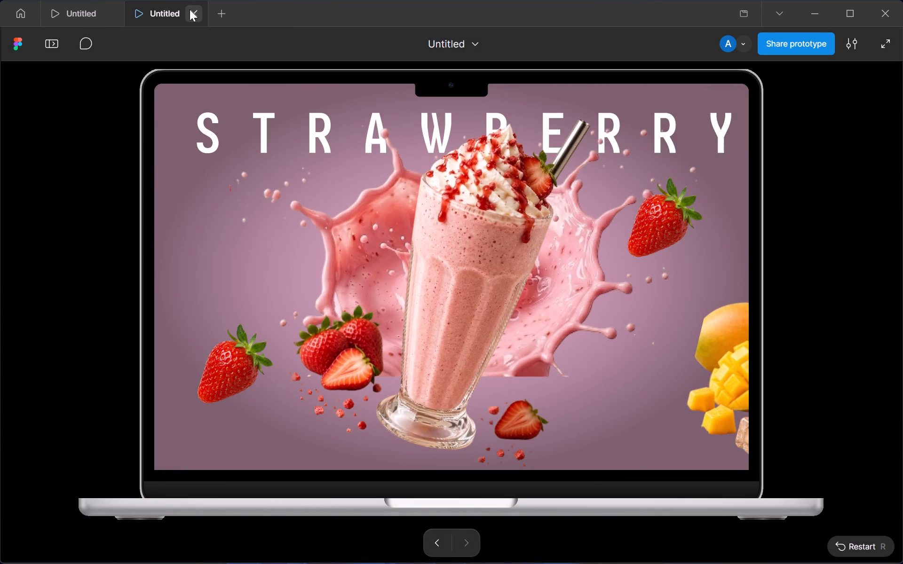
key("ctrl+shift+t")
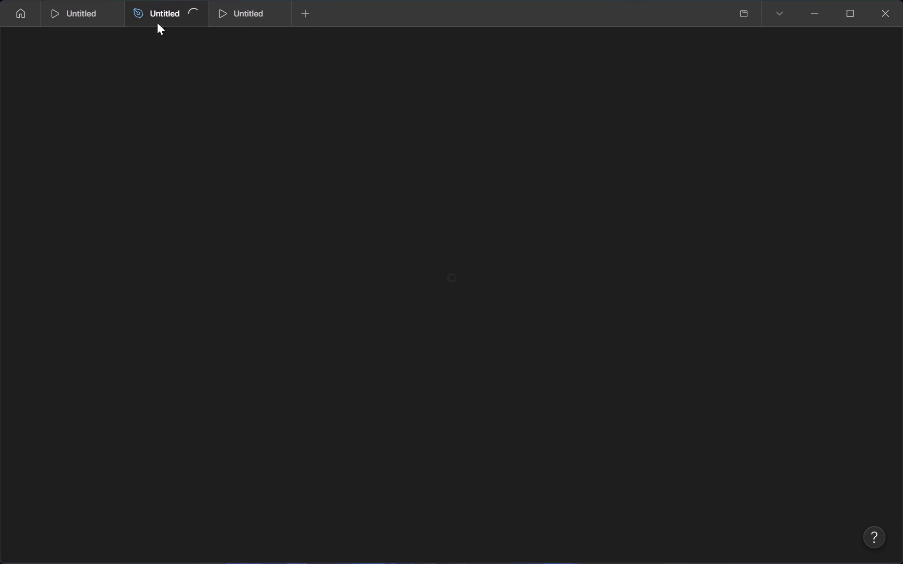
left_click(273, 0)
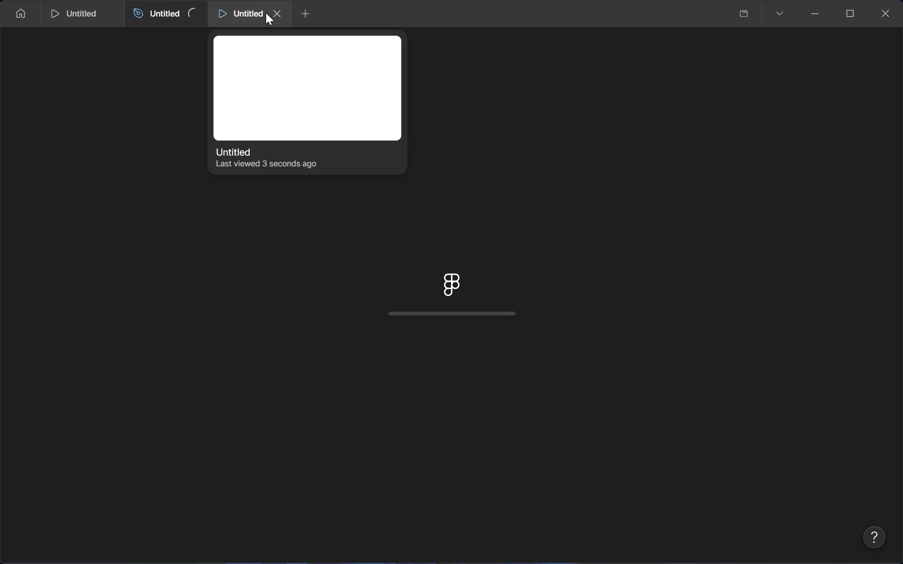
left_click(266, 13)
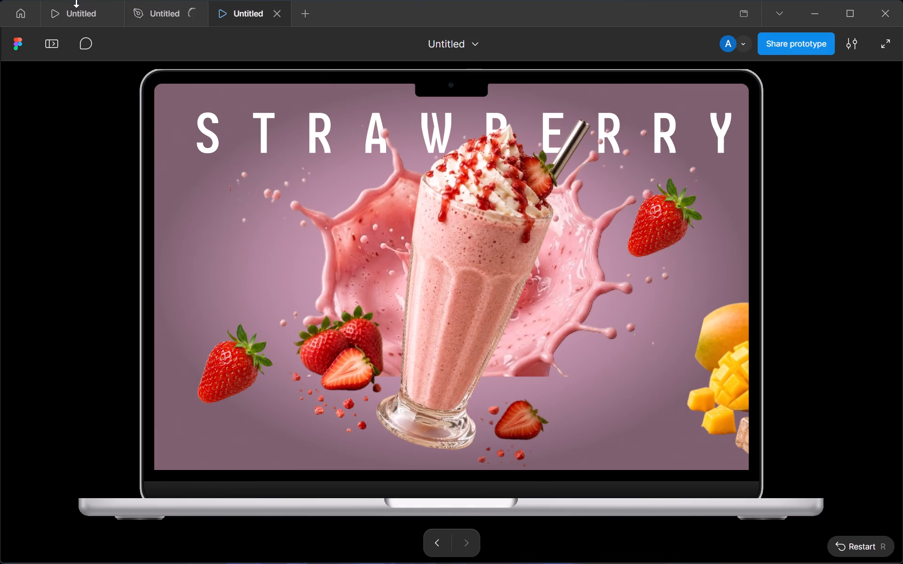
Go to the design file and switch the Wi-Fi connection to the HP VICTUS laptop hotspot so the file can load.
left_click(161, 10)
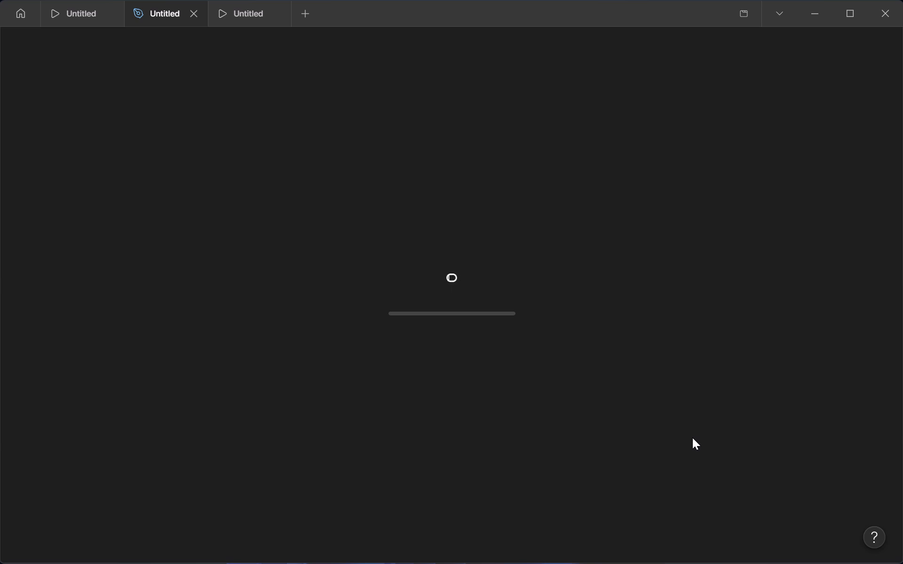
left_click_drag(730, 563, 747, 563)
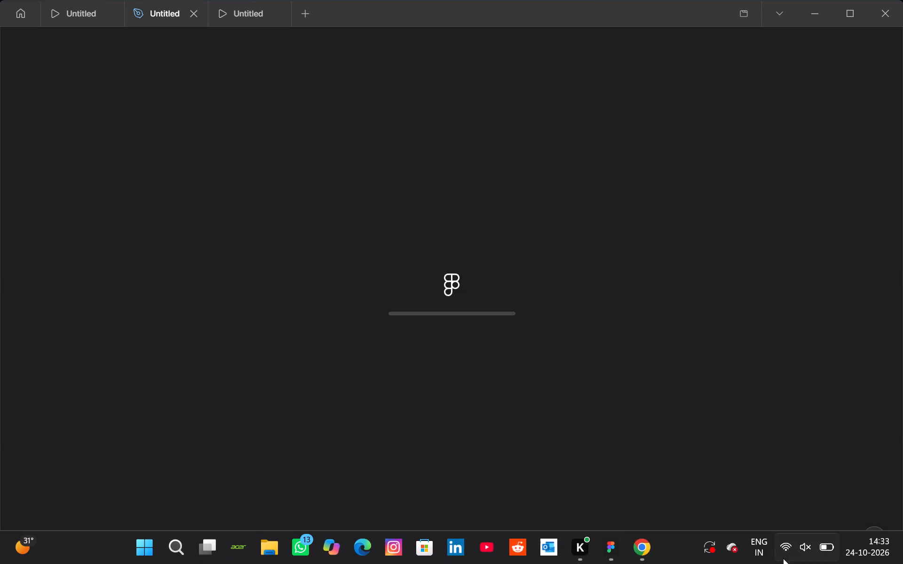
left_click(787, 556)
left_click(710, 274)
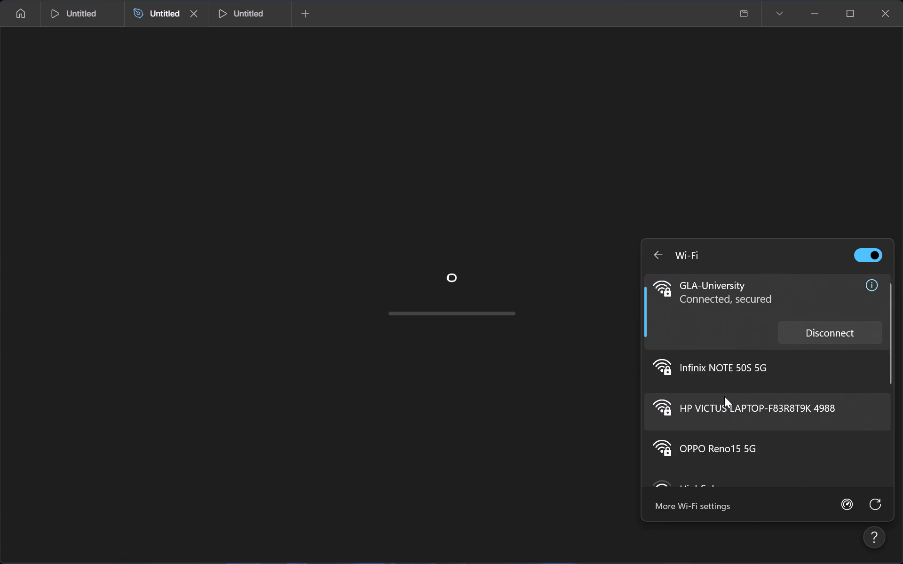
left_click(727, 397)
left_click(839, 435)
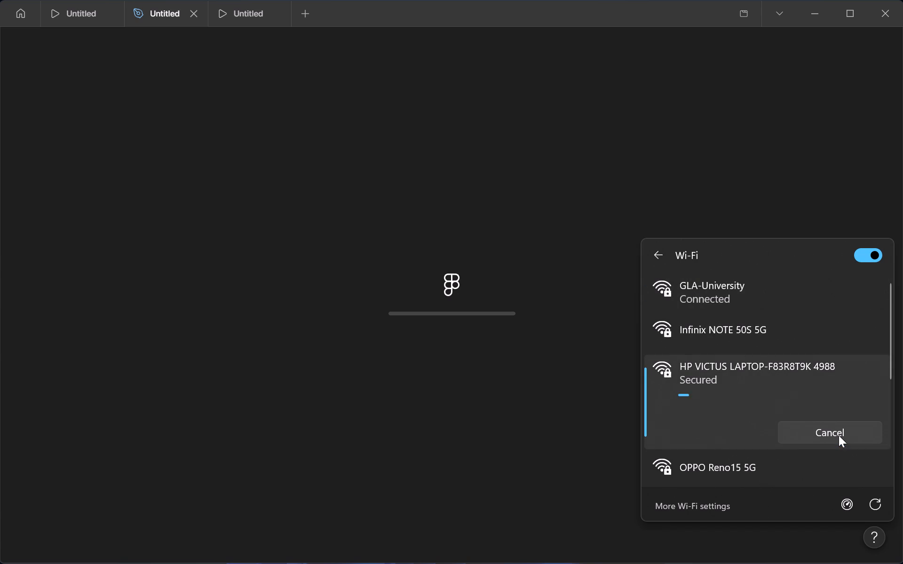
left_click(643, 191)
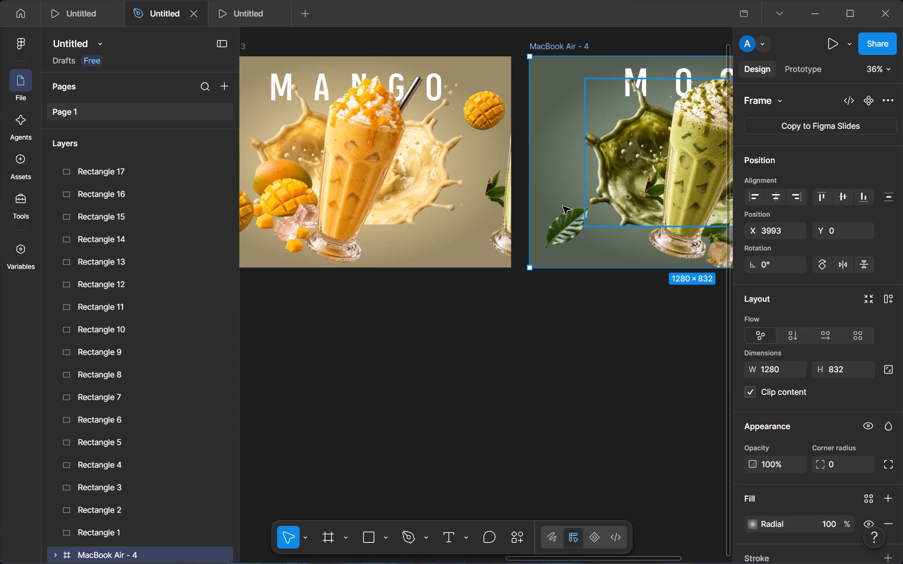
Return to the running prototype and test interactions on the strawberry poster by swiping across it and trying both of its sides.
left_click(223, 14)
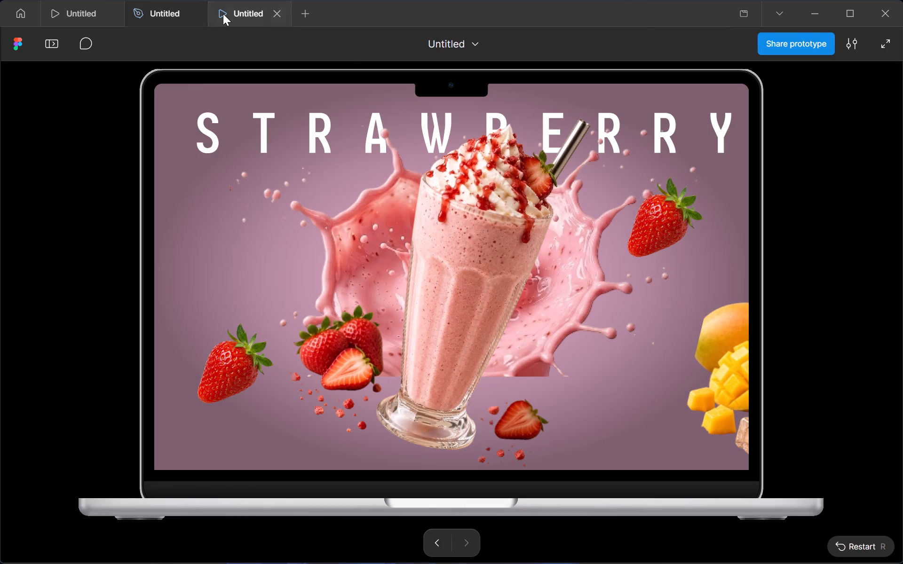
scroll(491, 216, "down", 1)
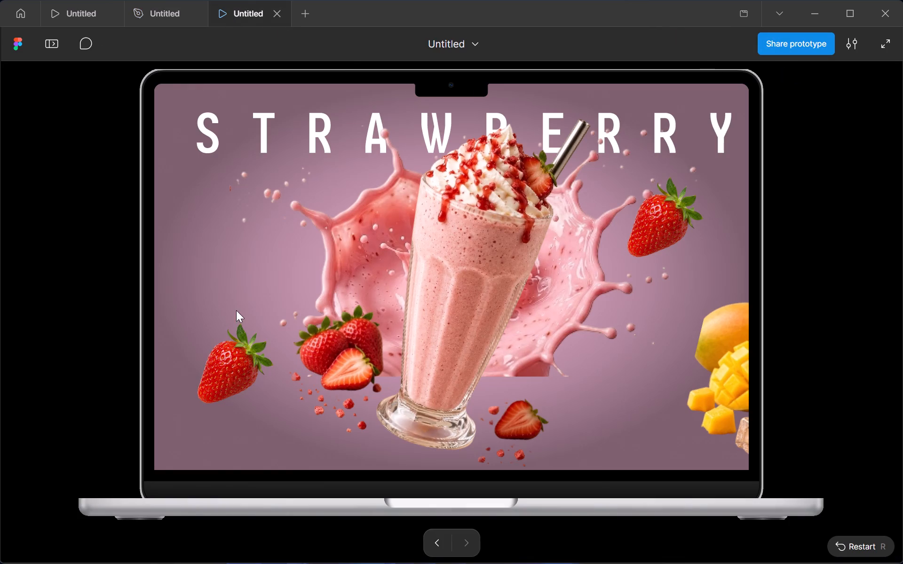
left_click_drag(187, 304, 730, 346)
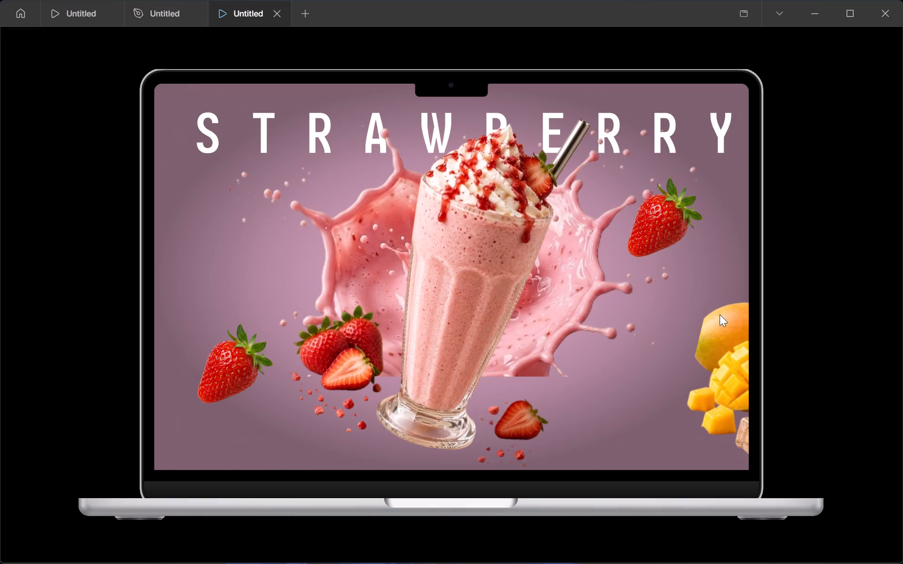
left_click_drag(720, 314, 201, 314)
left_click_drag(134, 295, 140, 294)
left_click(182, 295)
left_click(182, 295)
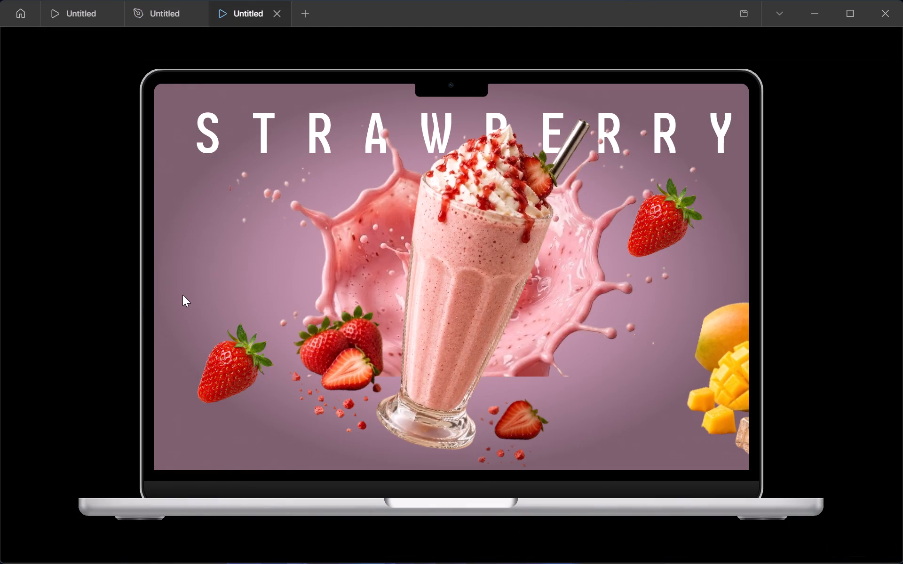
left_click(182, 295)
left_click_drag(694, 288, 721, 288)
left_click(721, 288)
left_click_drag(721, 288, 716, 289)
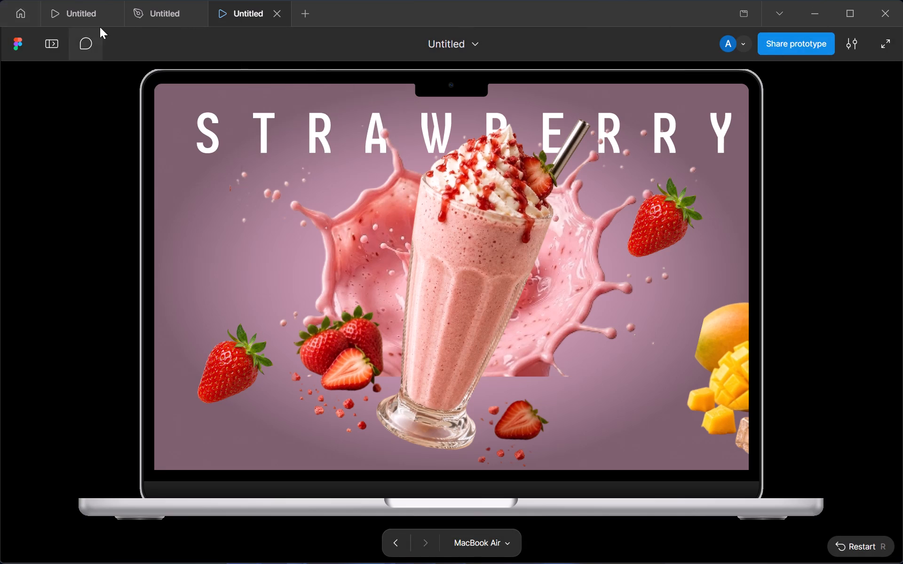
In the design file, duplicate the coffee bean image beside the chocolate milkshake and place it across MacBook Air - 2's left edge at X -138, Y 475.
left_click_drag(162, 12, 195, 0)
scroll(346, 176, "right", 6)
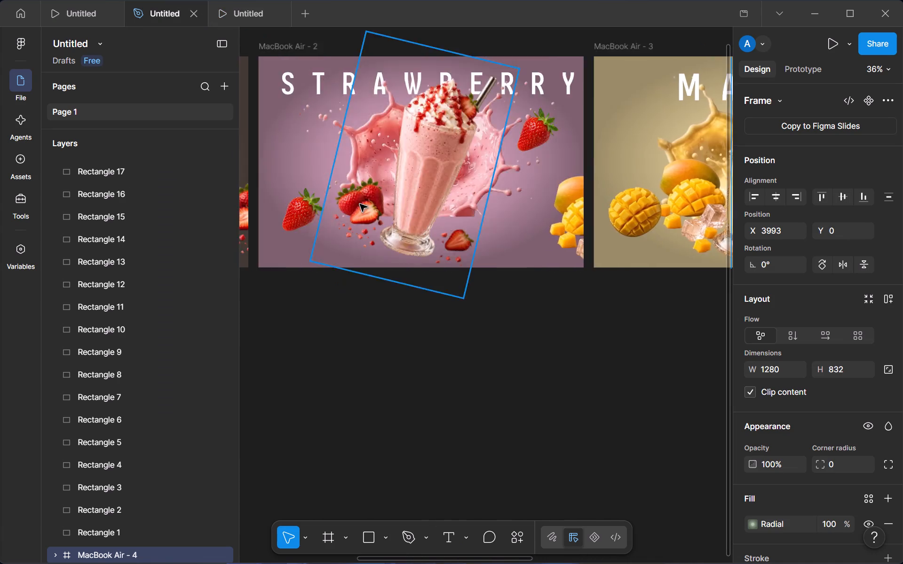
scroll(360, 204, "right", 1)
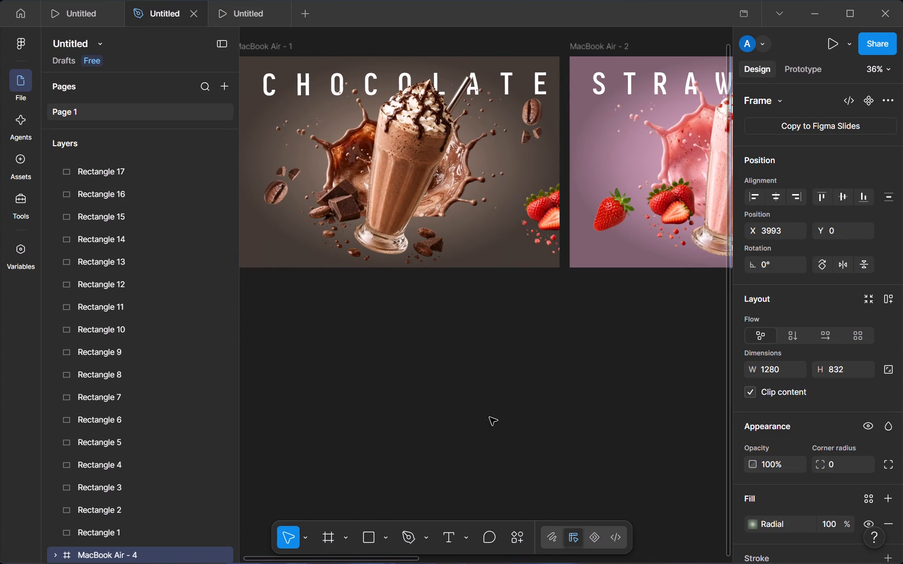
left_click(442, 189)
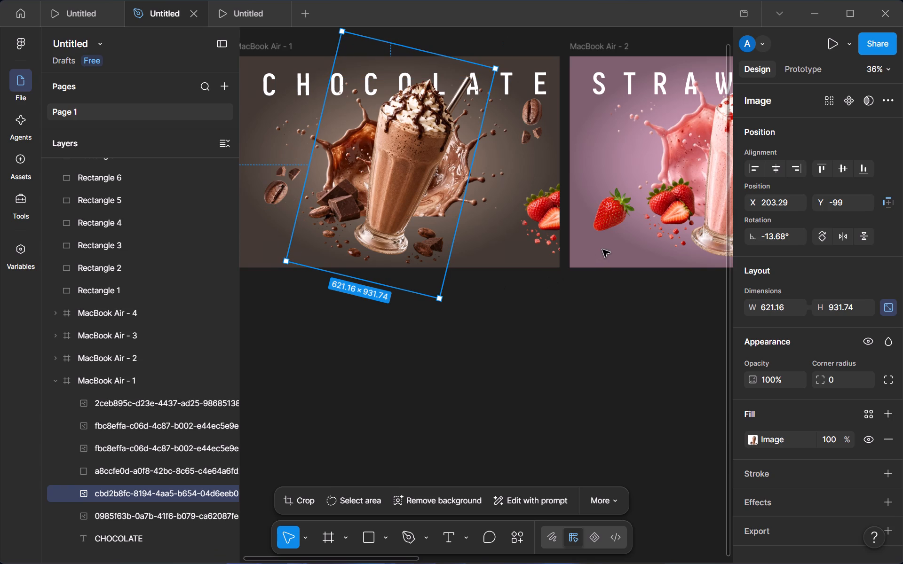
left_click(275, 180)
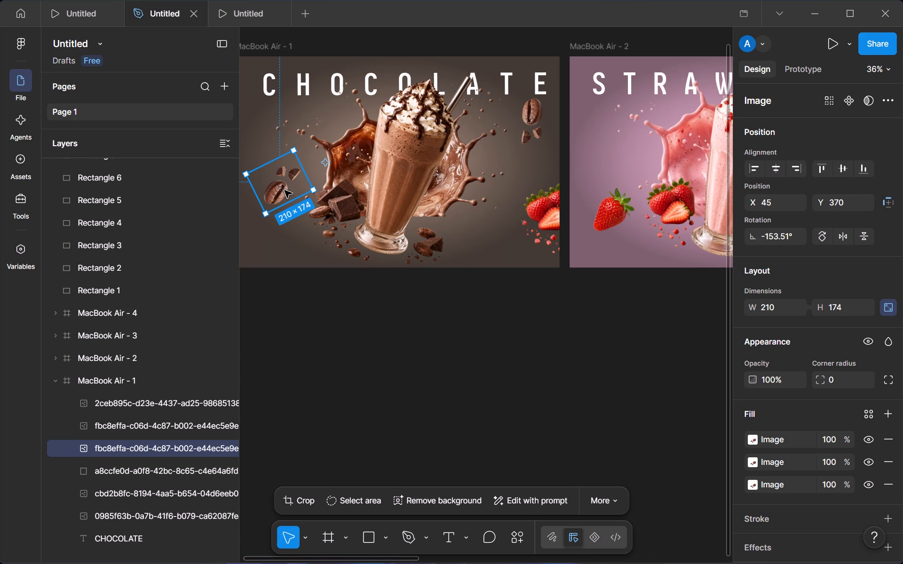
key("ctrl+d")
left_click_drag(277, 178, 360, 215)
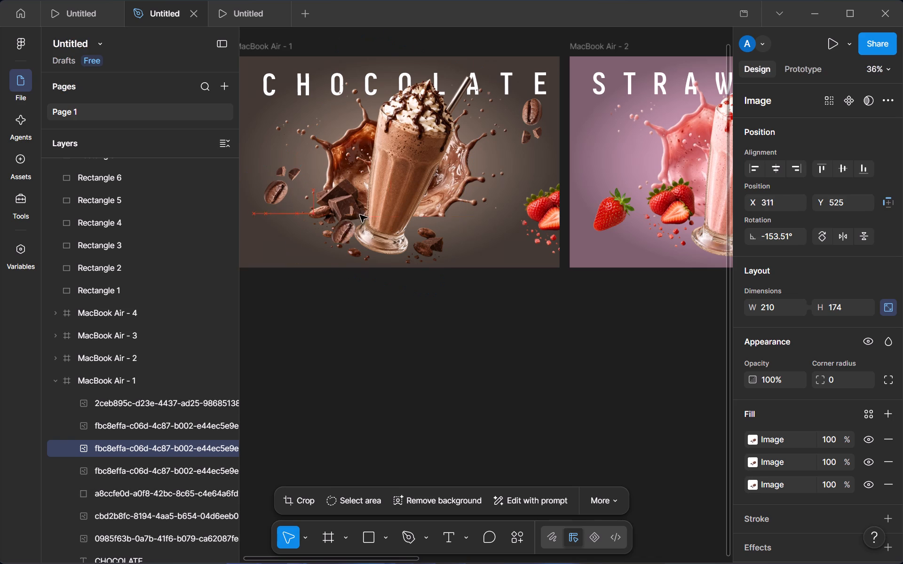
left_click_drag(360, 215, 570, 201)
left_click_drag(593, 201, 578, 205)
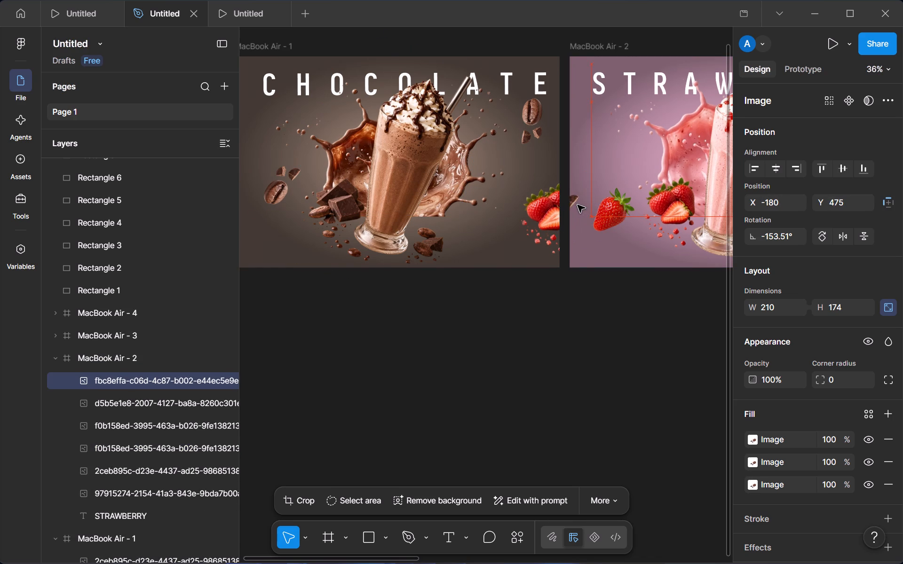
left_click_drag(578, 205, 586, 204)
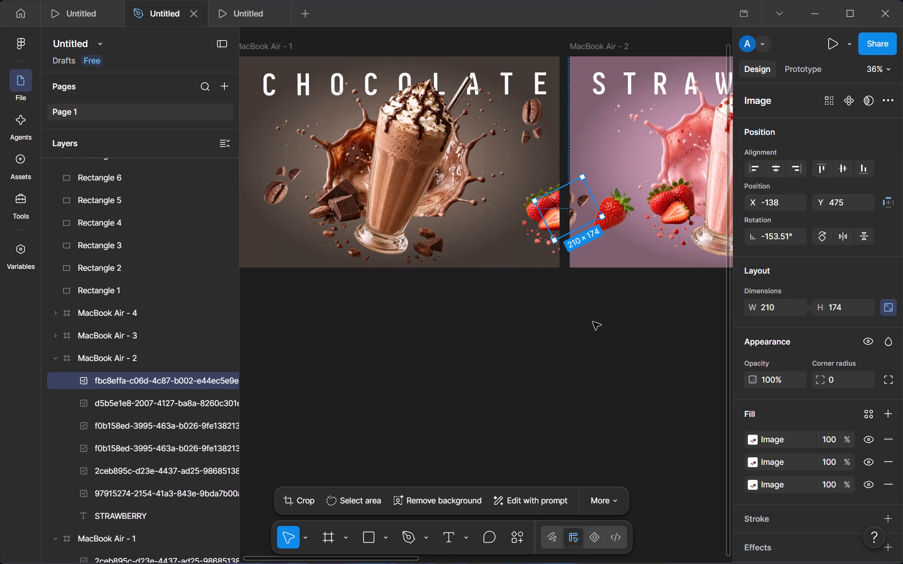
left_click(594, 344)
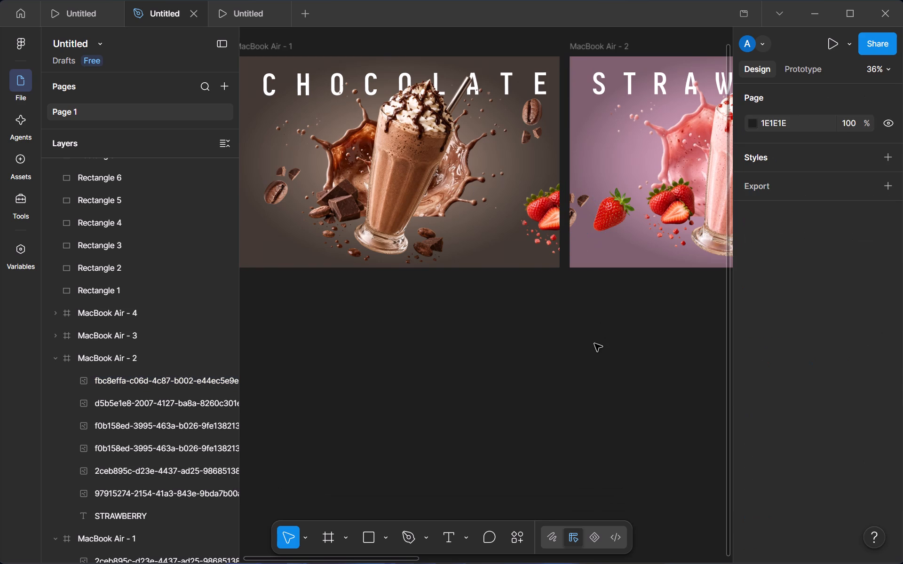
Compare the chocolate, strawberry and mango posters, examining the ingredient images along the edges where neighbouring frames meet.
scroll(625, 285, "left", 5)
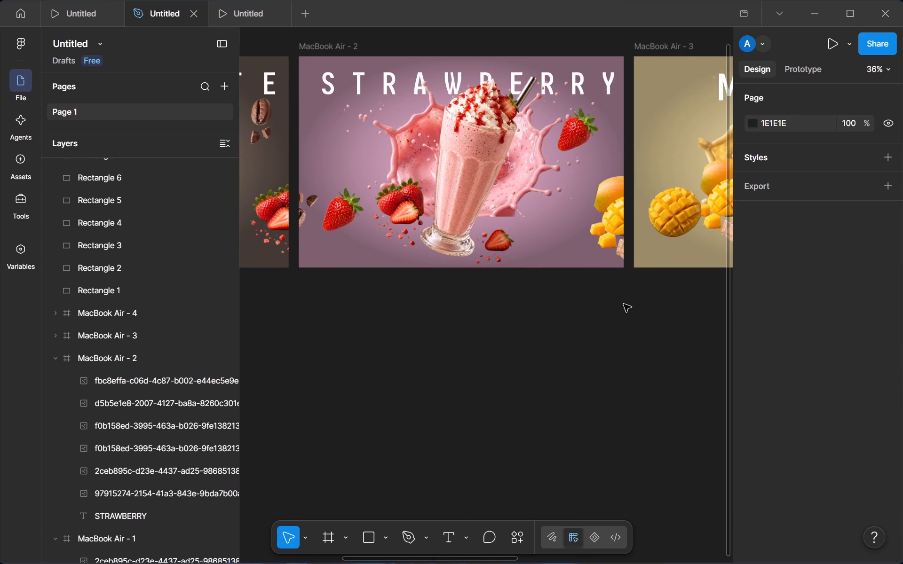
scroll(623, 305, "right", 3)
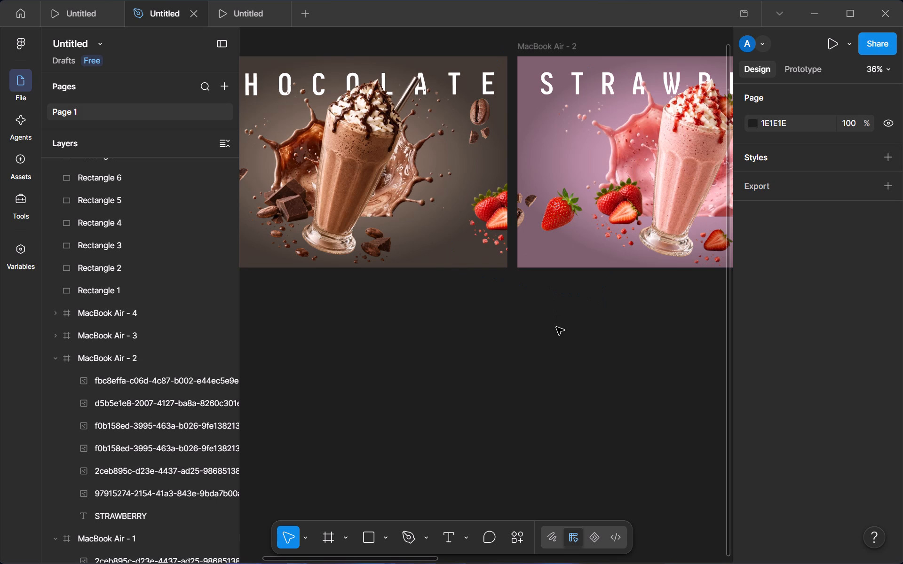
scroll(713, 308, "left", 2)
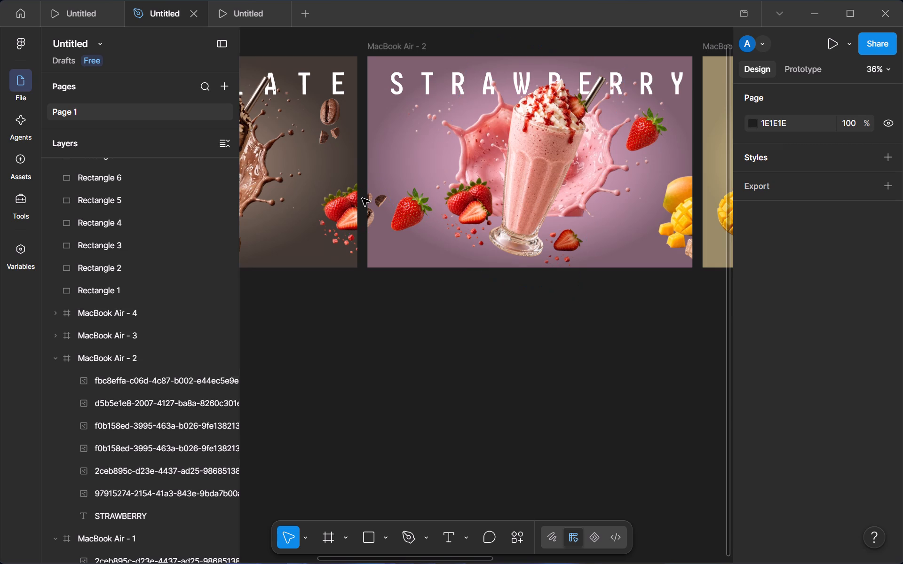
scroll(362, 198, "right", 3)
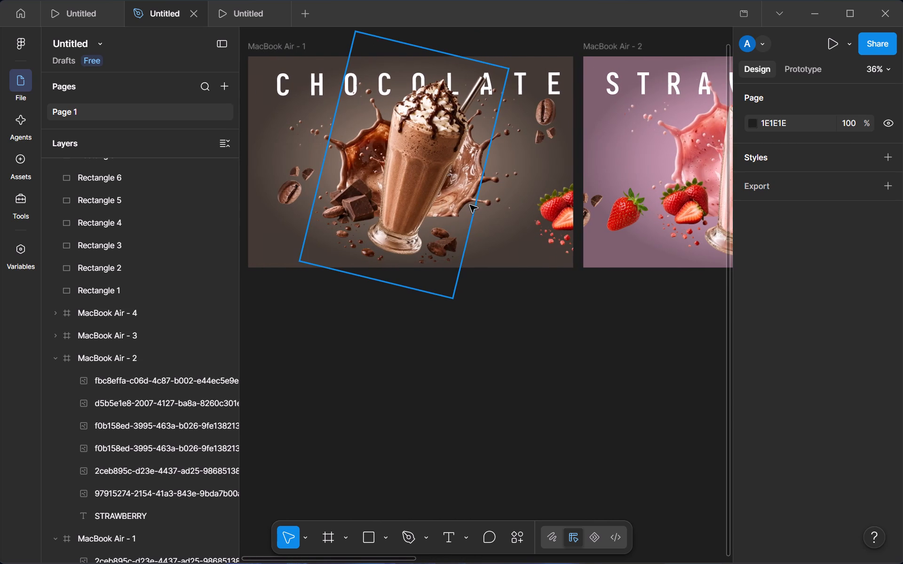
scroll(469, 205, "left", 1)
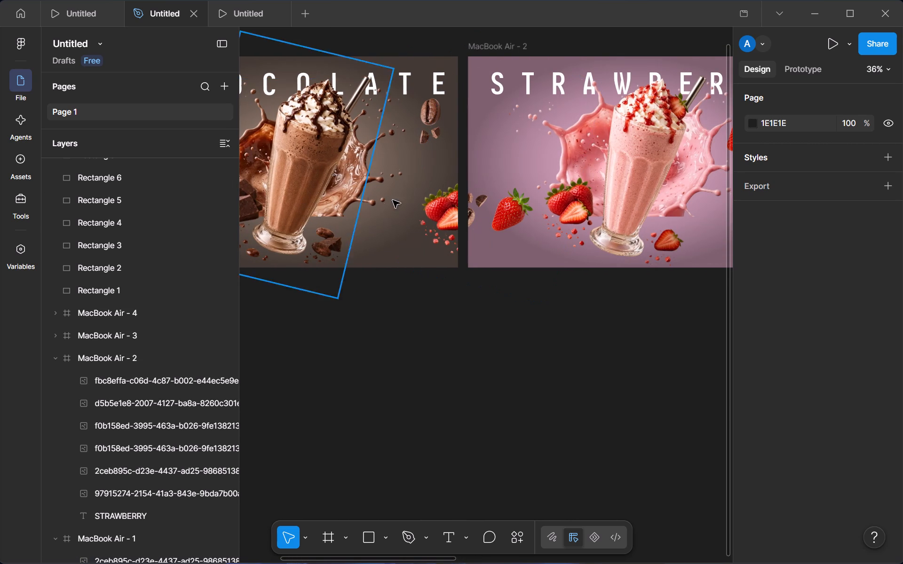
scroll(416, 201, "left", 2)
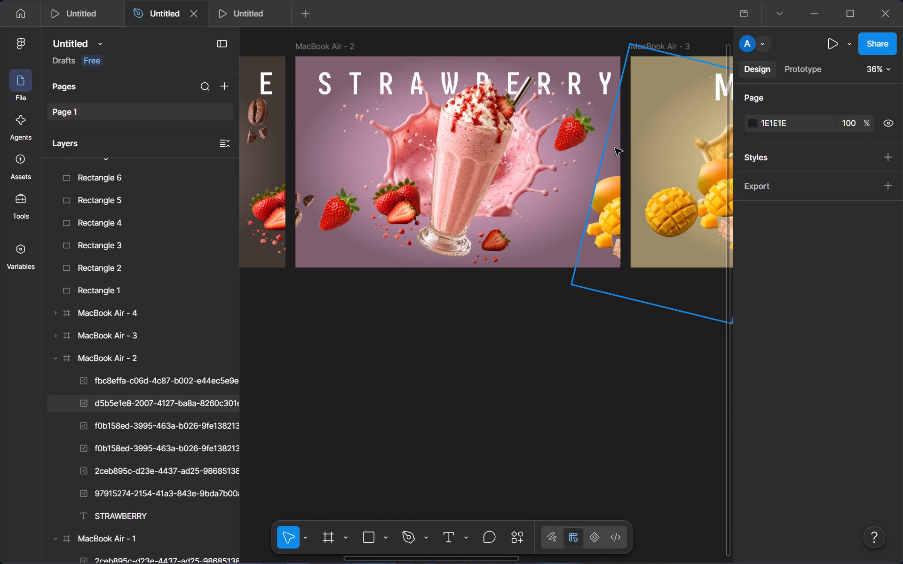
scroll(549, 141, "right", 1)
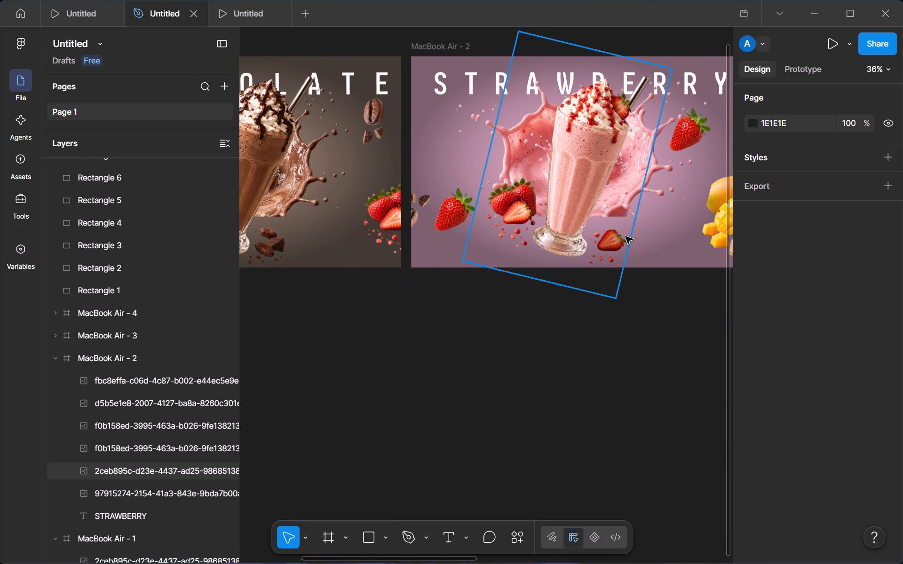
scroll(626, 236, "left", 2)
scroll(627, 301, "left", 1)
scroll(598, 285, "right", 1)
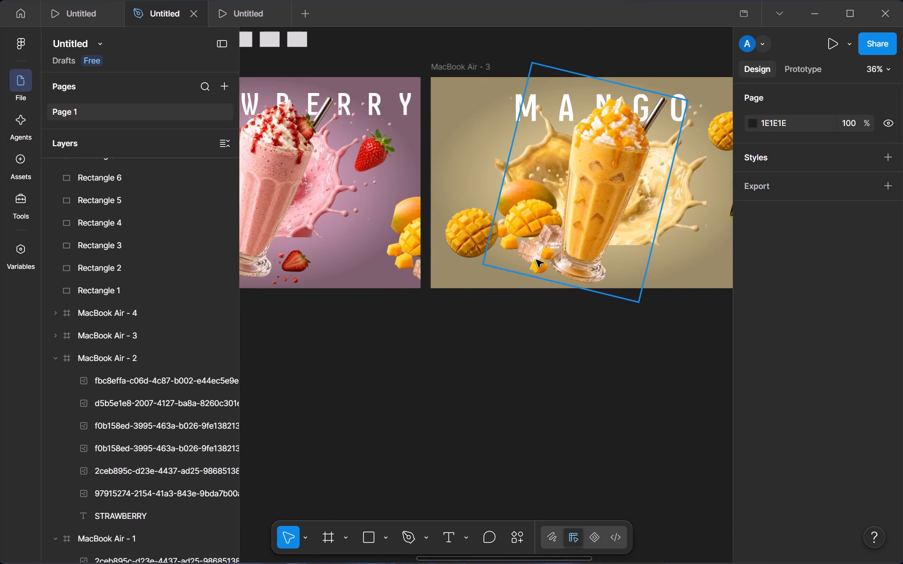
Duplicate the single strawberry beside the strawberry milkshake and place the copy in MacBook Air - 3, partly cut off by the frame's left edge.
scroll(437, 244, "right", 1)
scroll(257, 231, "right", 1)
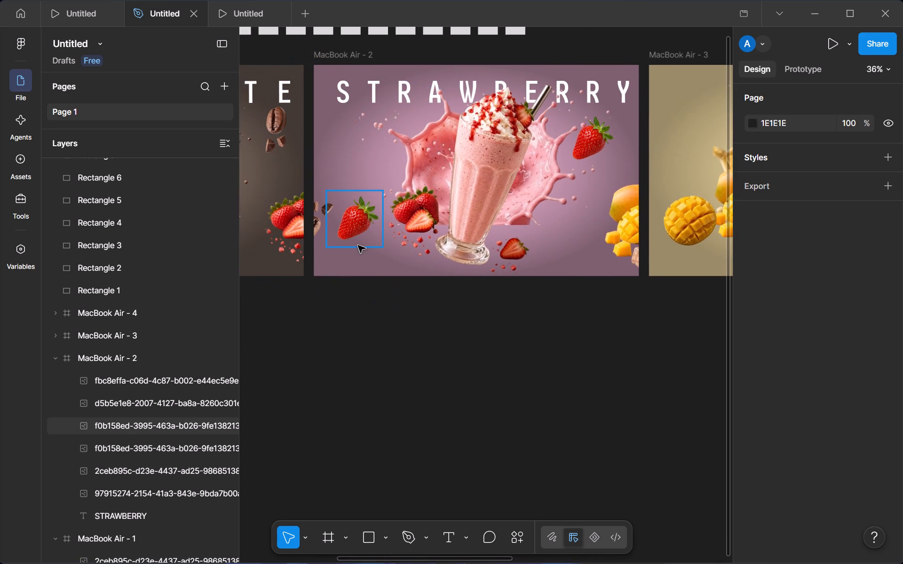
left_click(358, 245)
key("ctrl+d")
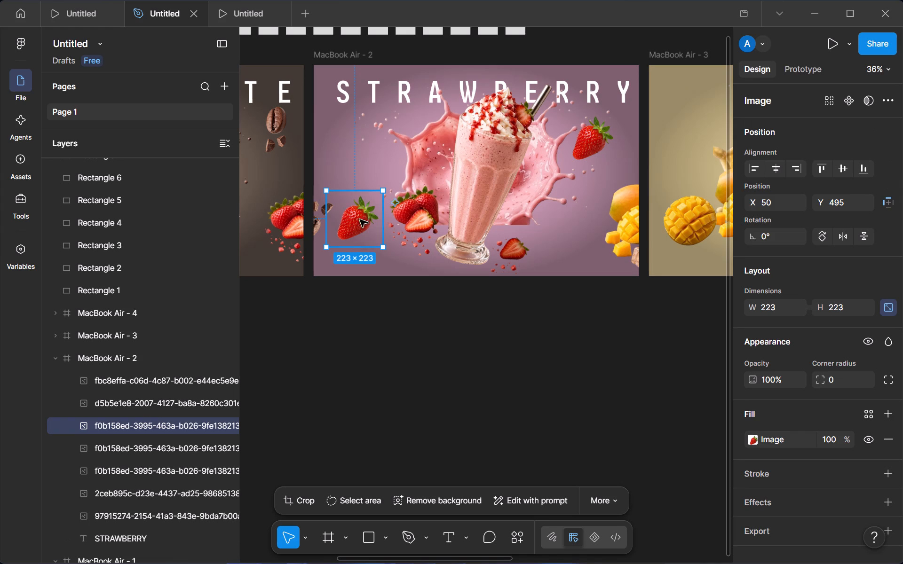
left_click_drag(356, 226, 650, 247)
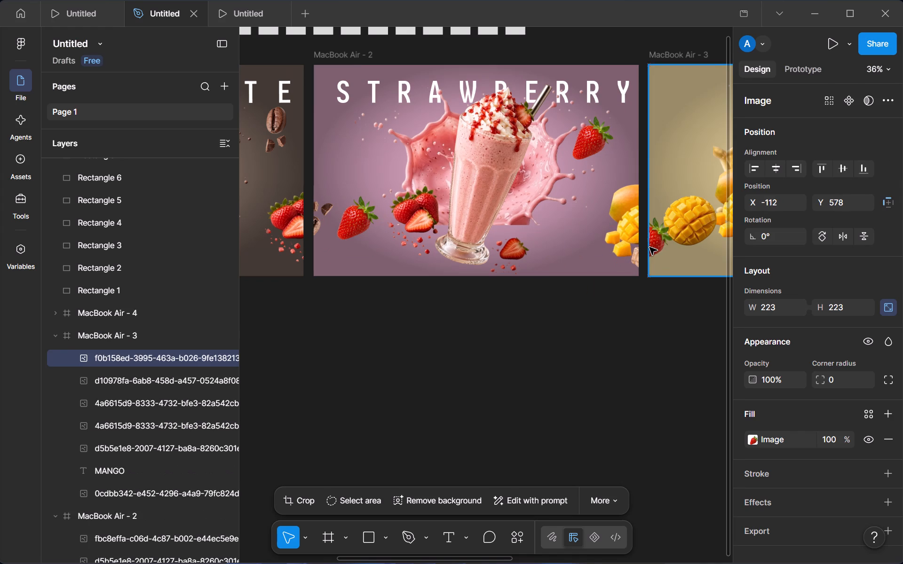
left_click_drag(650, 247, 644, 247)
left_click_drag(657, 246, 654, 245)
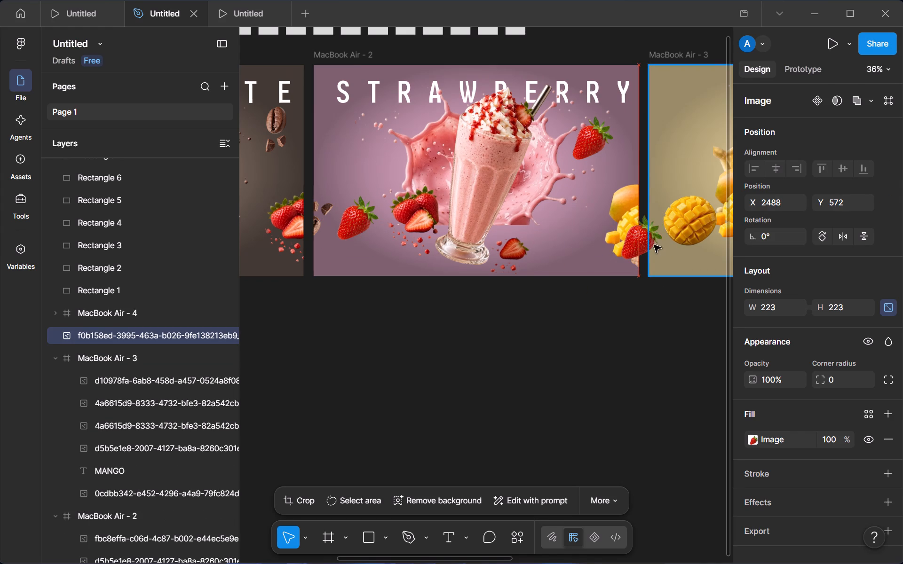
left_click_drag(654, 245, 671, 235)
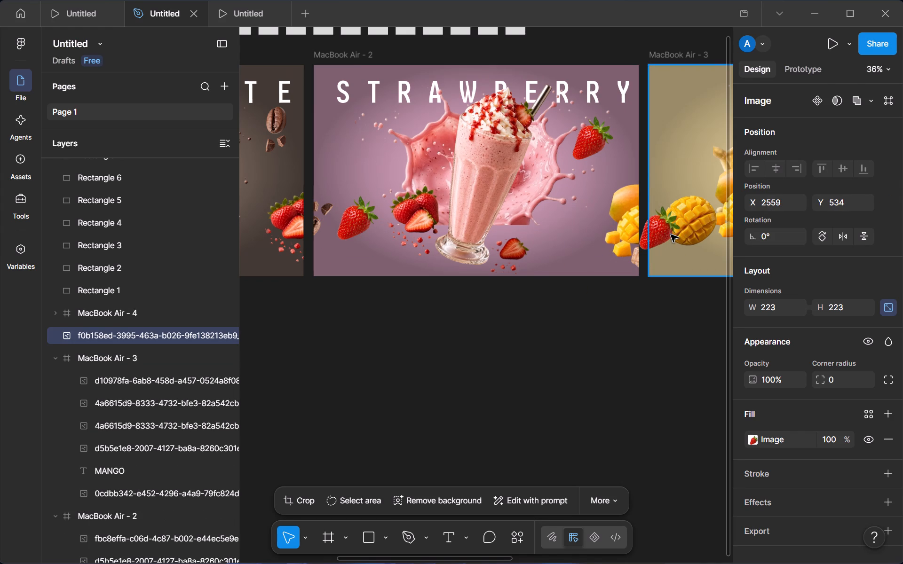
left_click_drag(671, 235, 673, 233)
left_click(660, 239)
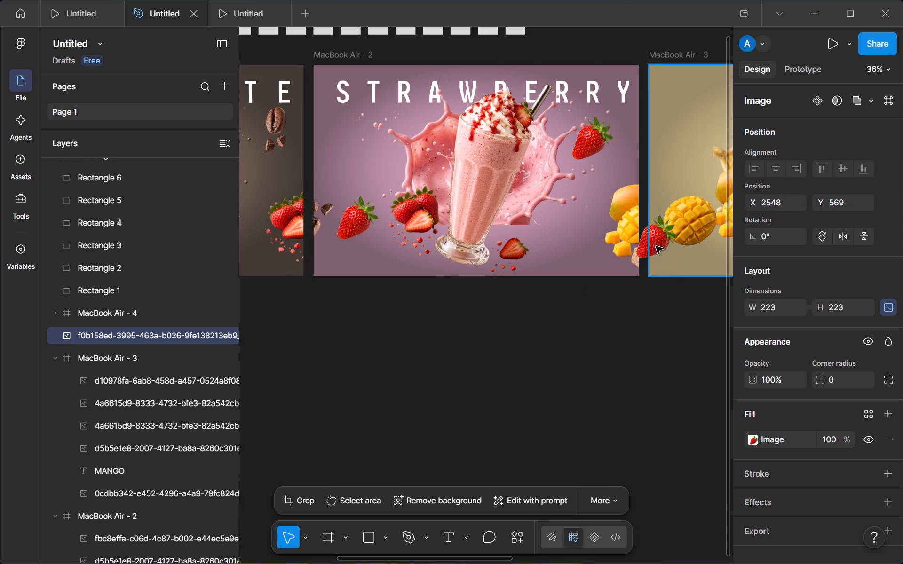
left_click_drag(654, 235, 656, 256)
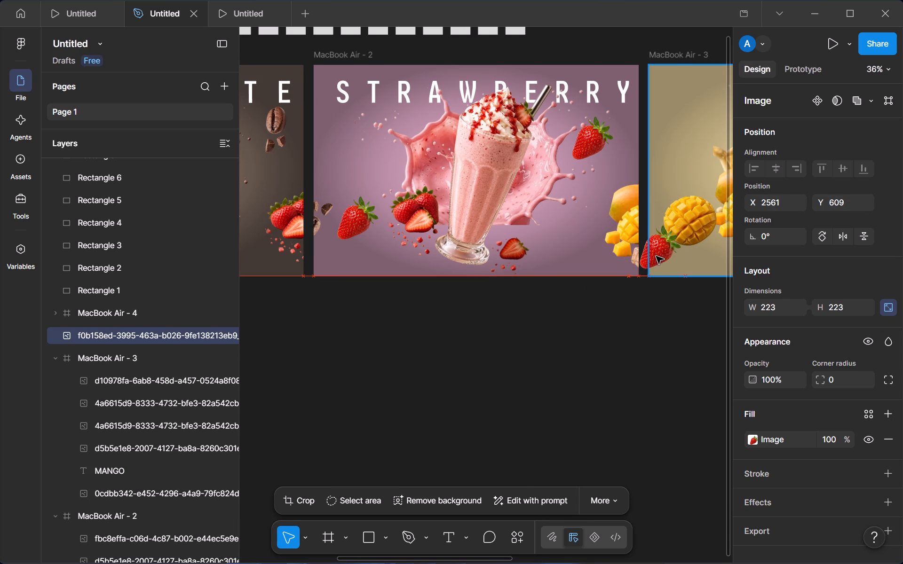
left_click_drag(656, 256, 559, 225)
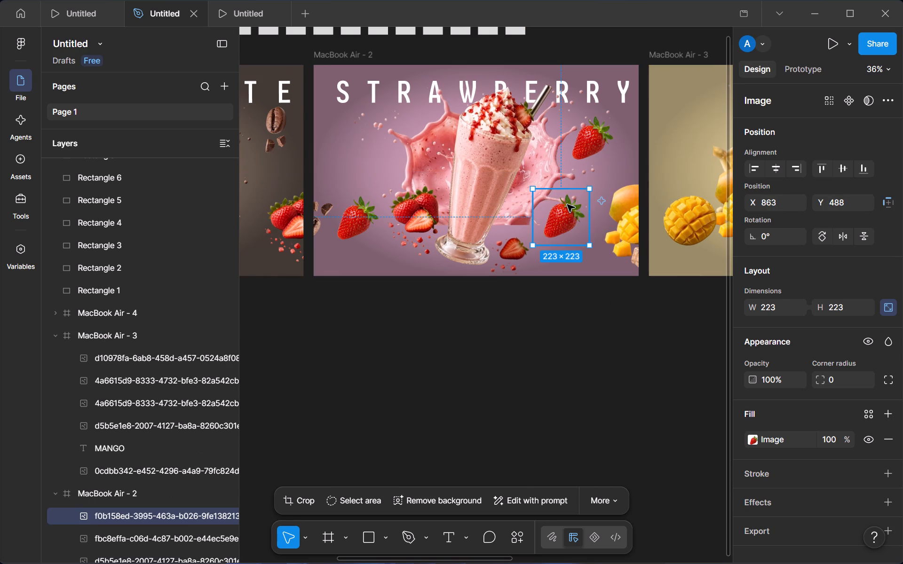
left_click_drag(567, 204, 657, 218)
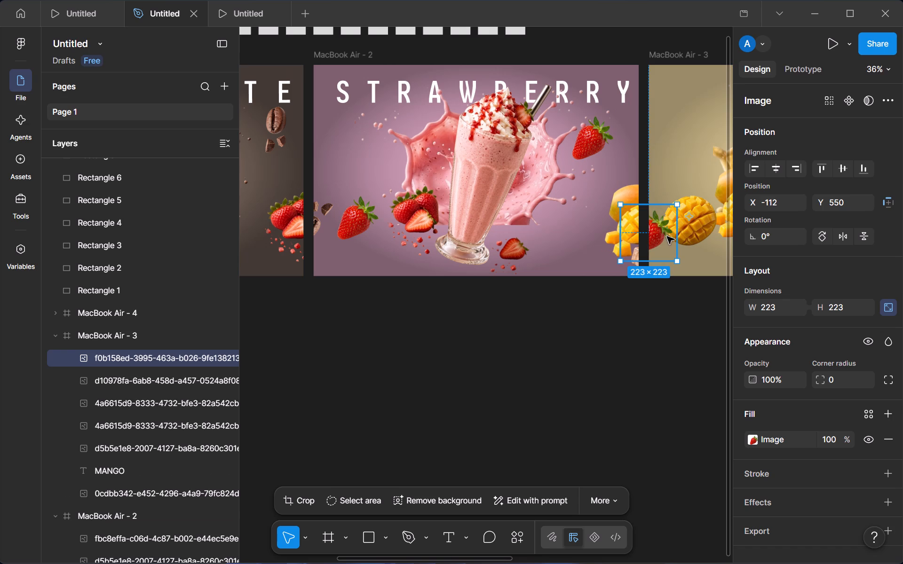
left_click_drag(671, 239, 663, 248)
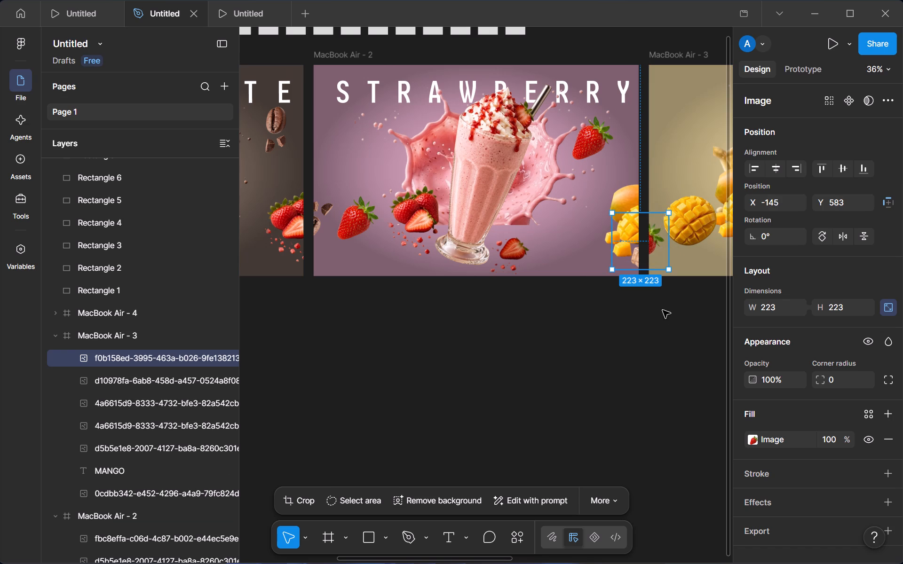
left_click_drag(654, 255, 656, 241)
left_click(644, 329)
Move the cut mango near MacBook Air - 3's left edge lower, clear of the neighbouring strawberry.
left_click_drag(697, 221, 697, 230)
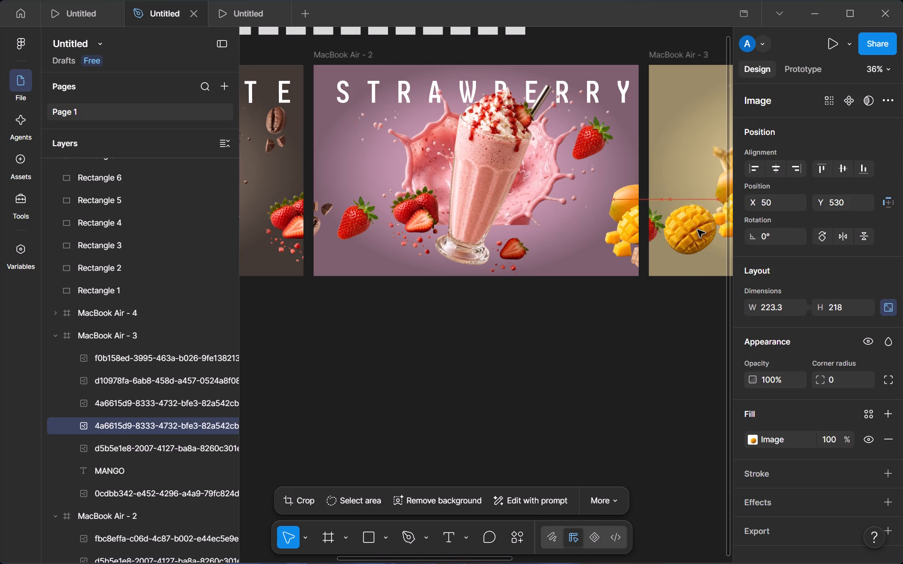
left_click_drag(697, 230, 700, 246)
left_click(672, 334)
Review all four milkshake posters, checking the leaf in MacBook Air - 4 and the overlapping ingredient images at the frame edges.
scroll(677, 314, "left", 1)
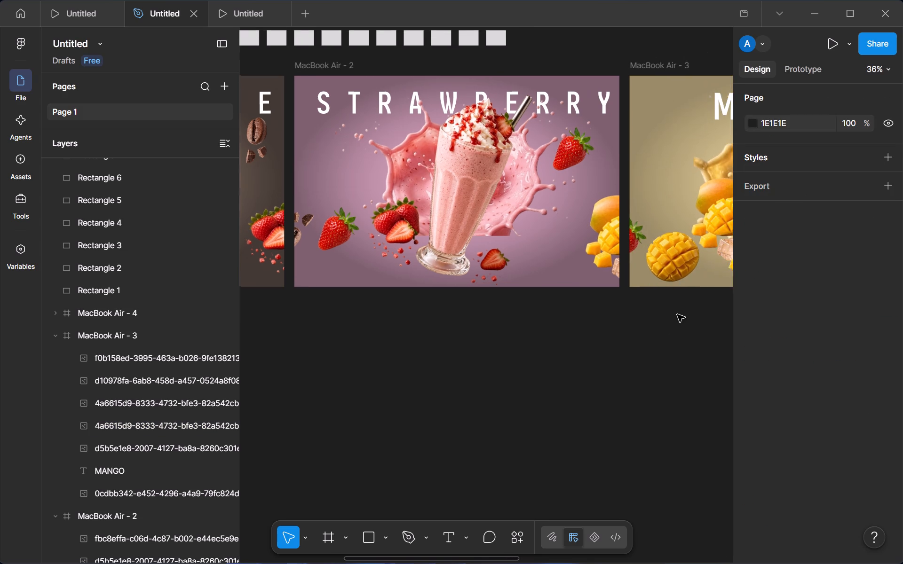
scroll(677, 314, "left", 3)
scroll(541, 289, "right", 2)
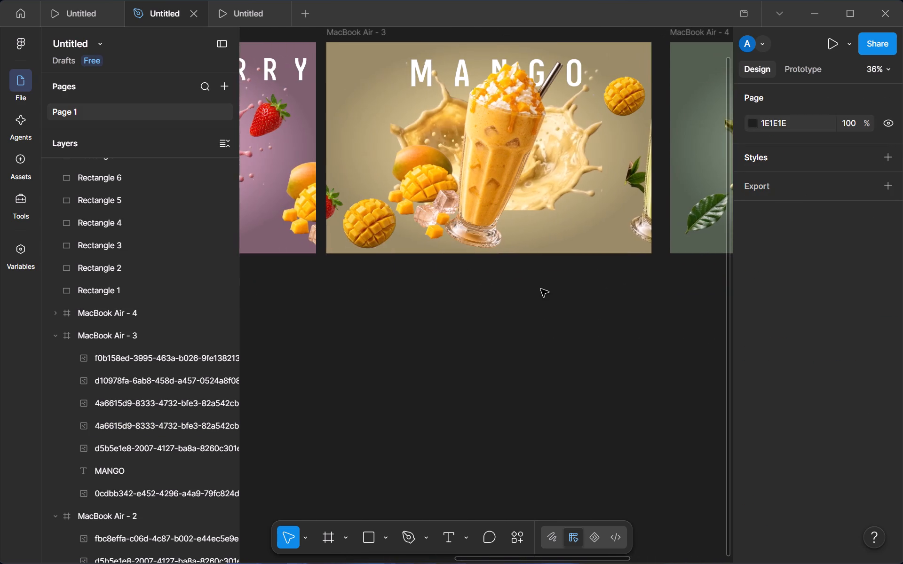
scroll(541, 289, "left", 1)
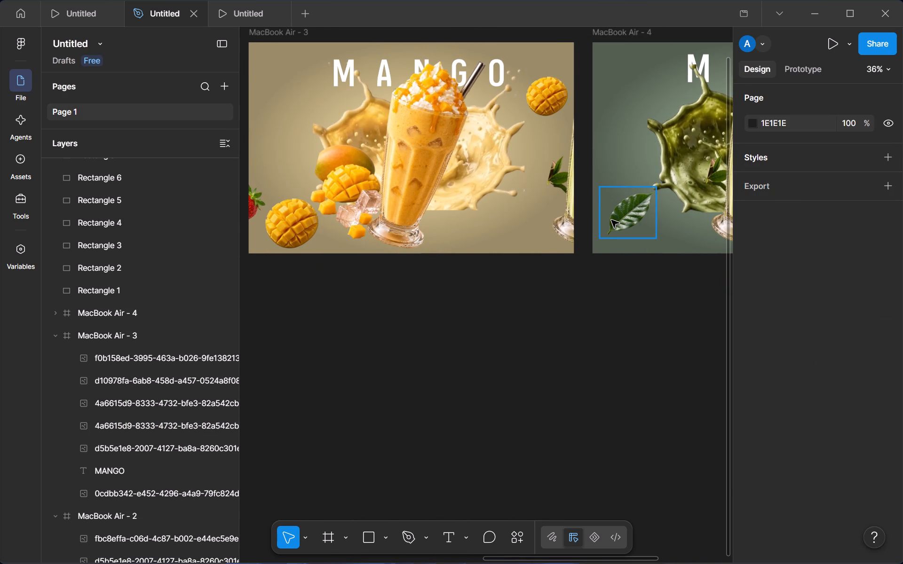
left_click(611, 220)
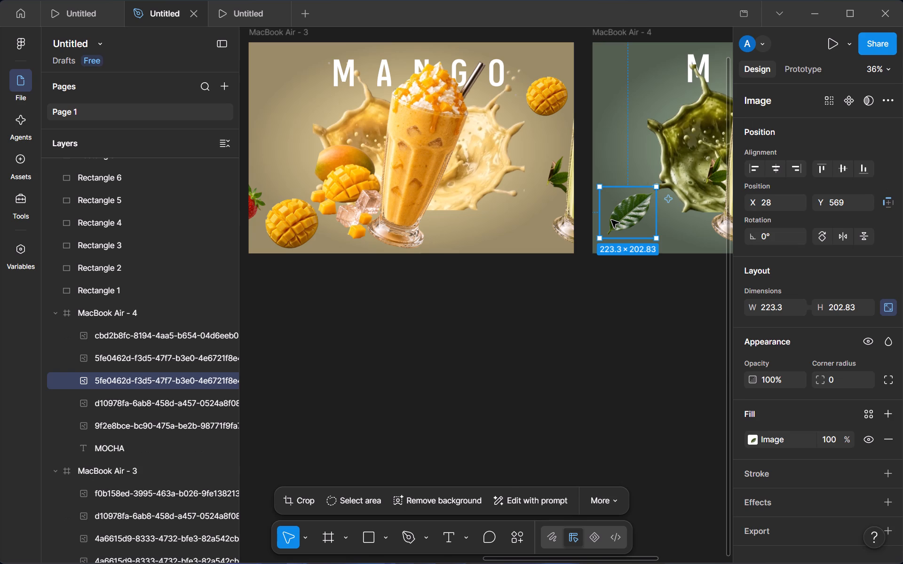
scroll(611, 219, "left", 2)
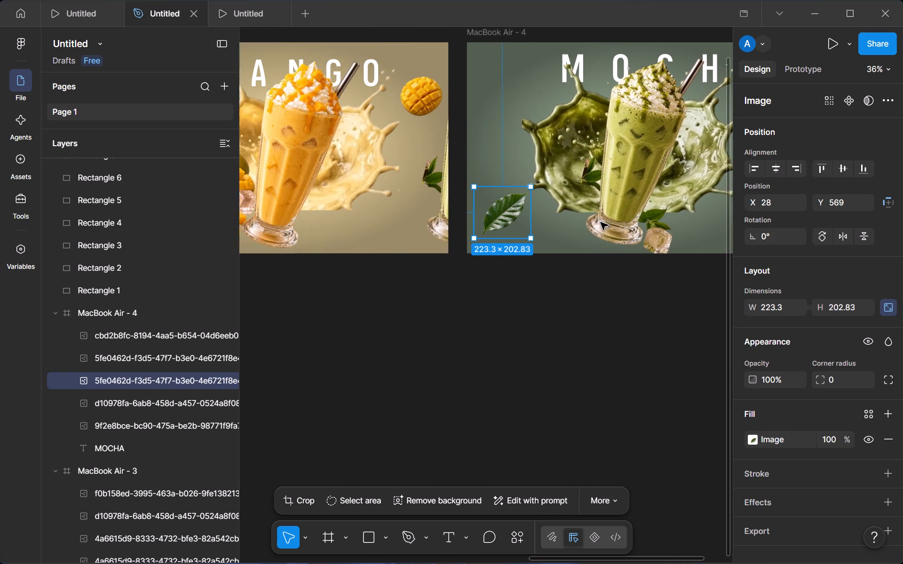
scroll(601, 222, "right", 1)
scroll(601, 222, "left", 2)
scroll(601, 222, "right", 1)
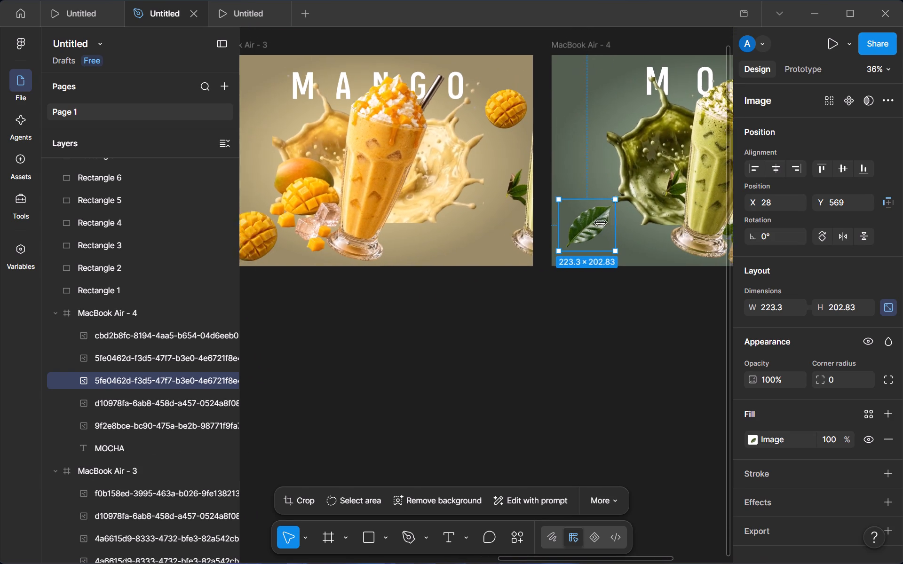
scroll(601, 222, "right", 4)
scroll(601, 222, "left", 1)
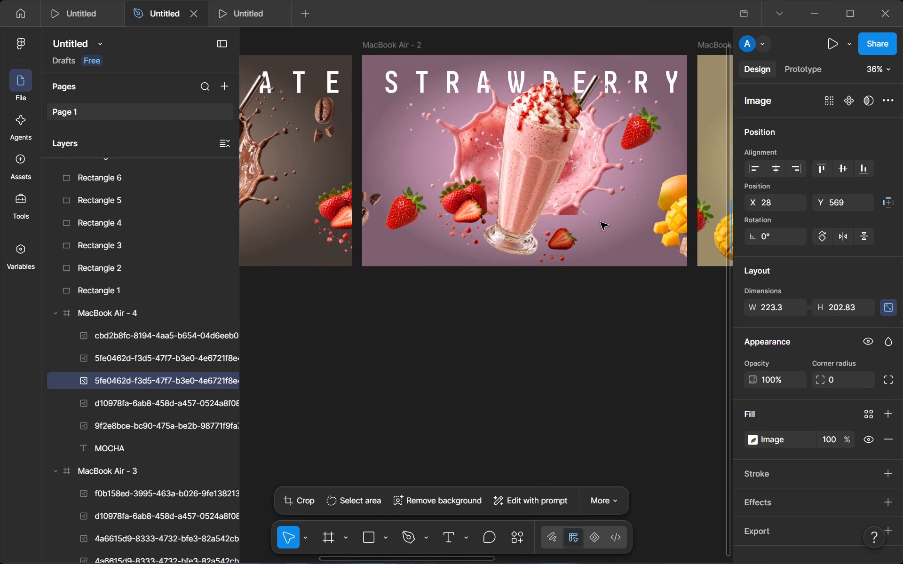
scroll(601, 222, "right", 2)
scroll(601, 222, "left", 4)
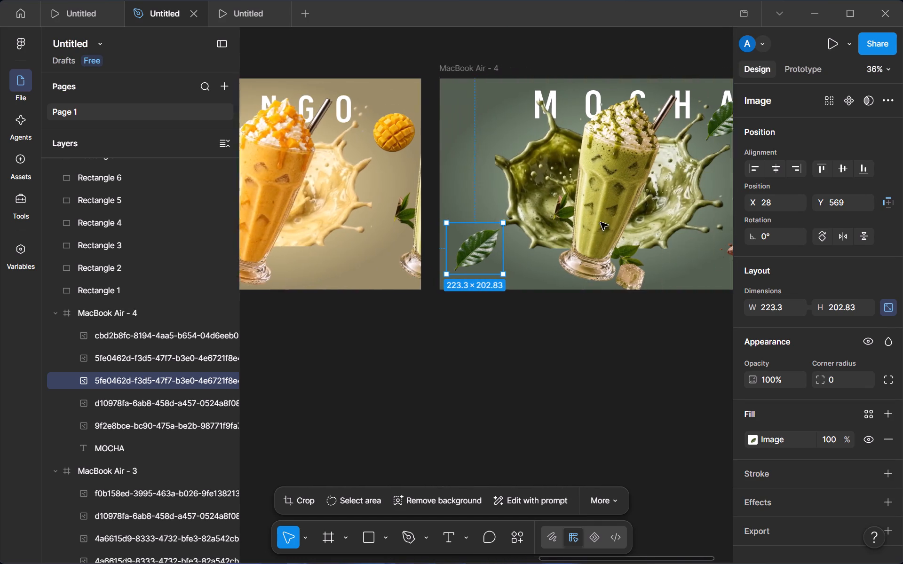
scroll(601, 222, "left", 1)
scroll(601, 222, "right", 2)
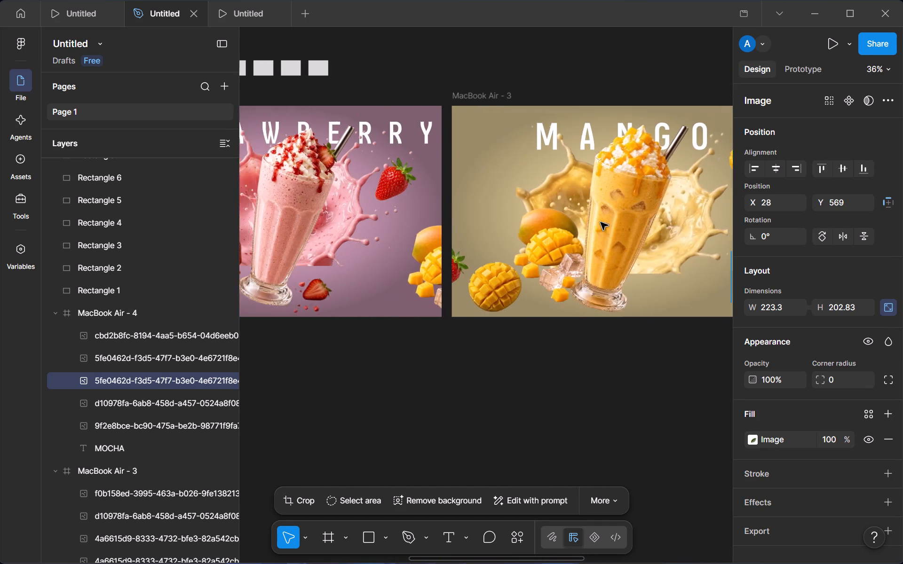
scroll(601, 222, "right", 2)
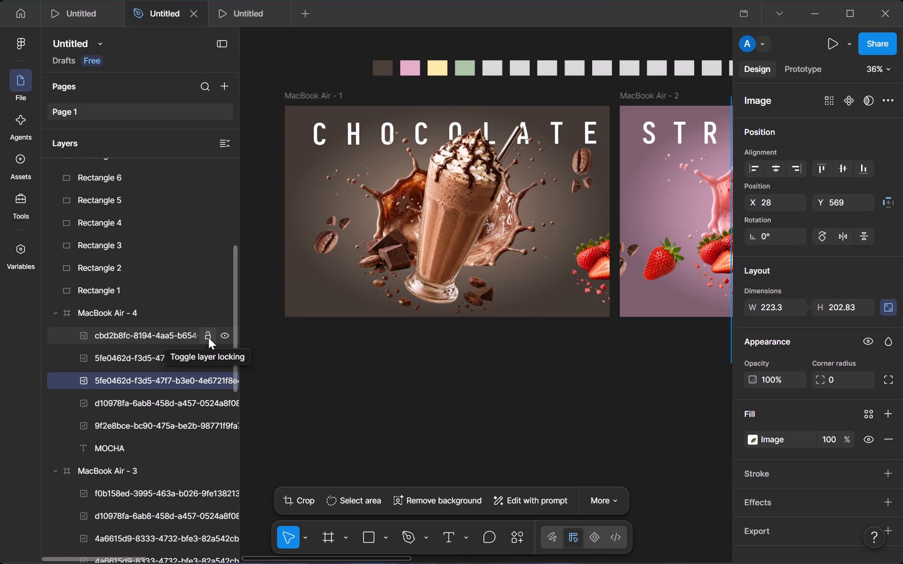
scroll(555, 252, "left", 2)
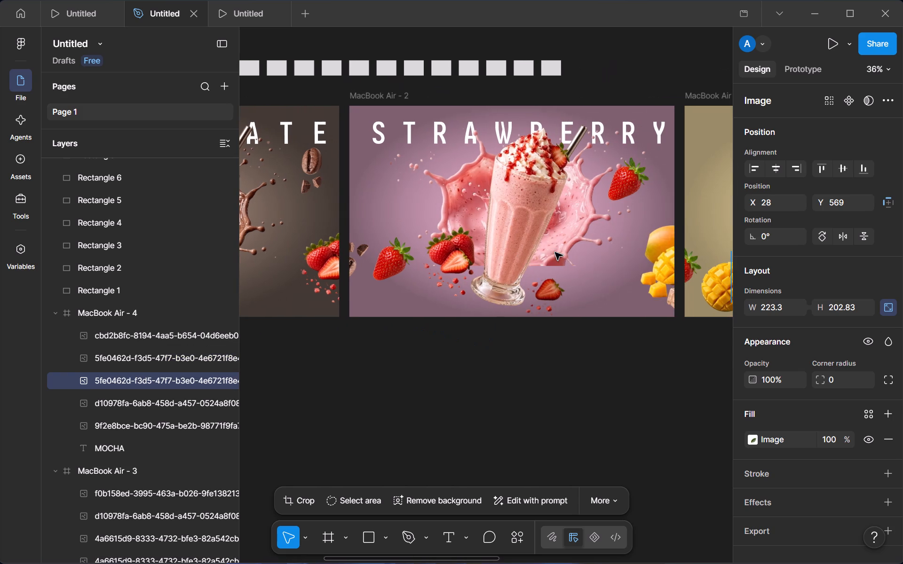
scroll(555, 252, "left", 1)
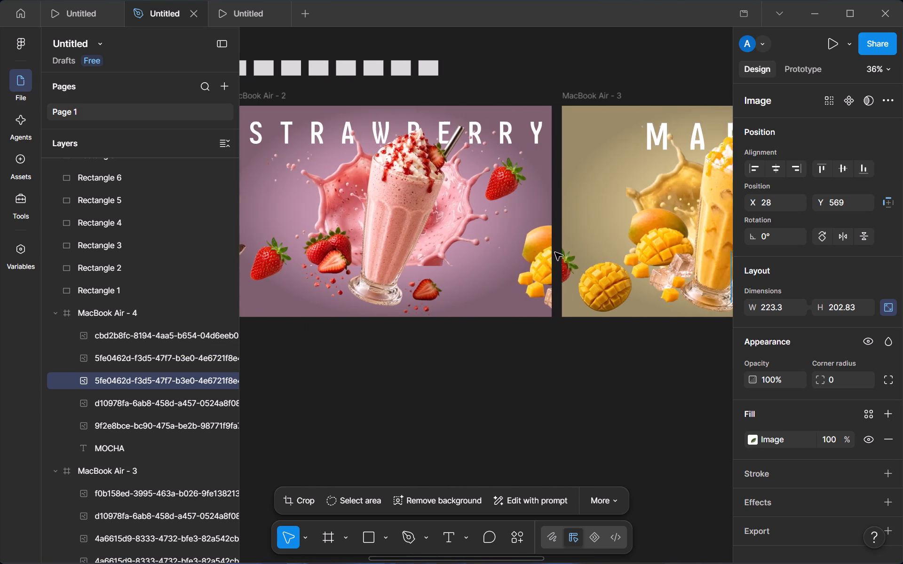
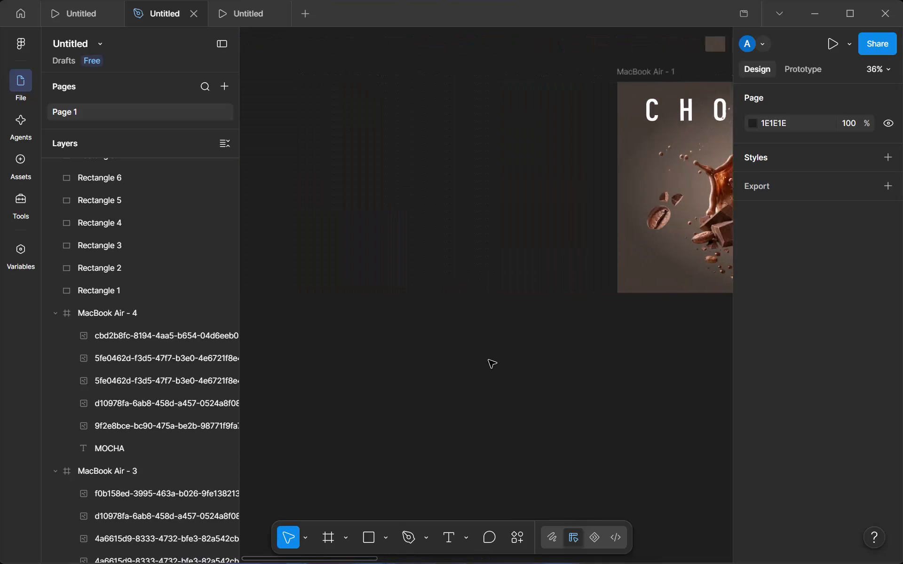
Check the prototype device settings and the existing connections between the chocolate, strawberry, mango and matcha frames.
scroll(489, 360, "left", 3)
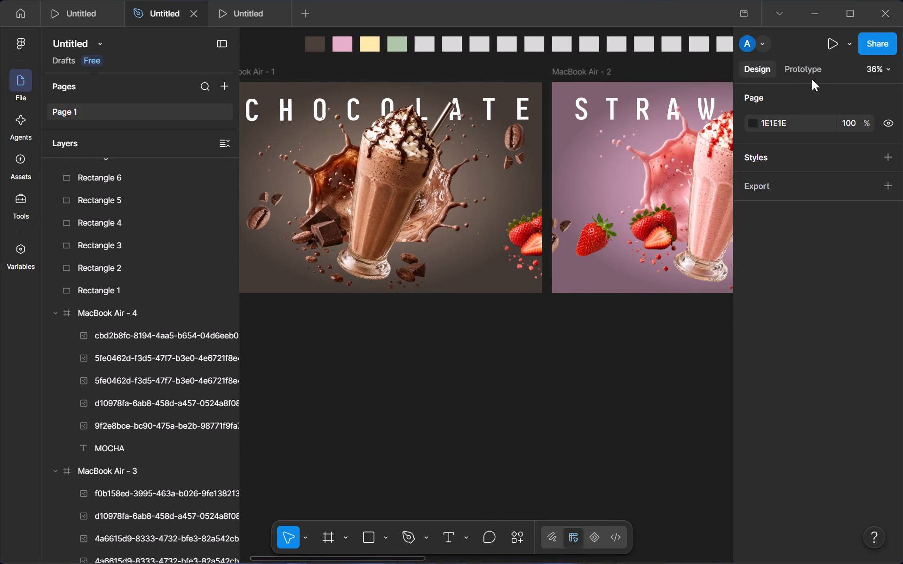
left_click(814, 72)
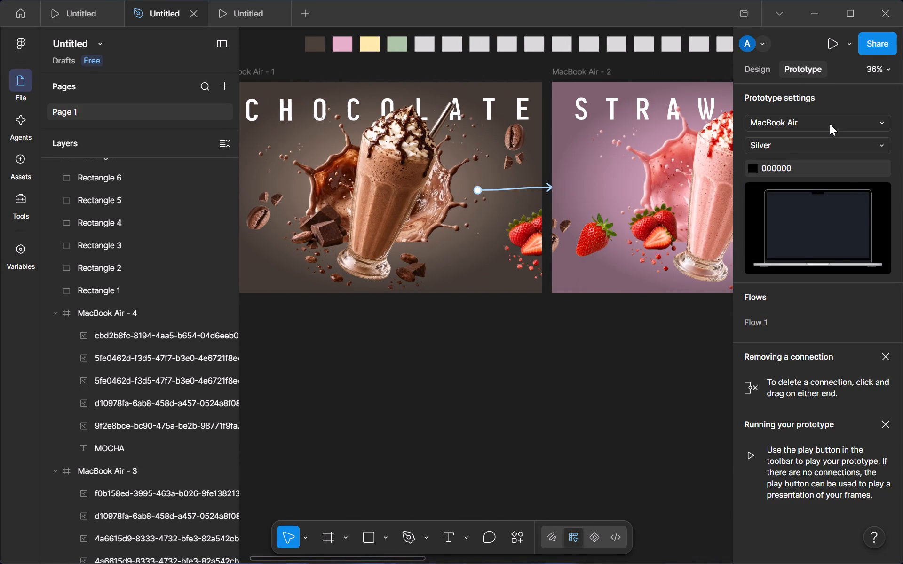
left_click(830, 124)
left_click(823, 124)
scroll(591, 300, "left", 1)
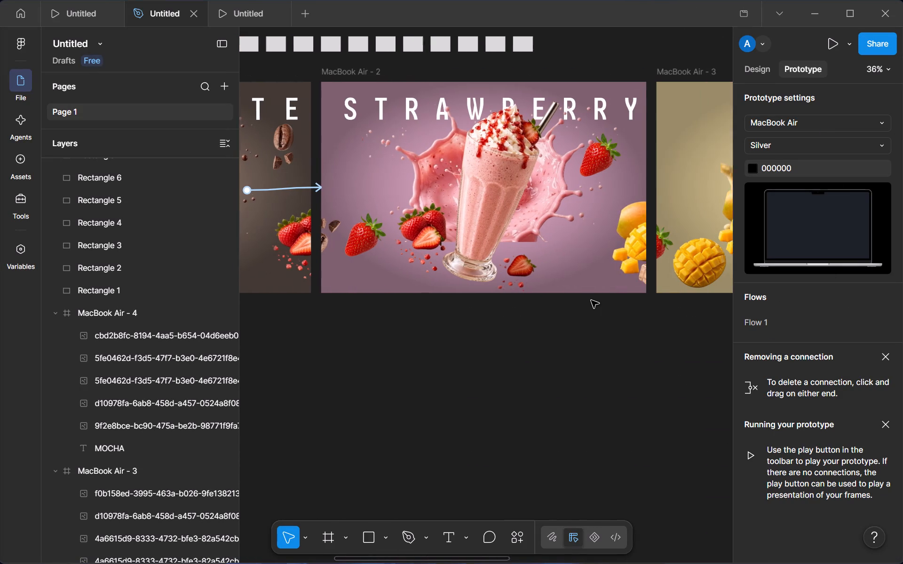
scroll(591, 300, "left", 1)
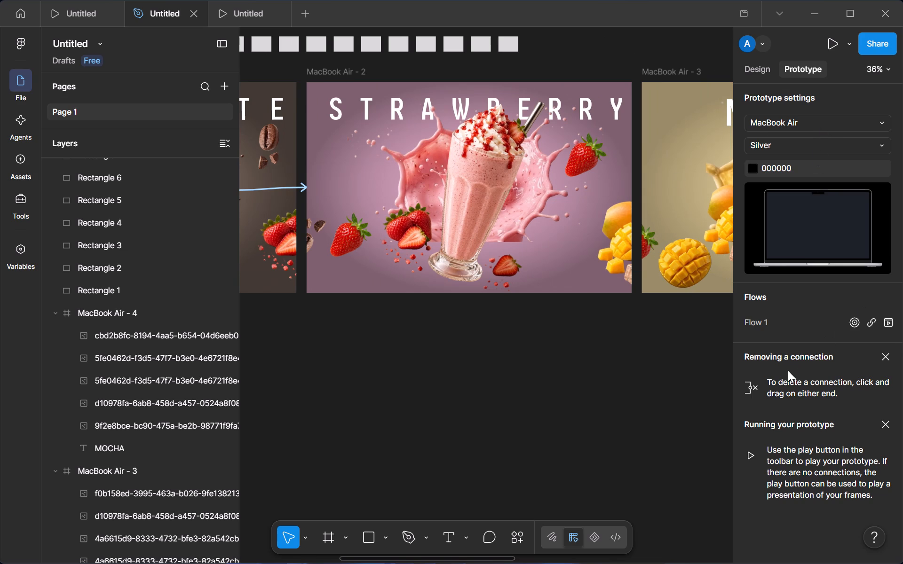
scroll(571, 378, "left", 2)
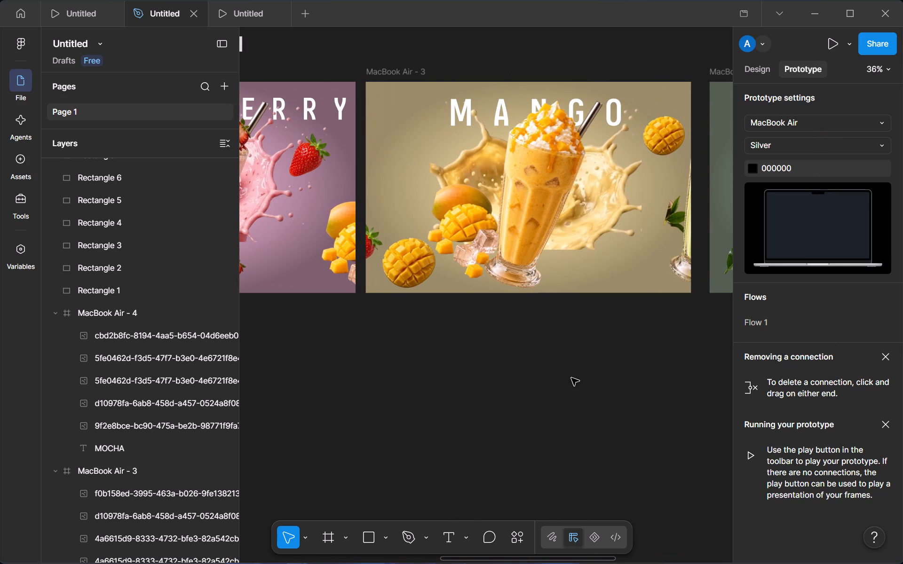
scroll(402, 209, "right", 2)
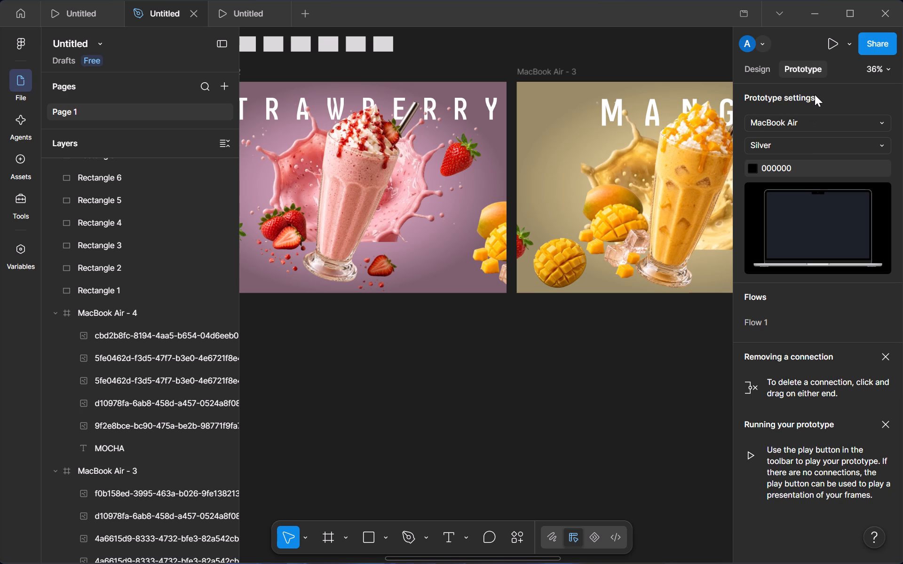
Add an on-click Navigate to interaction to the mango milkshake glass in MacBook Air - 3, leaving its destination unset.
left_click(585, 327)
left_click(695, 227)
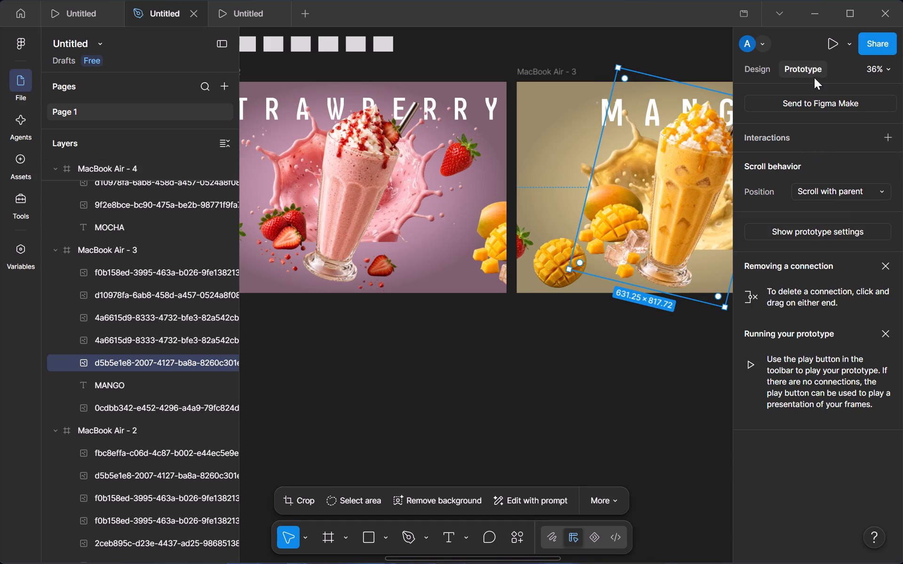
left_click(885, 138)
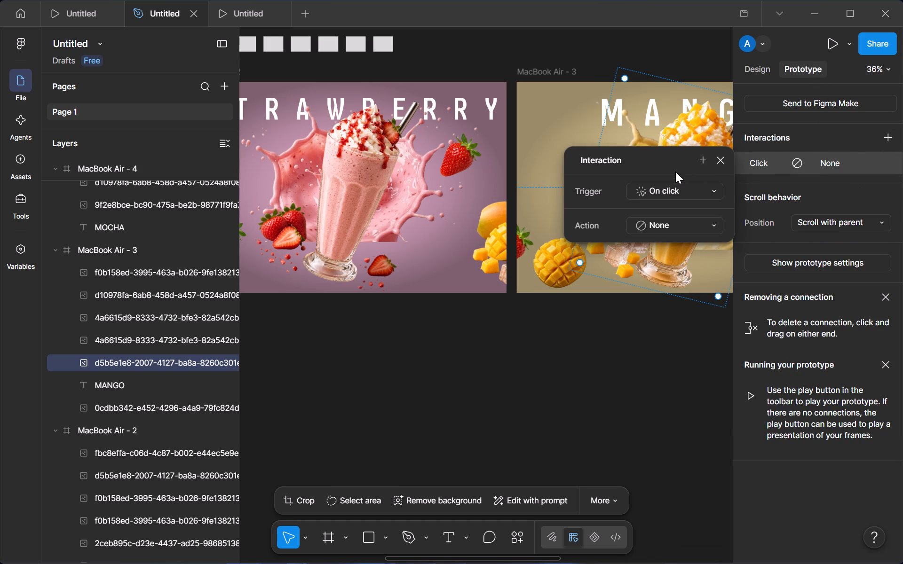
double_click(676, 191)
left_click(667, 236)
left_click(666, 230)
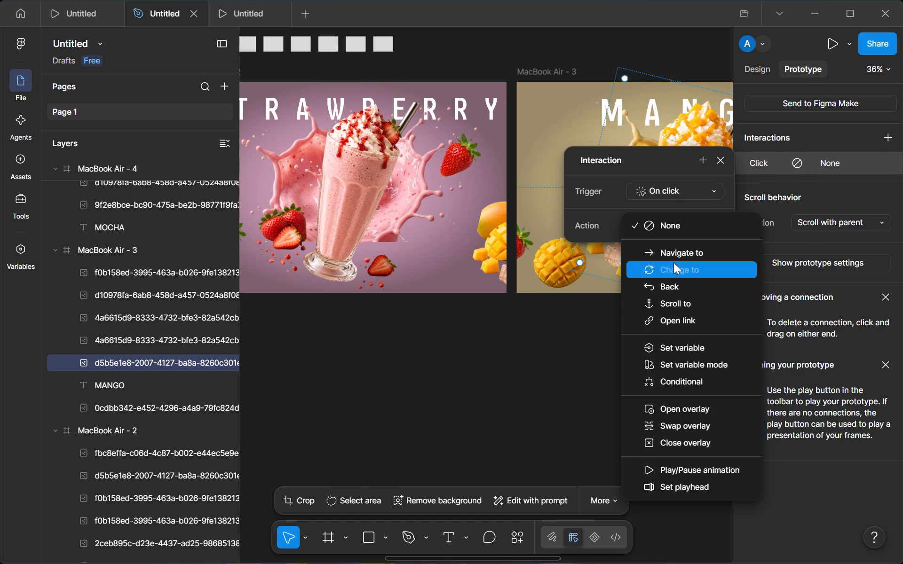
left_click(674, 259)
left_click_drag(674, 244, 673, 249)
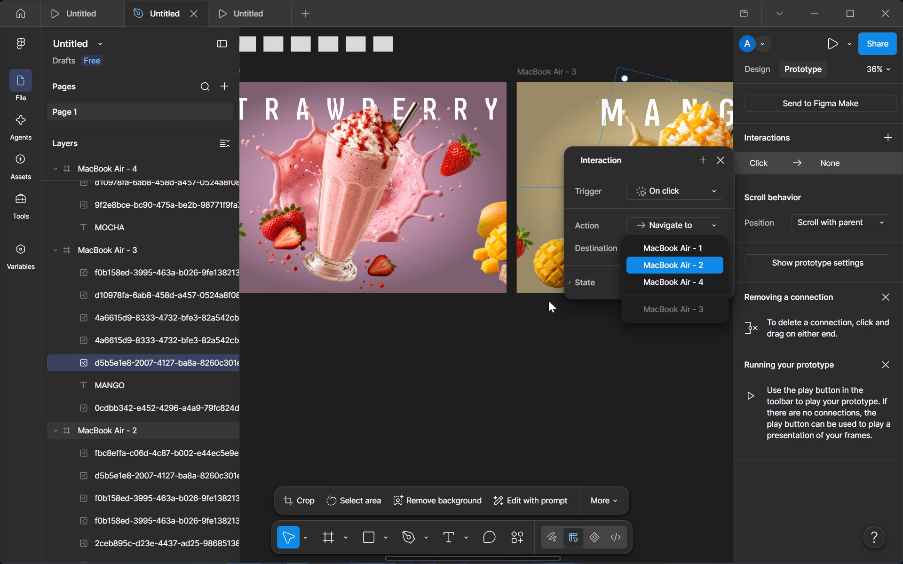
left_click(588, 354)
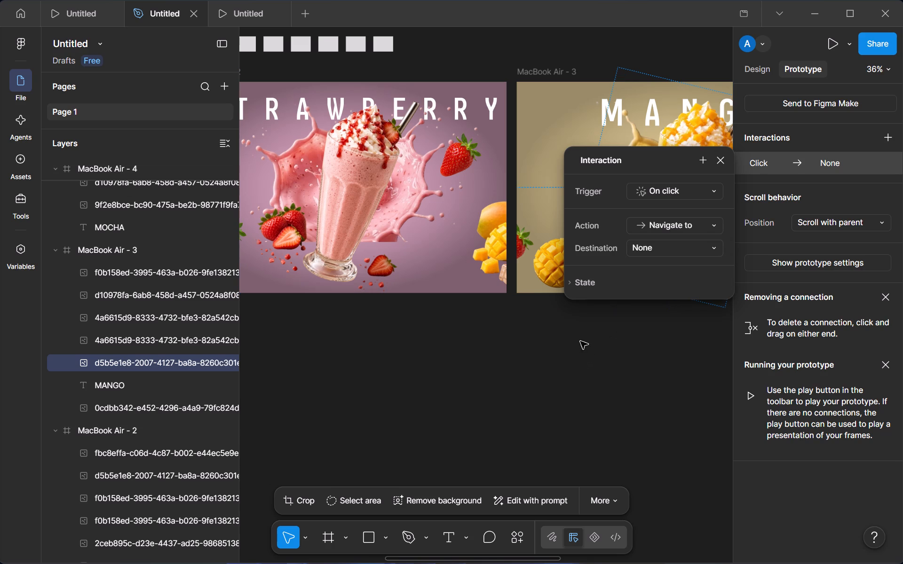
left_click(719, 162)
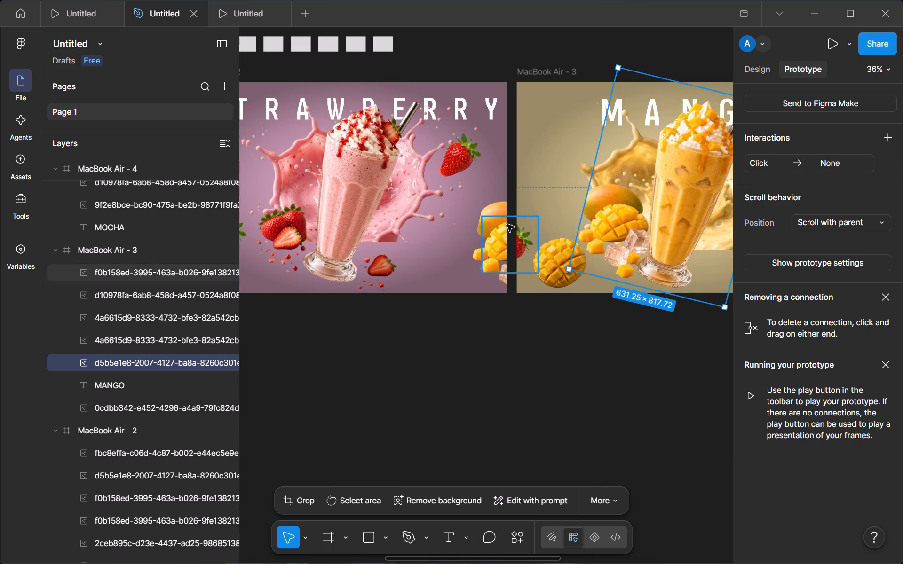
Add an on-click interaction to the strawberry milkshake glass that navigates to MacBook Air - 3 with Smart animate.
left_click(333, 182)
left_click(889, 140)
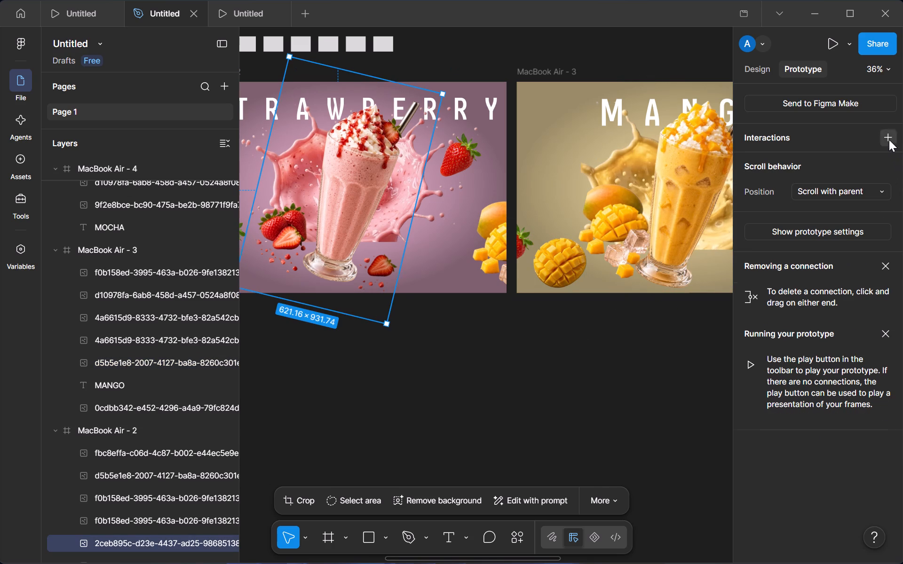
left_click(682, 221)
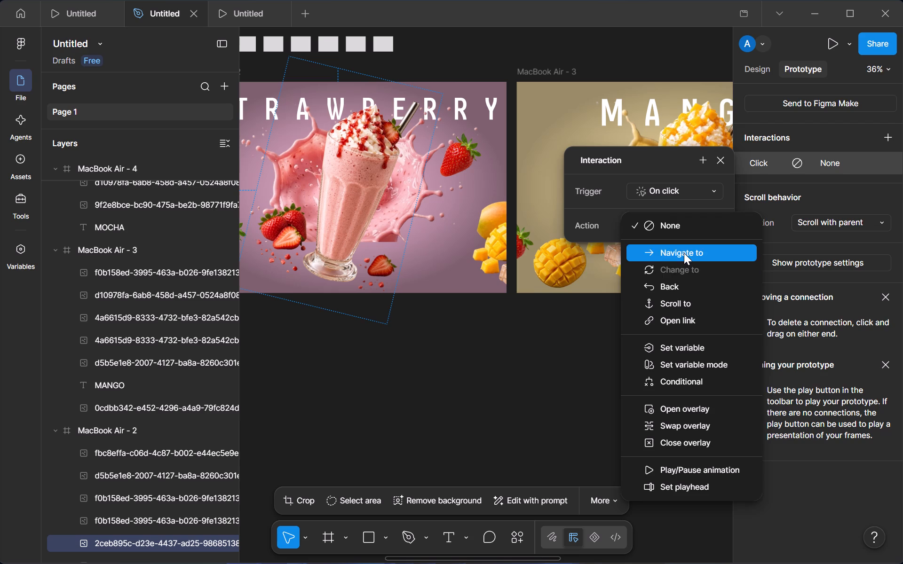
left_click(684, 252)
left_click(677, 258)
left_click(669, 254)
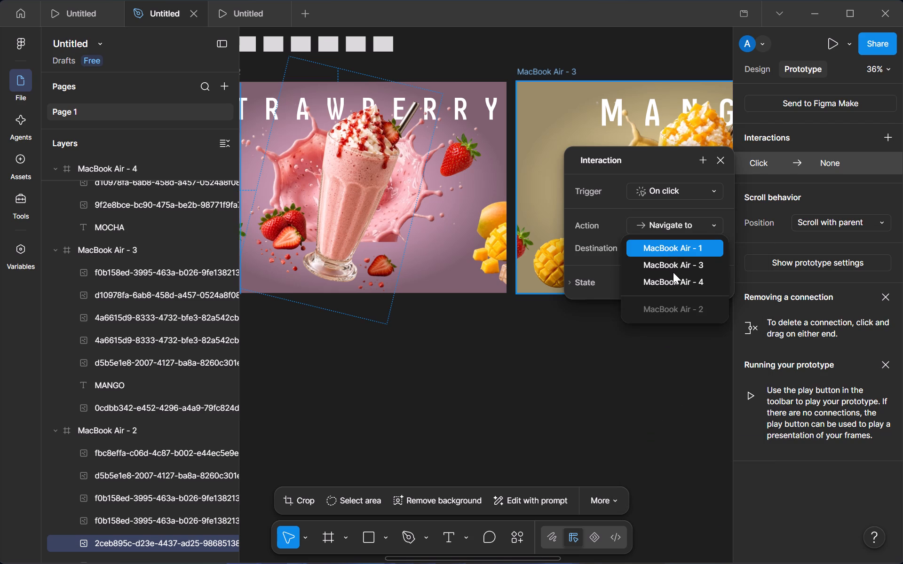
left_click(673, 272)
left_click(672, 278)
left_click(665, 312)
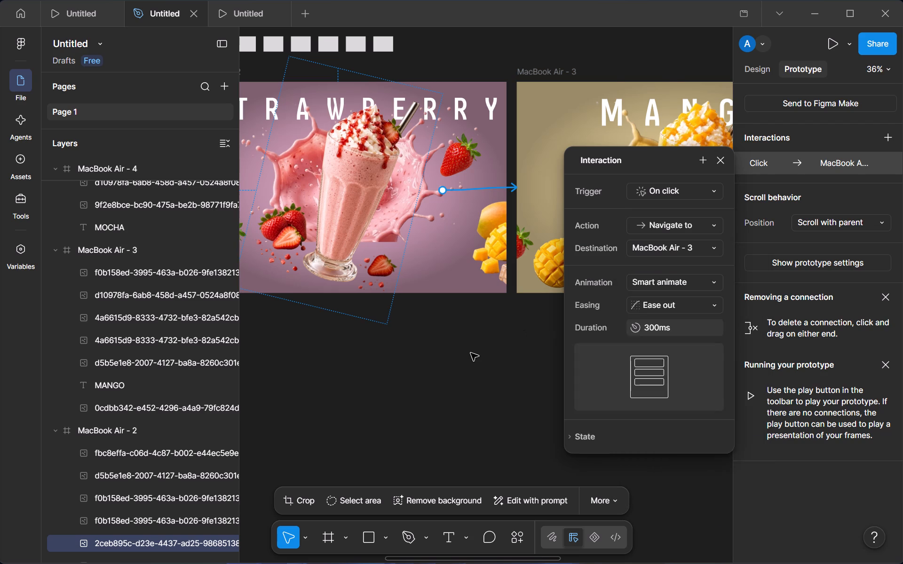
left_click(471, 353)
Set the mango milkshake glass's interaction to navigate to MacBook Air - 4 with Smart animate.
left_click(715, 218)
left_click(859, 163)
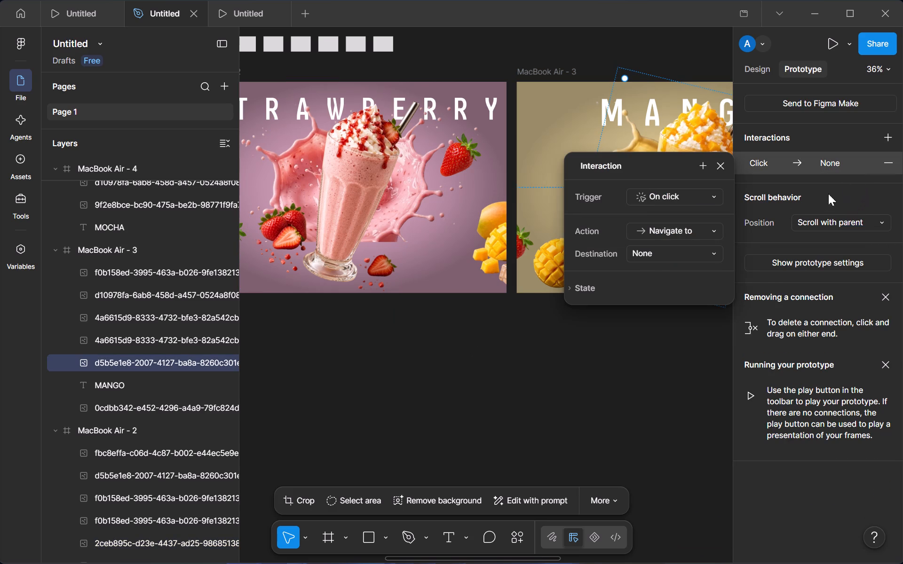
left_click(677, 248)
left_click(678, 282)
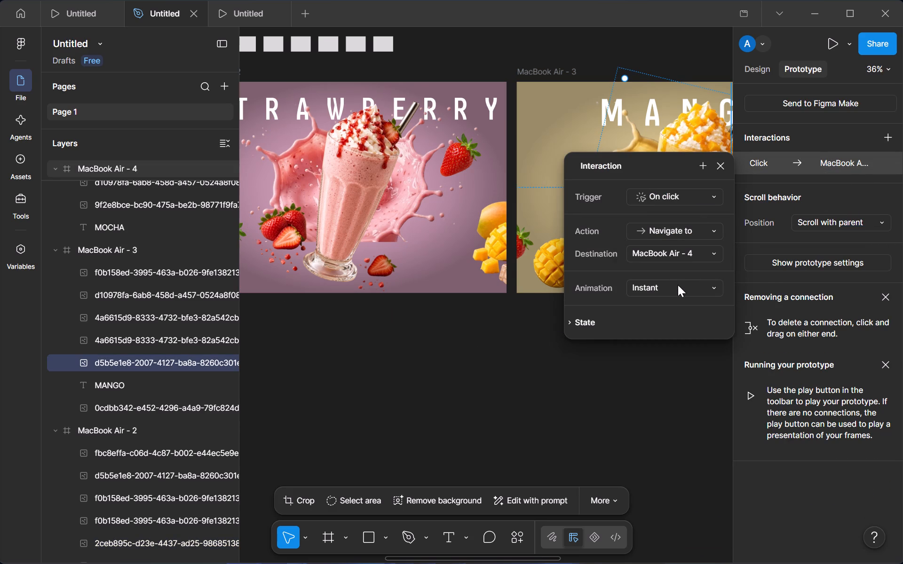
left_click(675, 287)
left_click(671, 316)
left_click(558, 361)
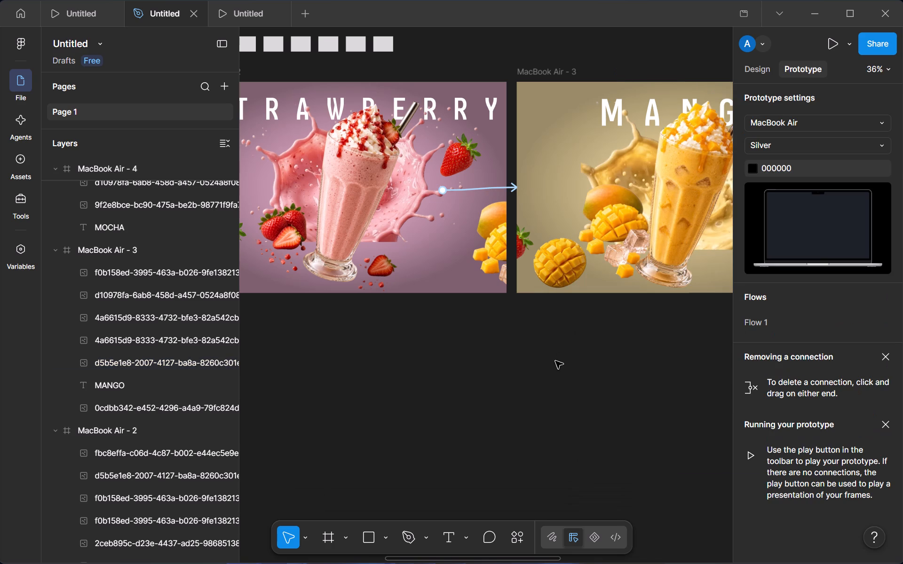
Add an on-click interaction to the matcha milkshake glass in MacBook Air - 4 that navigates to MacBook Air - 1 with Smart animate.
left_click_drag(643, 376, 542, 353)
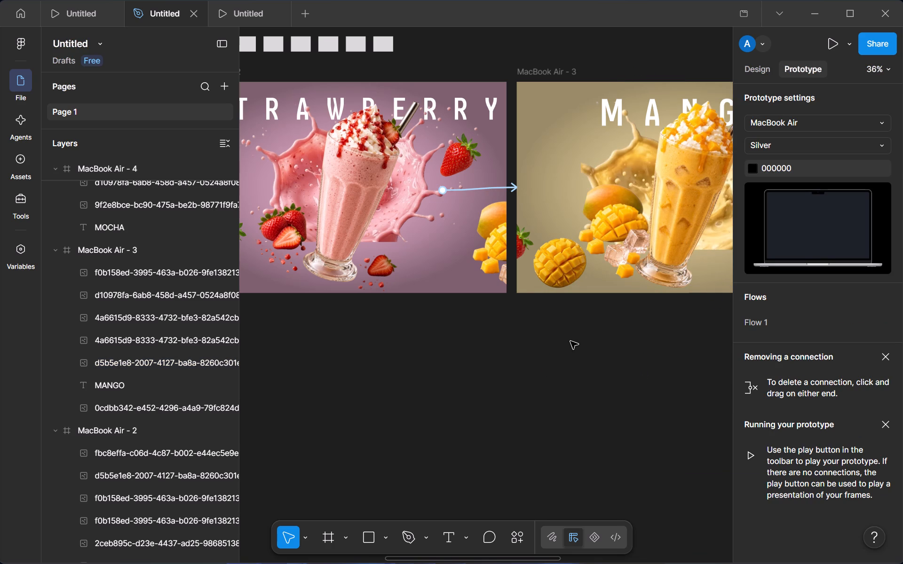
key("Right")
key("Right")
key("Right")
key("Right")
key("Right")
key("Right")
key("Right")
key("Right")
key("Right")
key("Right")
key("Right")
key("Right")
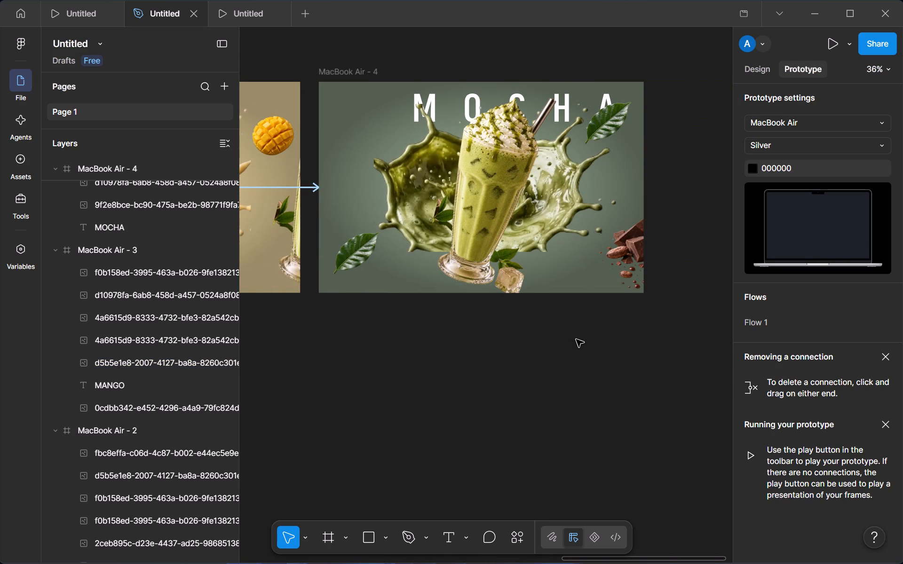
left_click(499, 175)
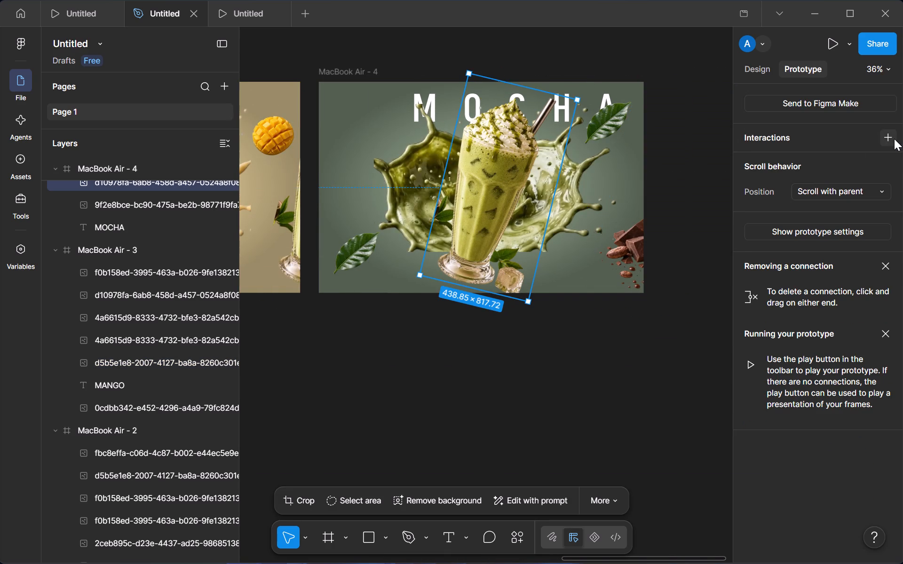
left_click(894, 139)
left_click(827, 171)
left_click(826, 164)
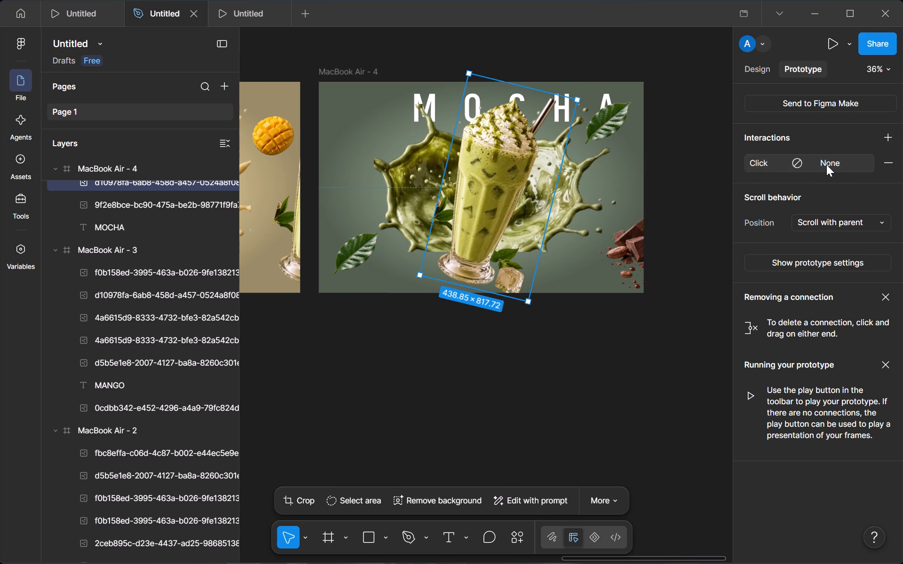
left_click(669, 225)
left_click(679, 251)
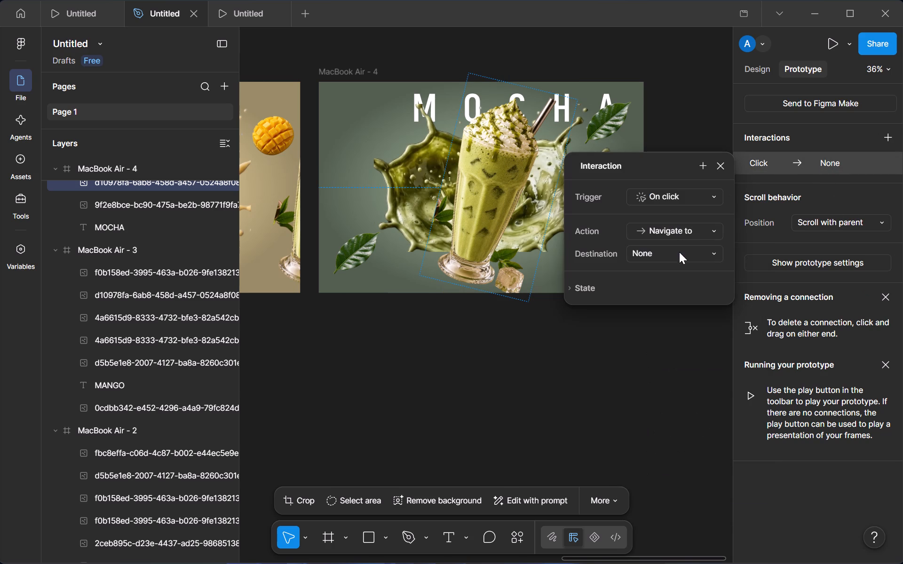
left_click(679, 252)
left_click(675, 255)
left_click(654, 286)
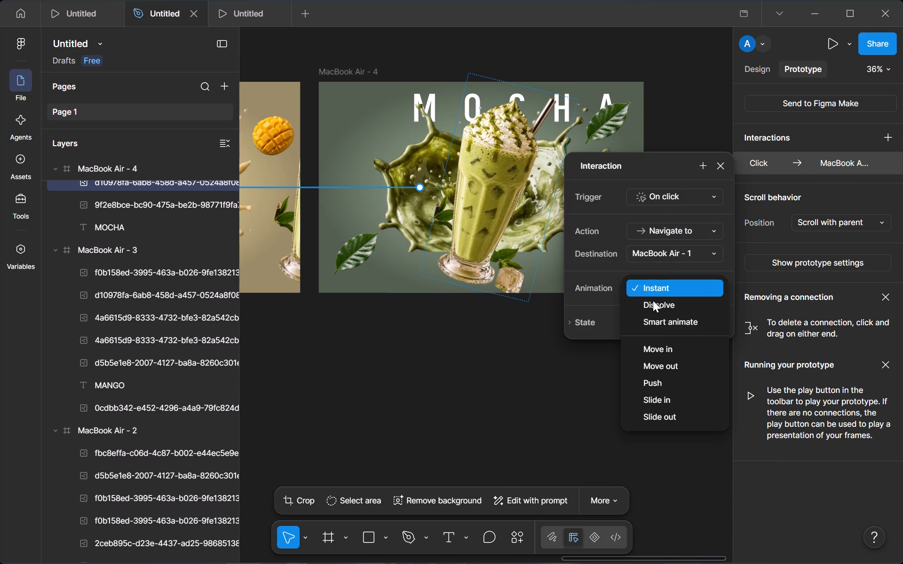
left_click(656, 319)
left_click(466, 348)
Play the prototype and advance through the milkshake posters from chocolate, checking the Smart animate transitions.
left_click(726, 70)
left_click(748, 75)
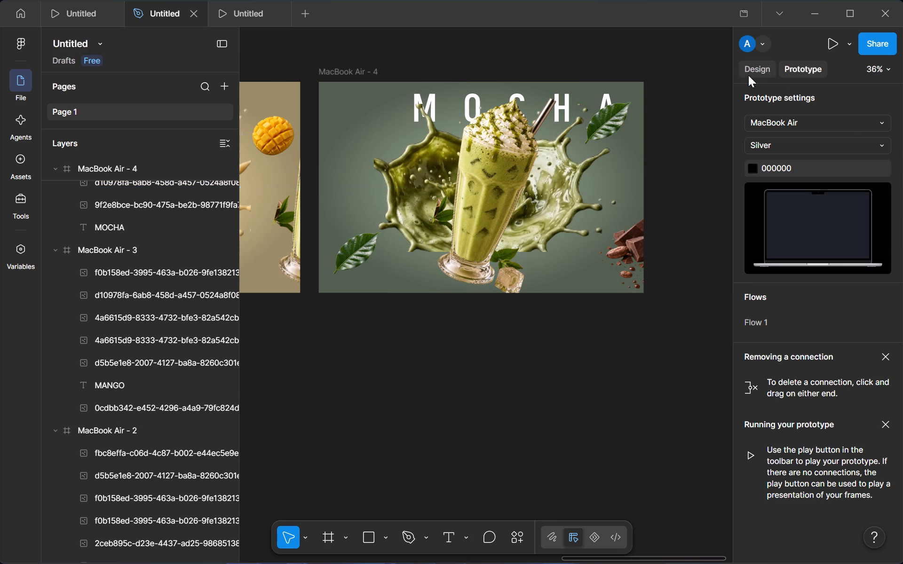
left_click(826, 46)
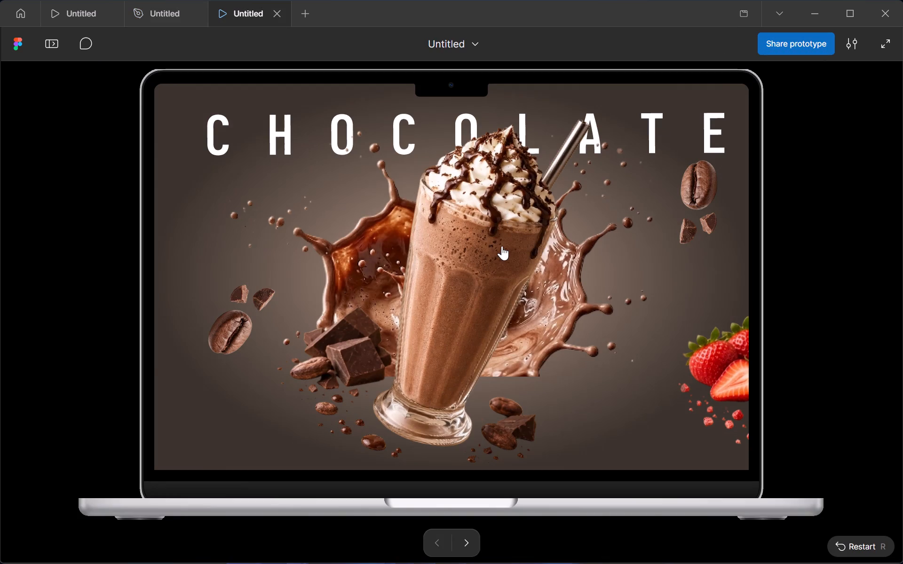
left_click(502, 246)
left_click(504, 245)
left_click(480, 257)
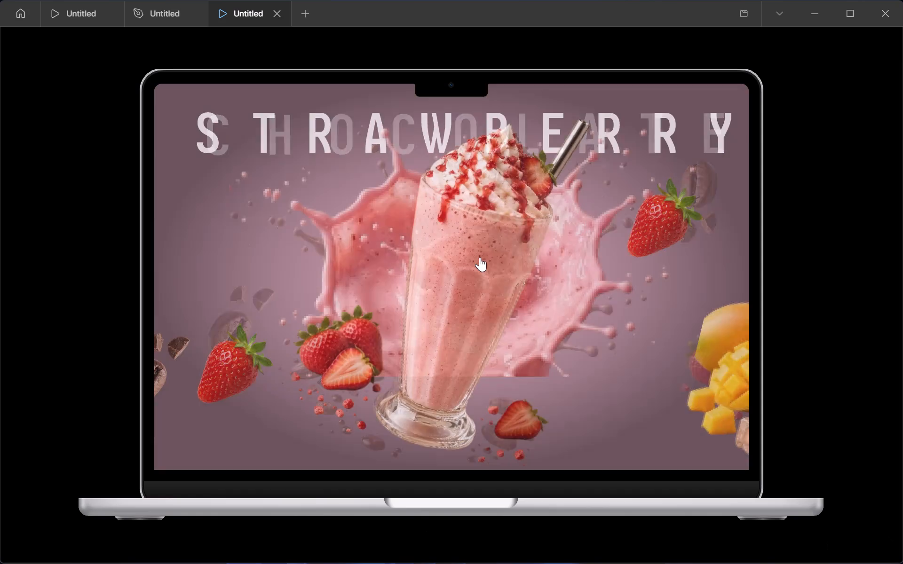
left_click(480, 257)
left_click(480, 257)
left_click(480, 257)
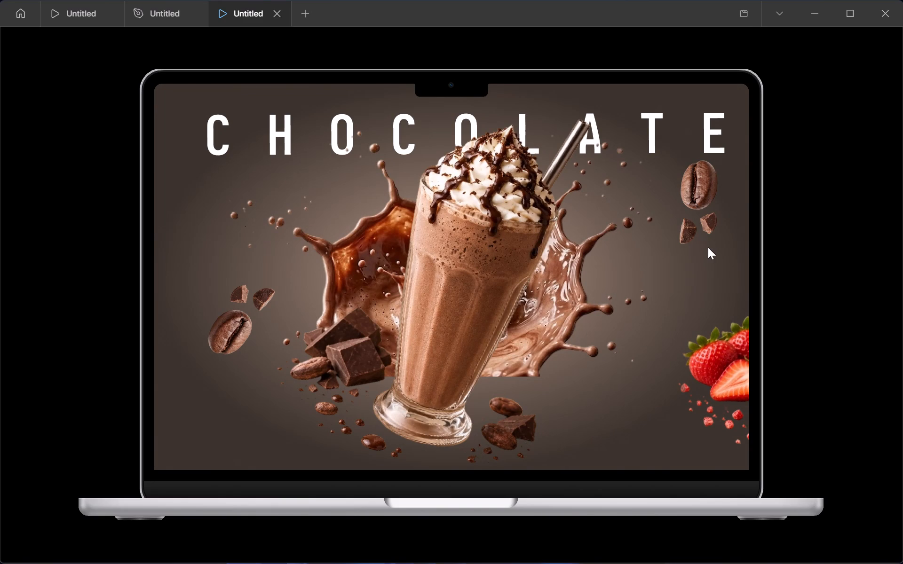
Step through the running prototype from the chocolate poster until it loops back to chocolate, checking the transitions between flavours.
left_click(730, 273)
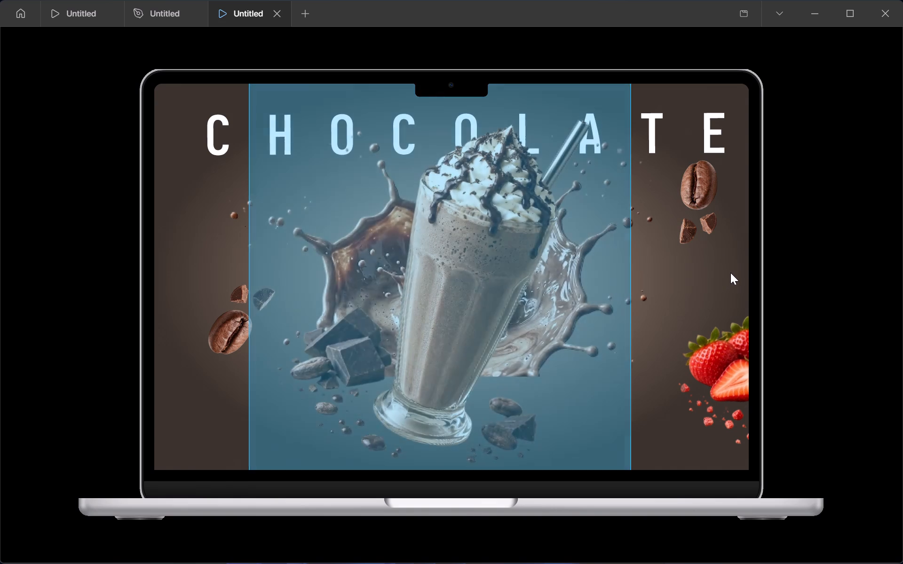
left_click(730, 273)
left_click(528, 284)
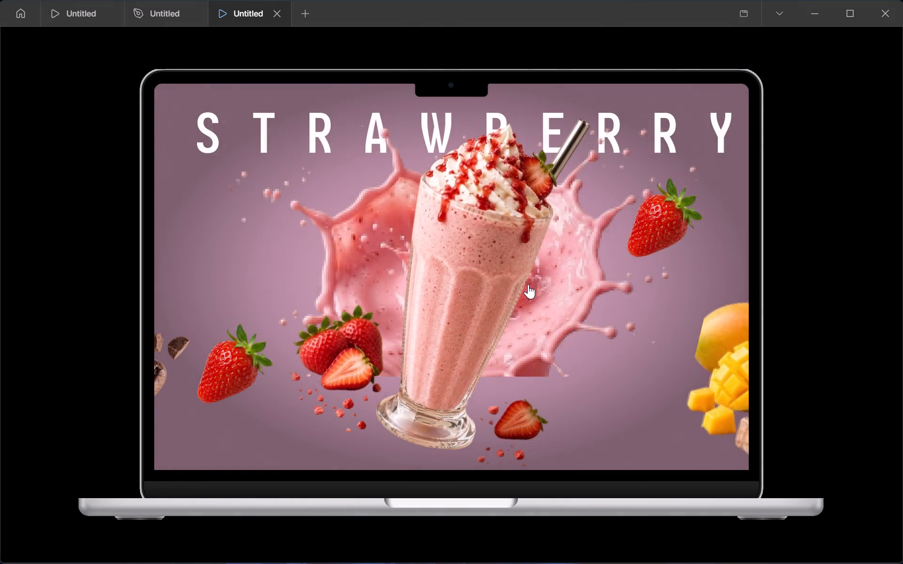
left_click(528, 284)
key("Right")
key("Right")
left_click(528, 284)
right_click(528, 284)
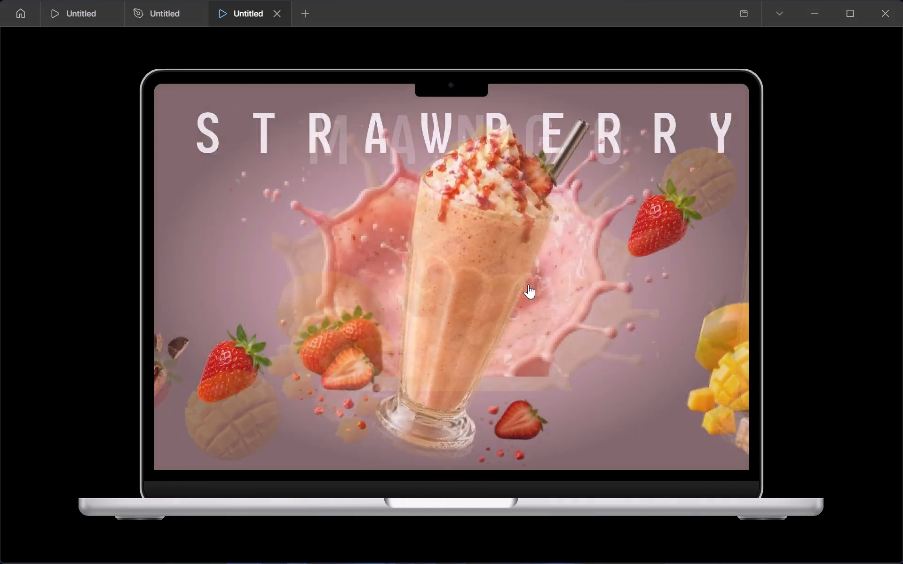
key("Right")
key("Right")
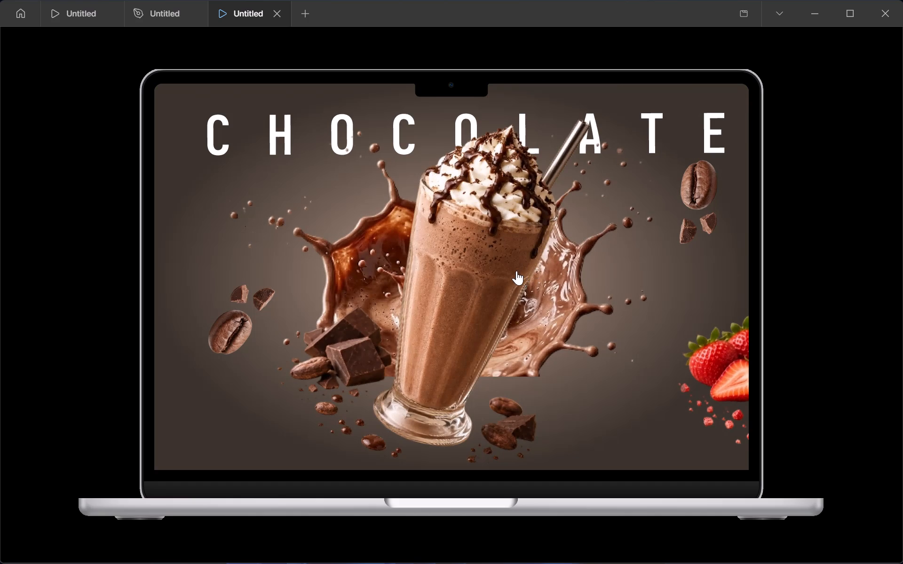
Replay the chocolate, strawberry, mango and matcha loop through the milkshake glasses' interactions, checking that each one leads to the following poster.
left_click(516, 271)
left_click(516, 271)
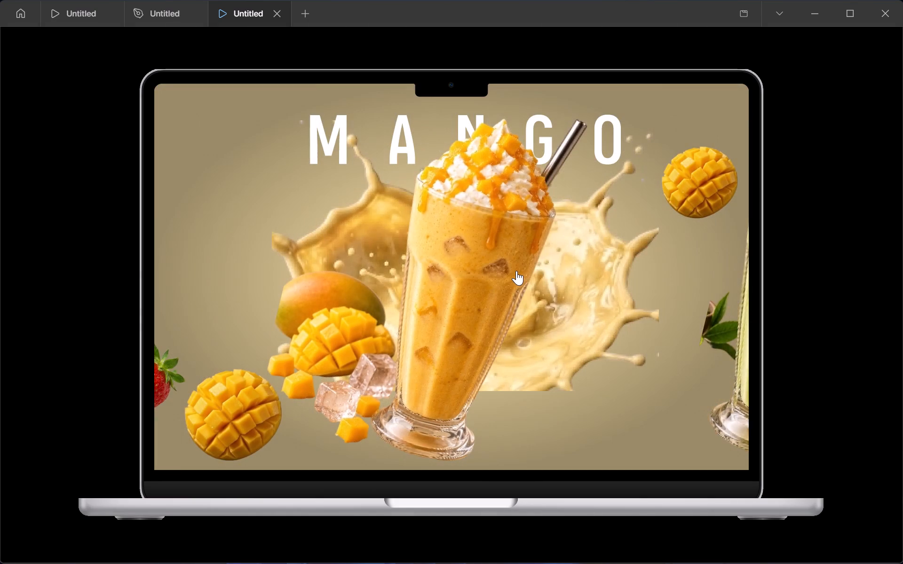
left_click(516, 271)
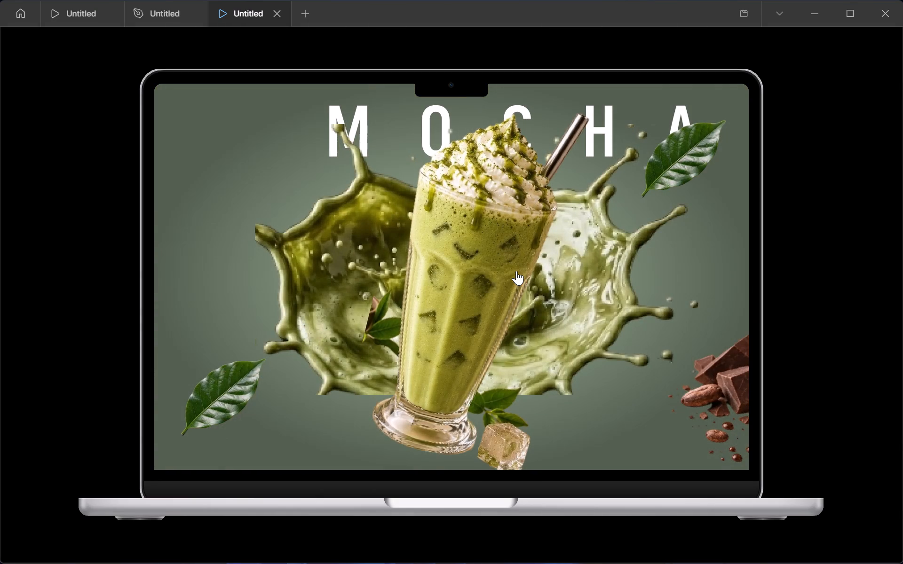
left_click(516, 271)
left_click(516, 271)
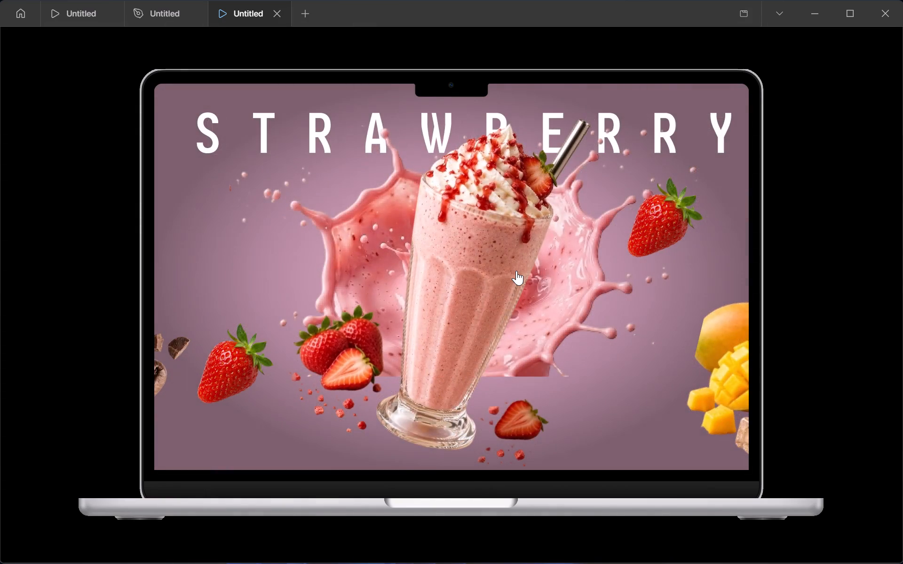
left_click(516, 271)
left_click(516, 271)
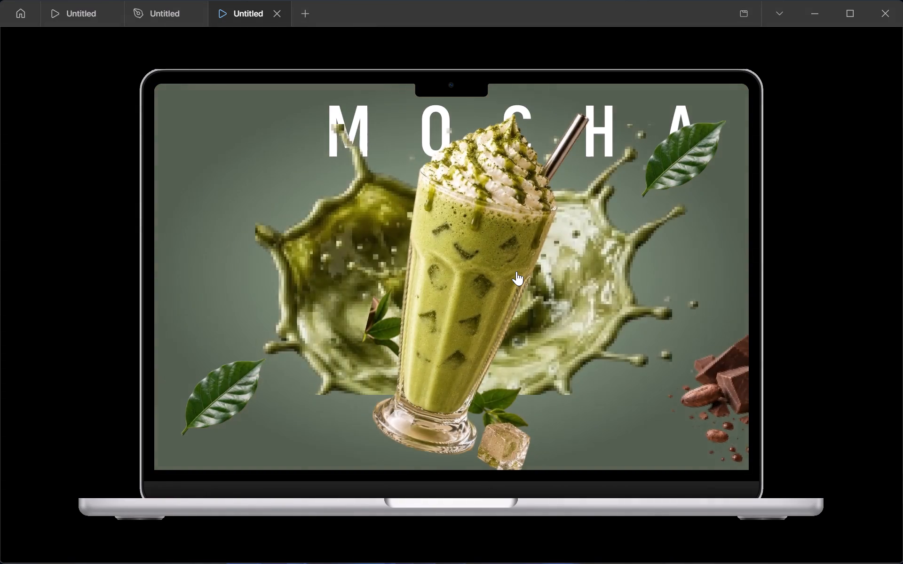
left_click(516, 271)
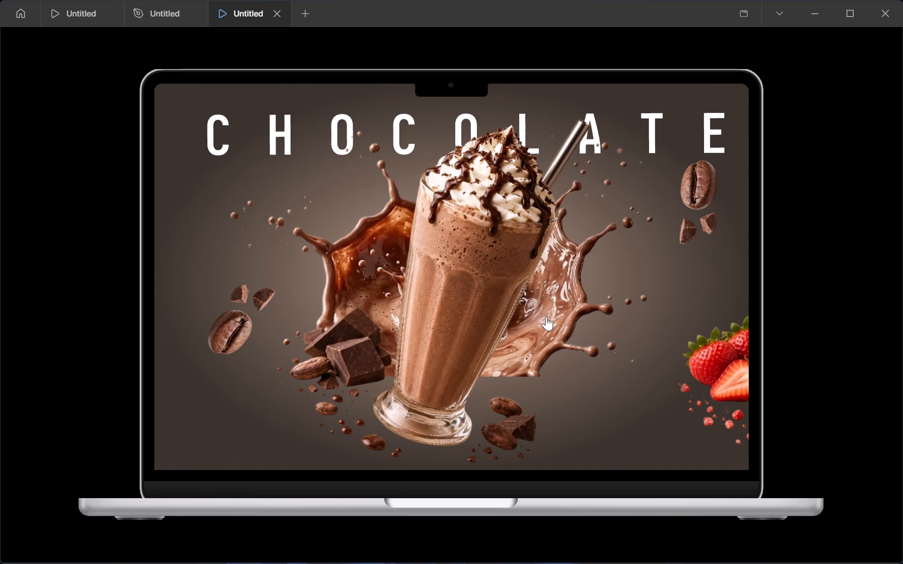
left_click(526, 286)
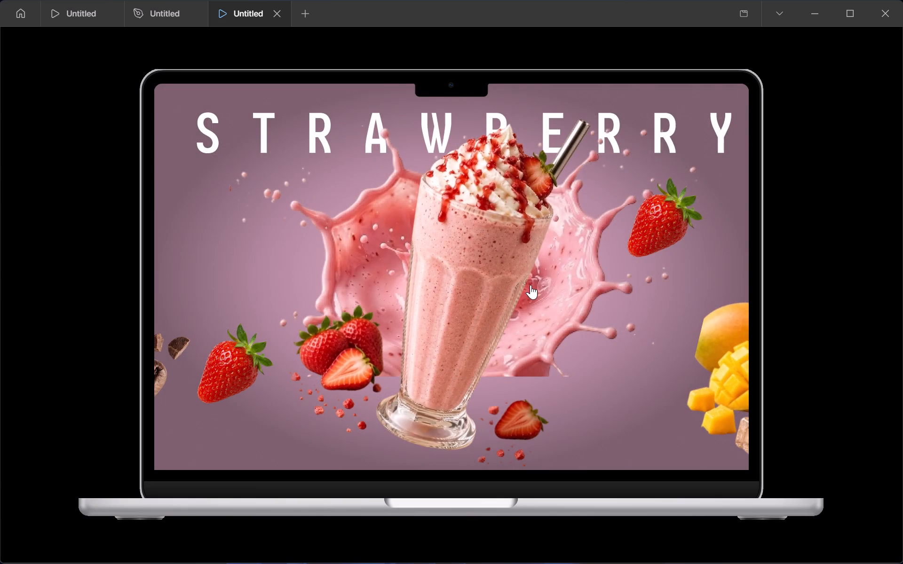
left_click(526, 253)
left_click(549, 257)
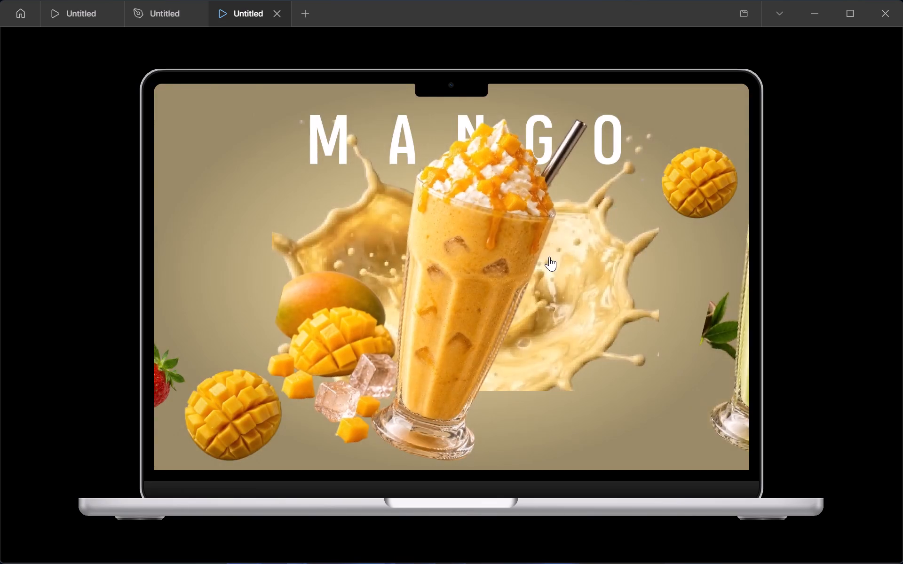